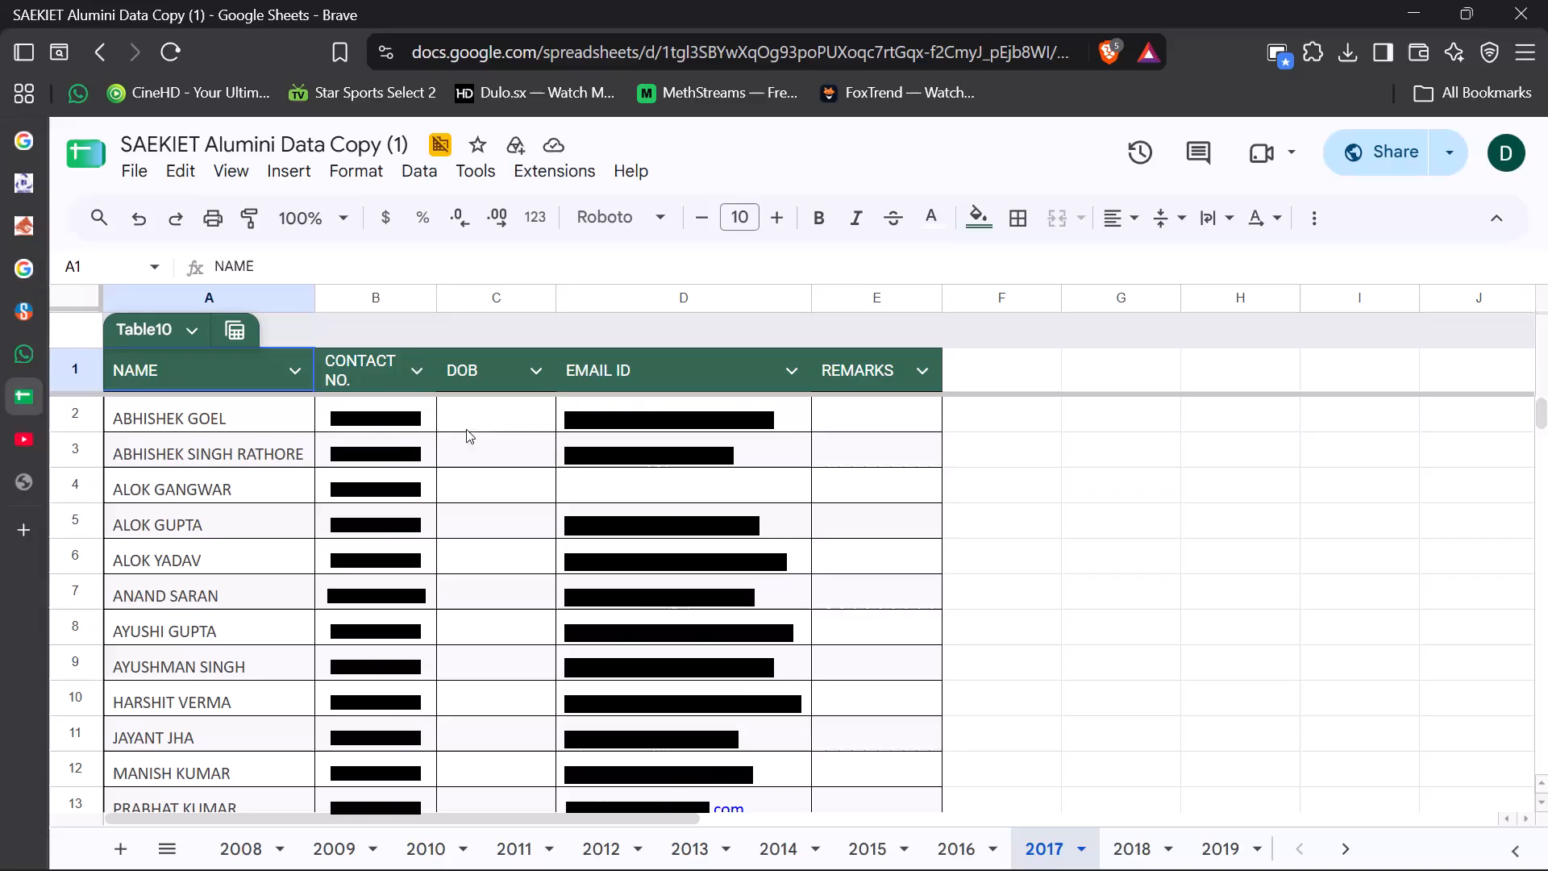
Download the spreadsheet as a Microsoft Excel (.xlsx) file named SAEKIET Alumini Data Copy (1) in the ABAJA folder.
click(133, 166)
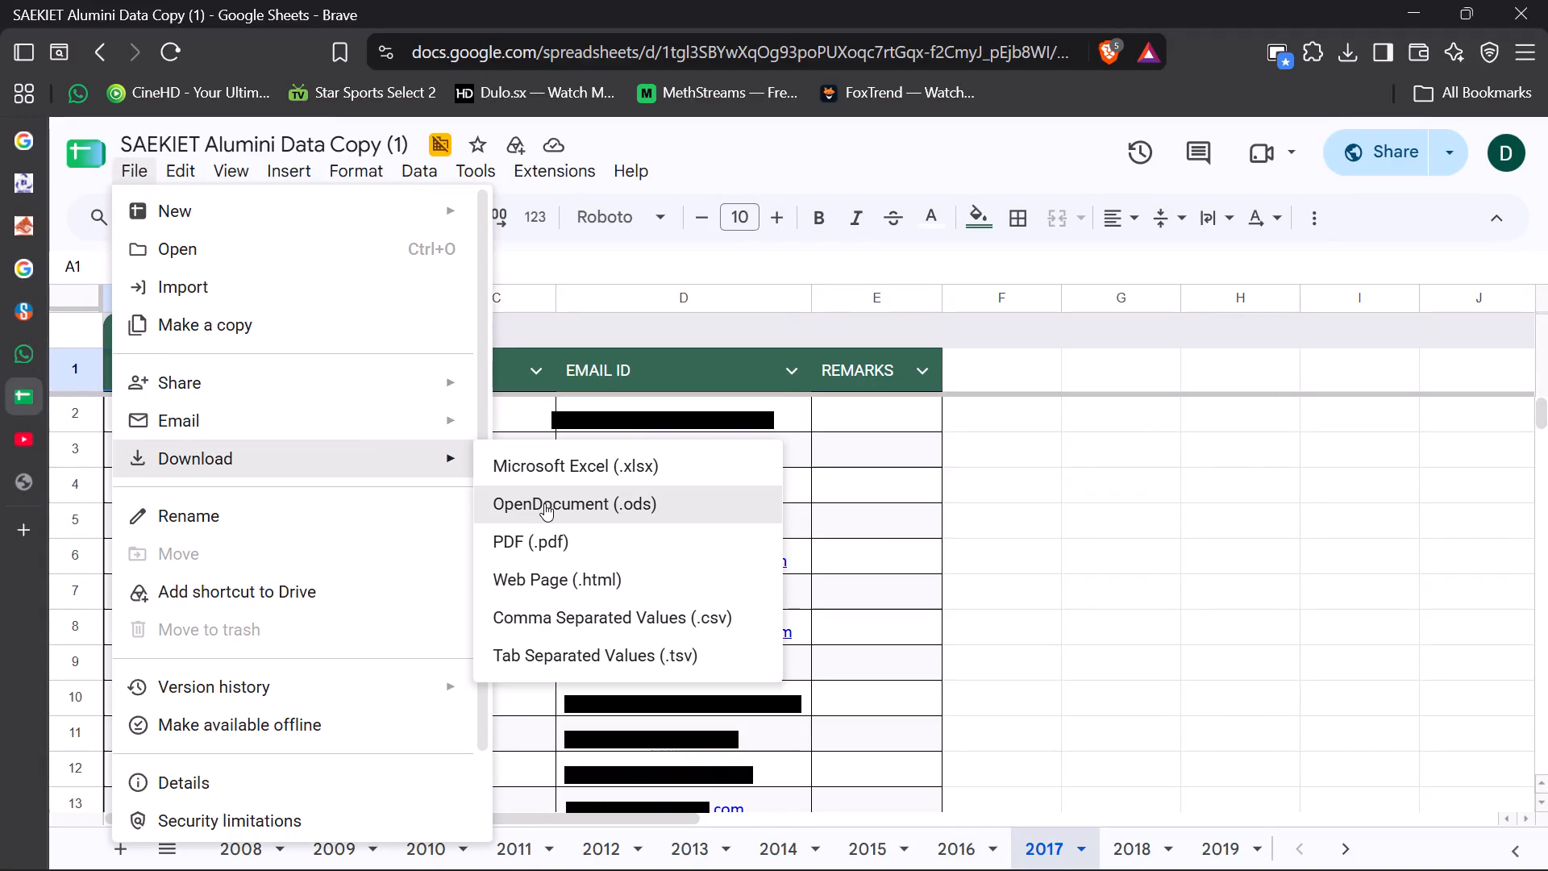
click(546, 466)
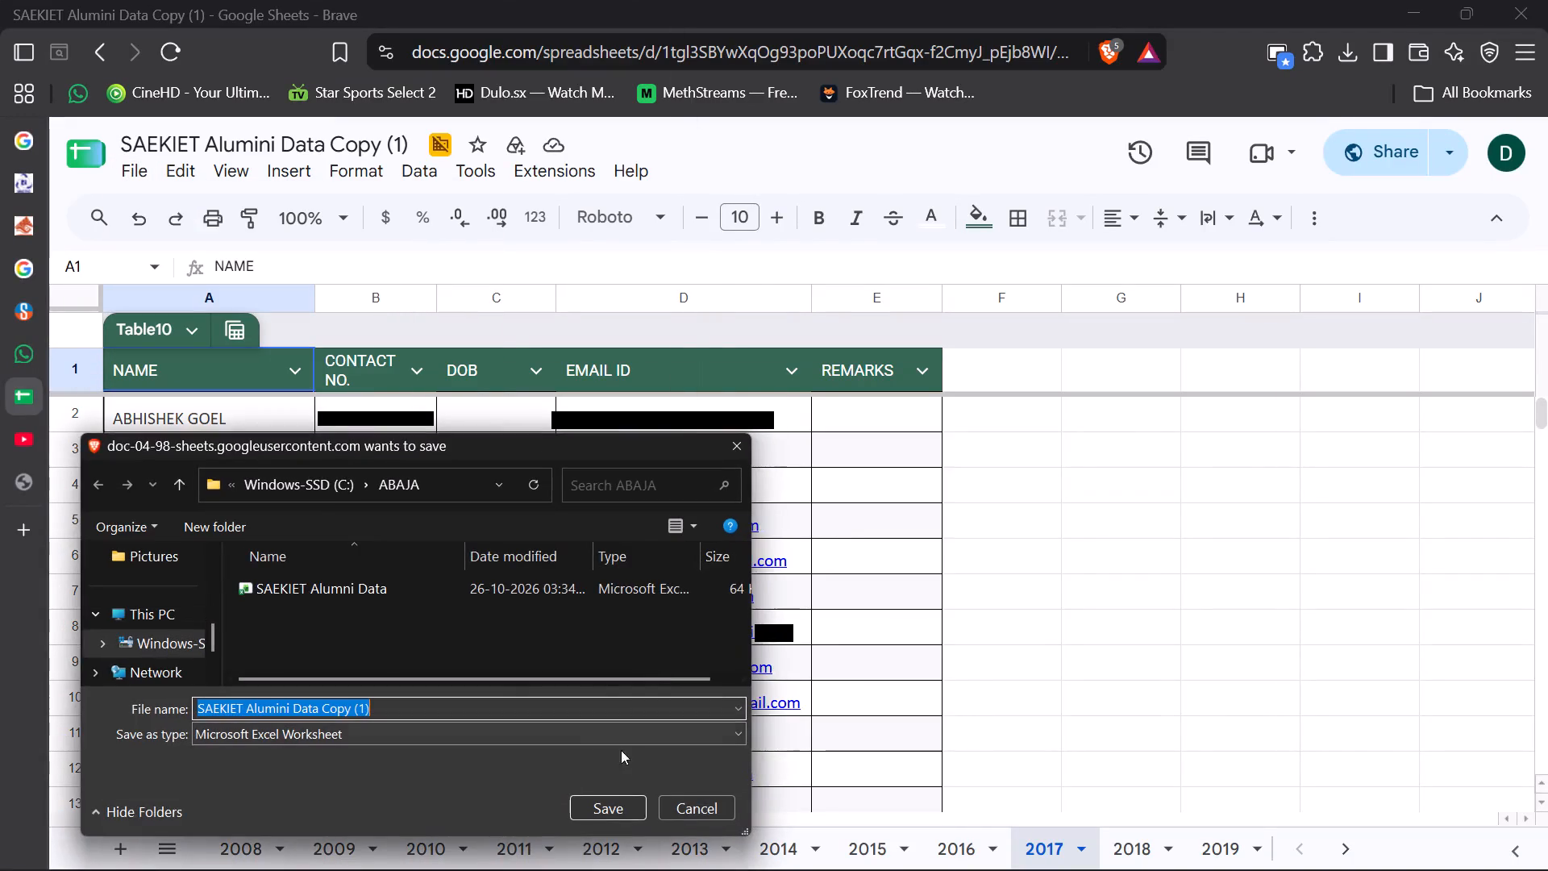
click(597, 807)
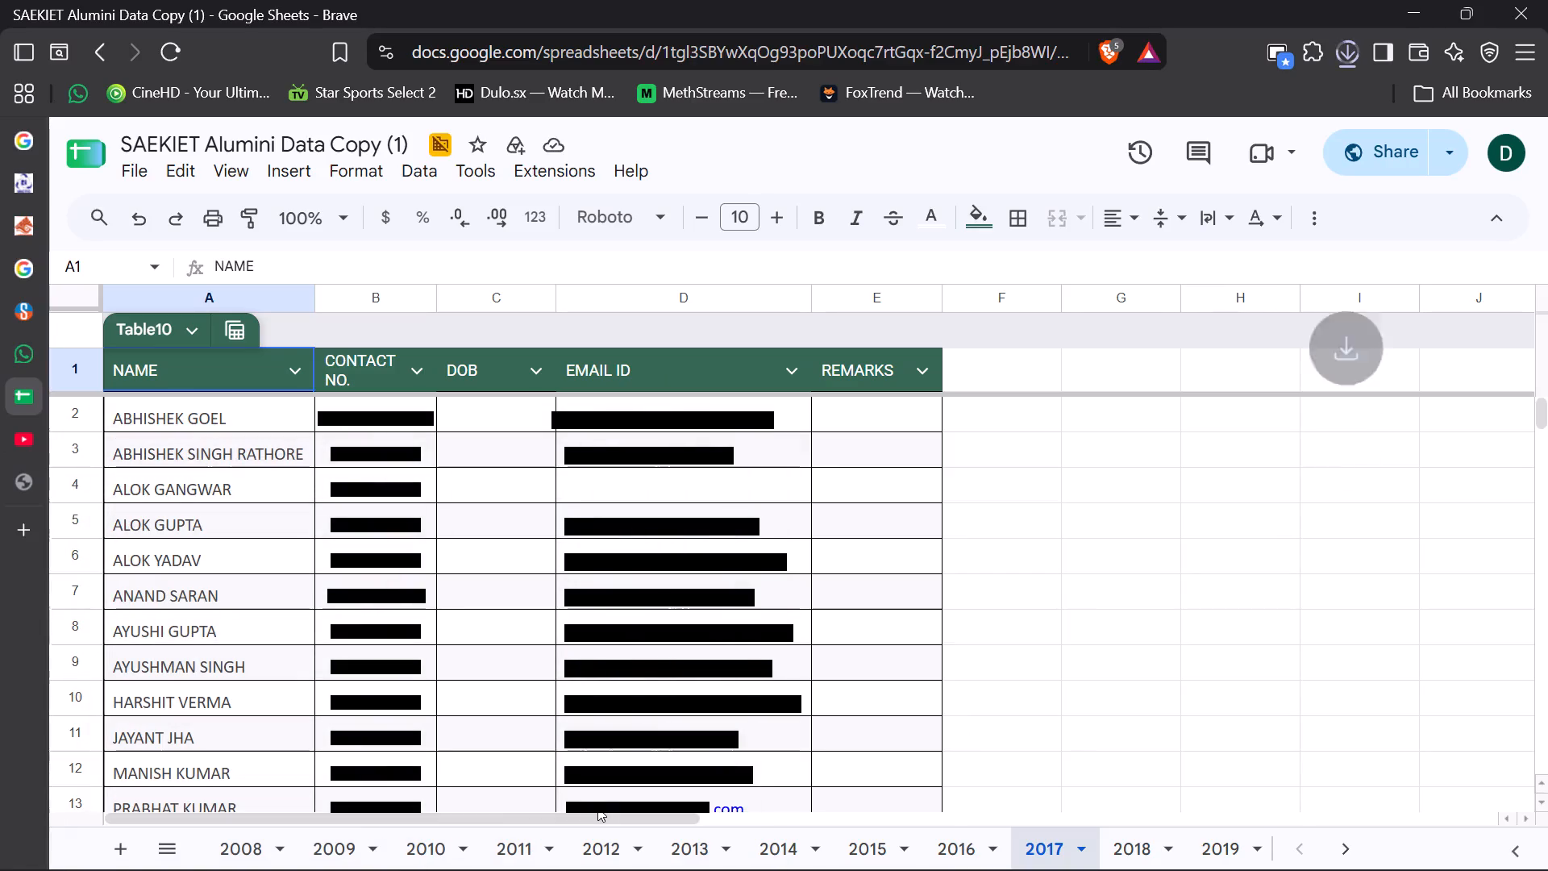
Open the downloaded SAEKIET Alumini Data Copy (1) workbook in Excel and show its 2016 sheet.
click(1349, 55)
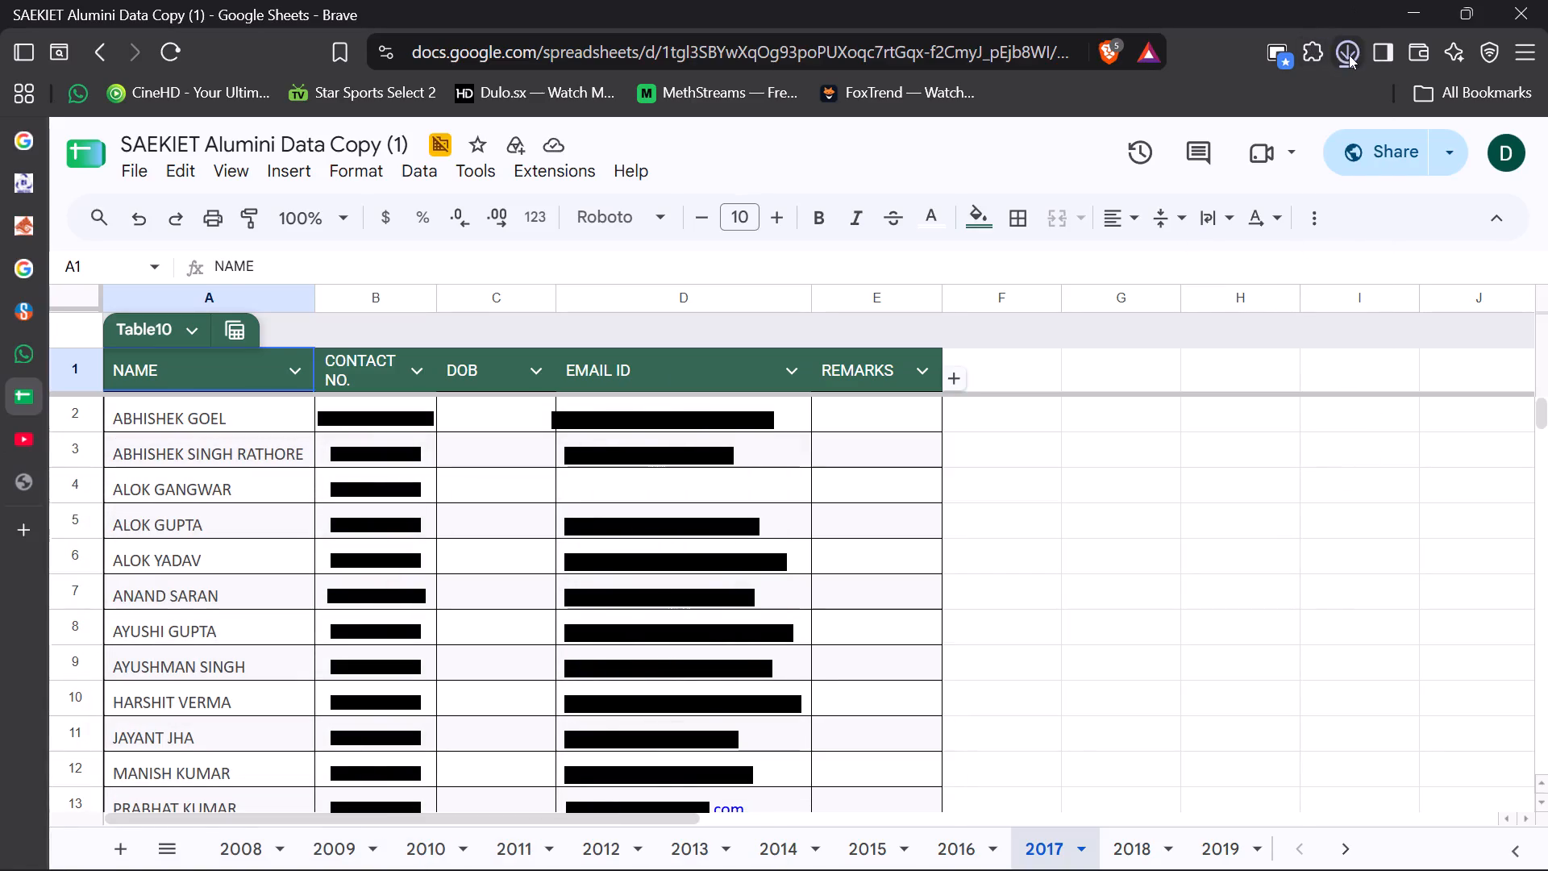
click(1345, 56)
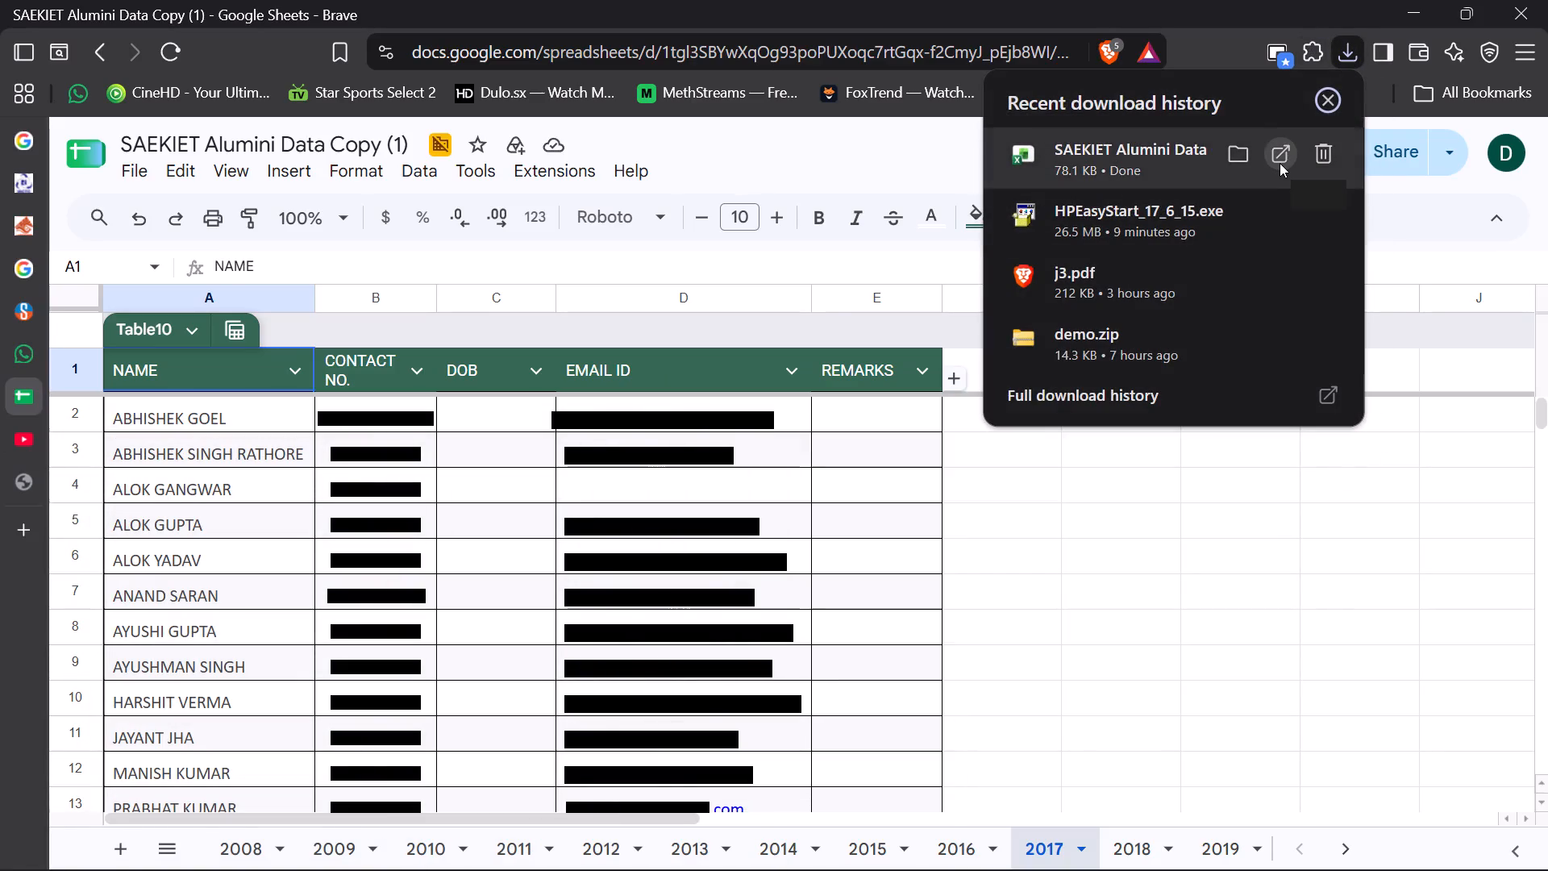
click(1280, 163)
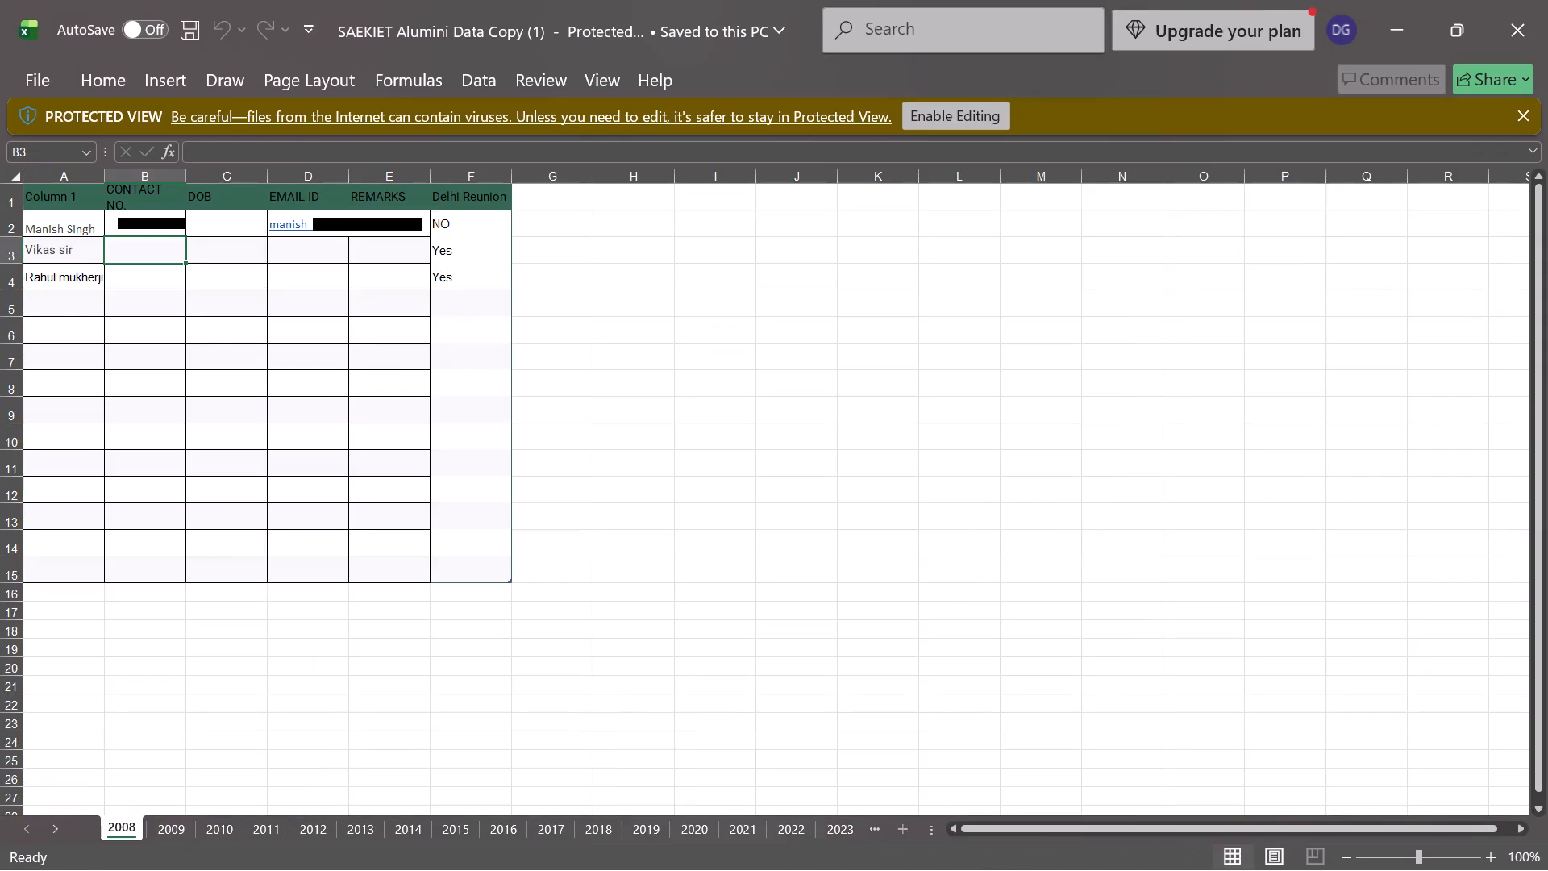
scroll(1036, 480, up, 1)
click(512, 827)
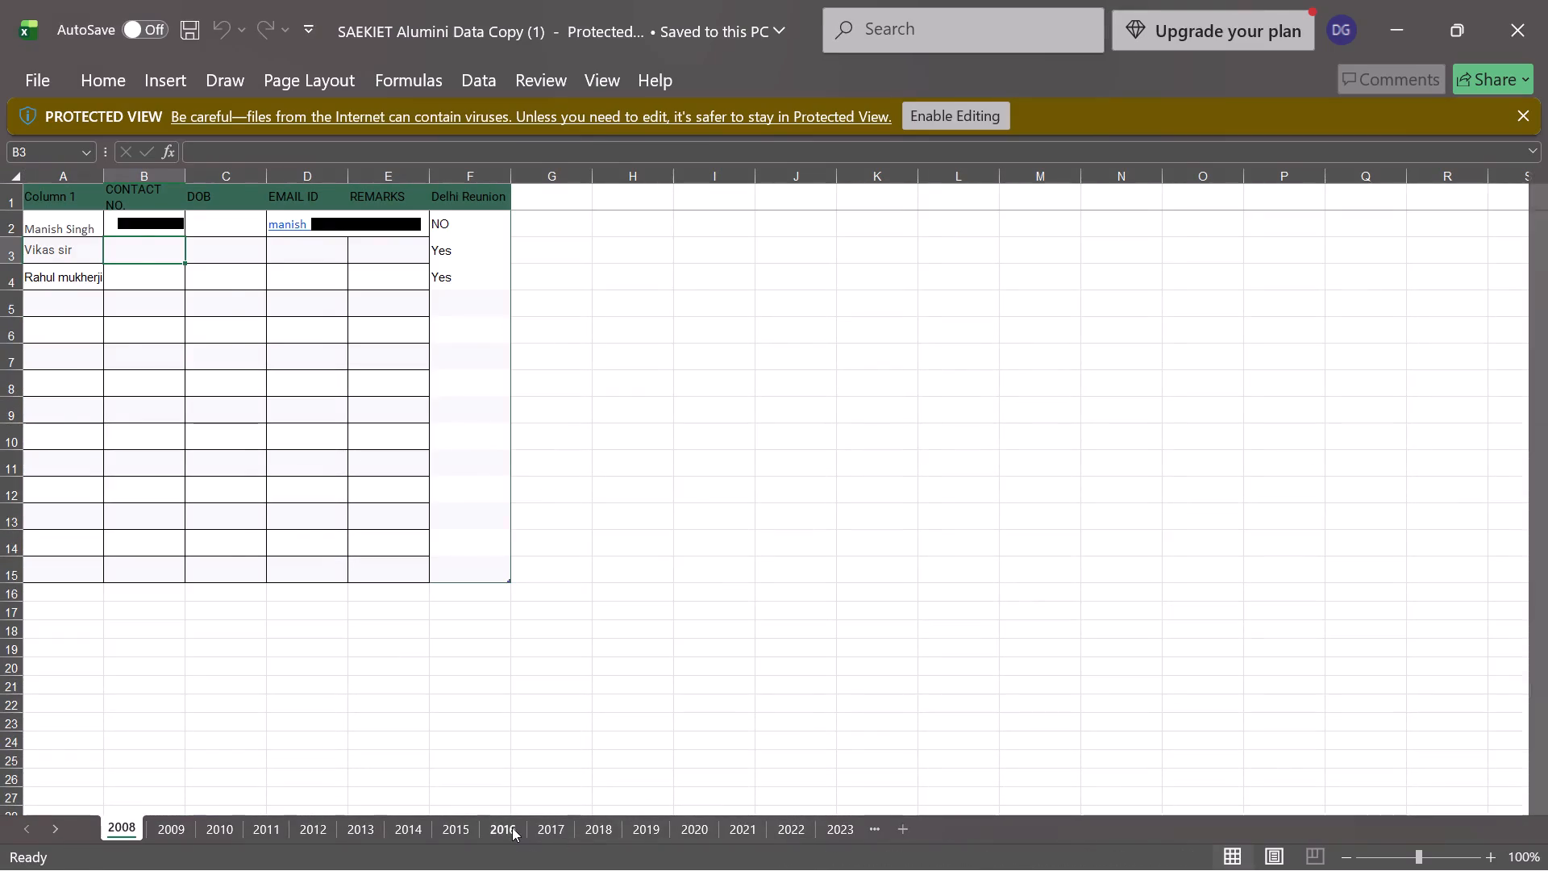
scroll(723, 619, up, 1)
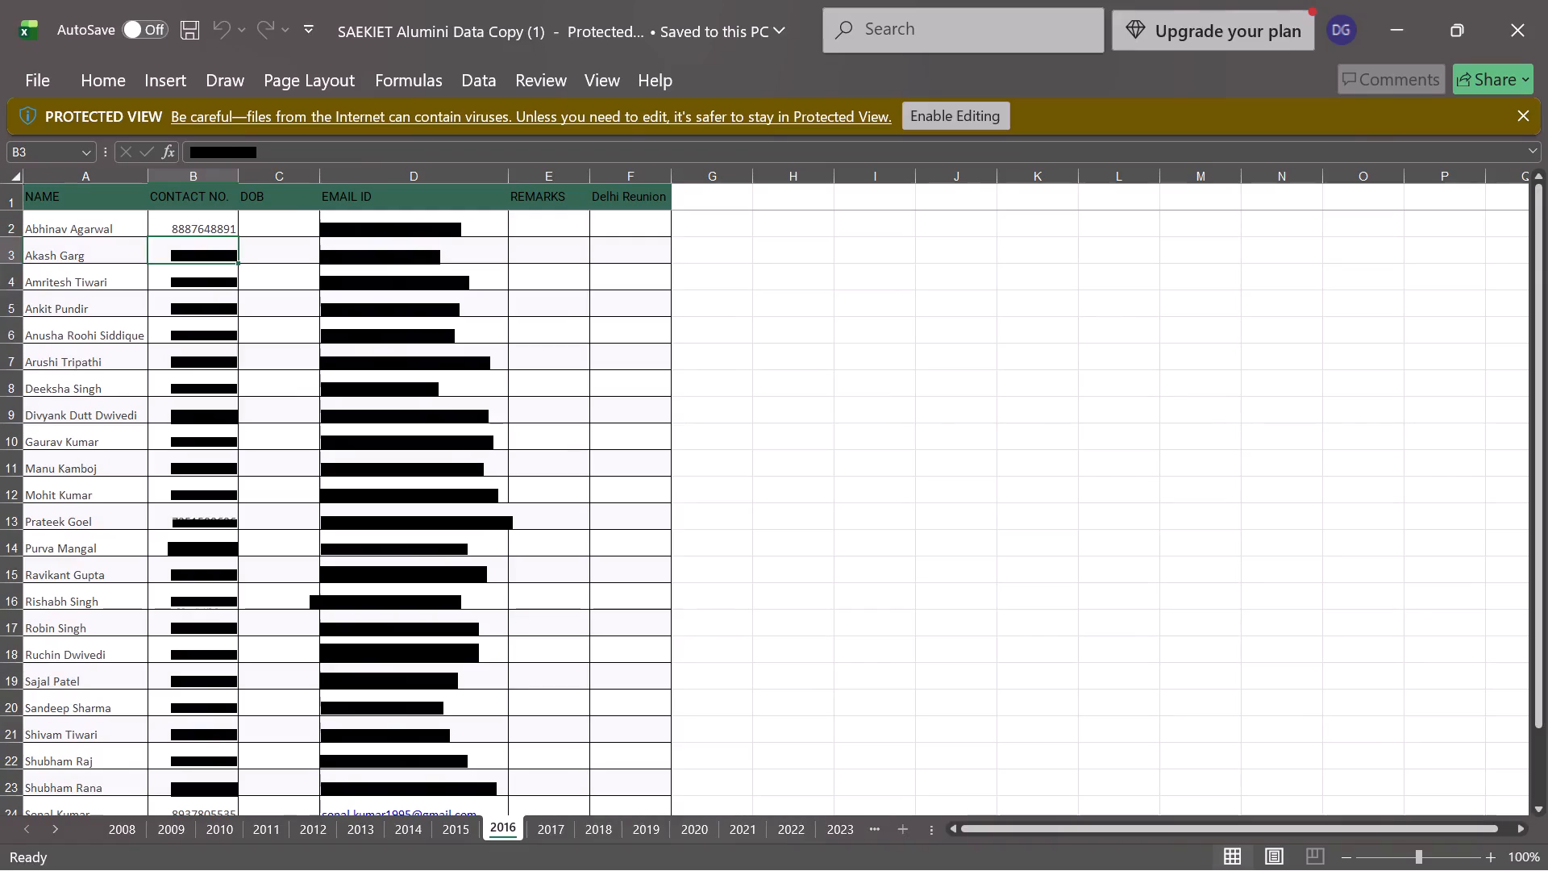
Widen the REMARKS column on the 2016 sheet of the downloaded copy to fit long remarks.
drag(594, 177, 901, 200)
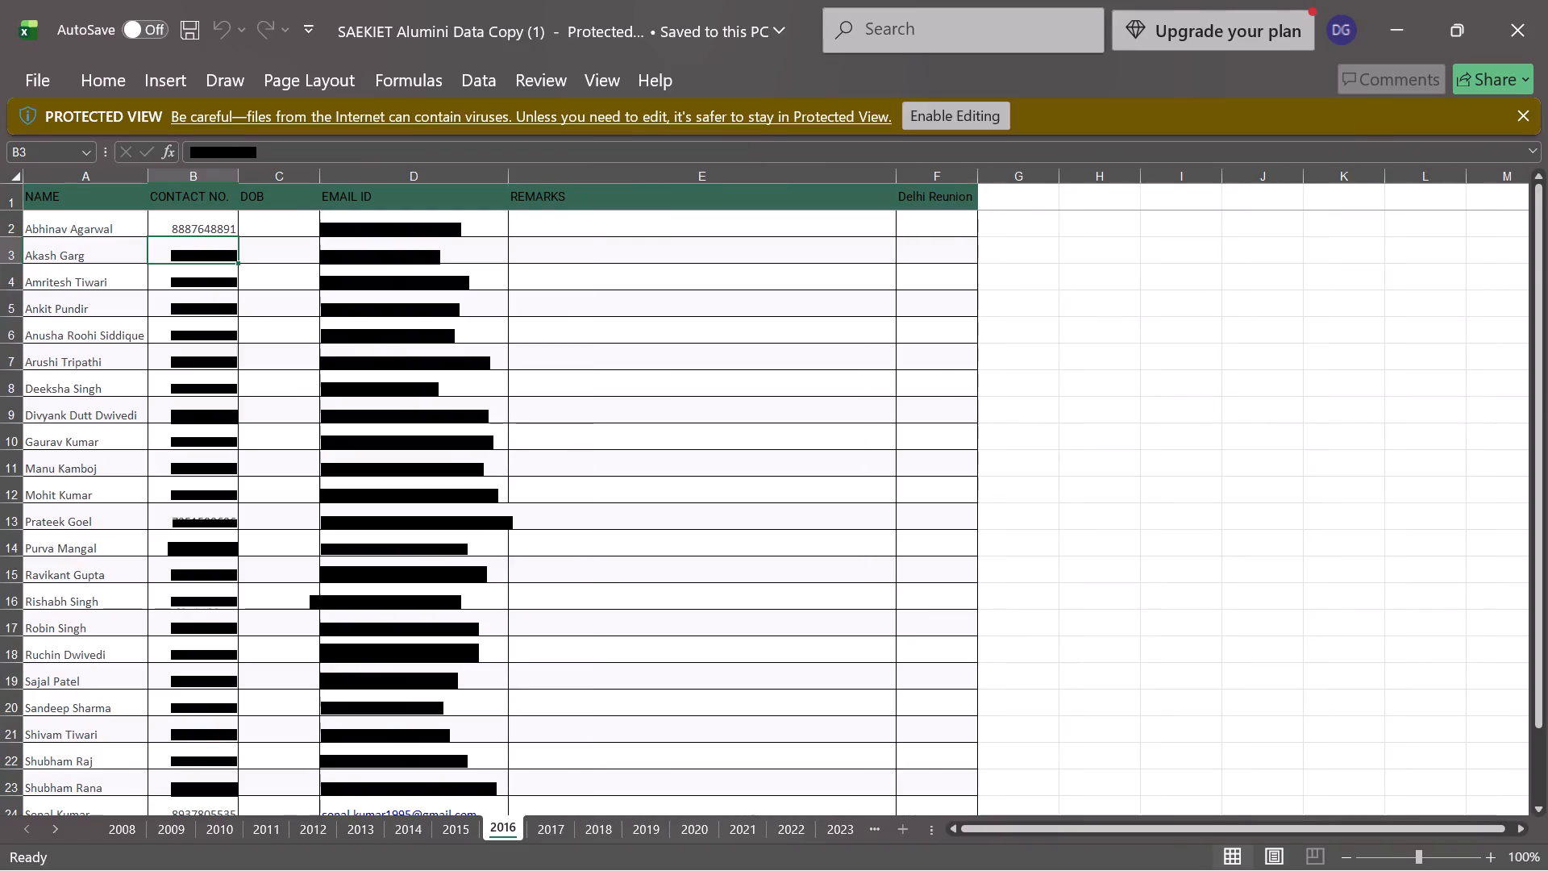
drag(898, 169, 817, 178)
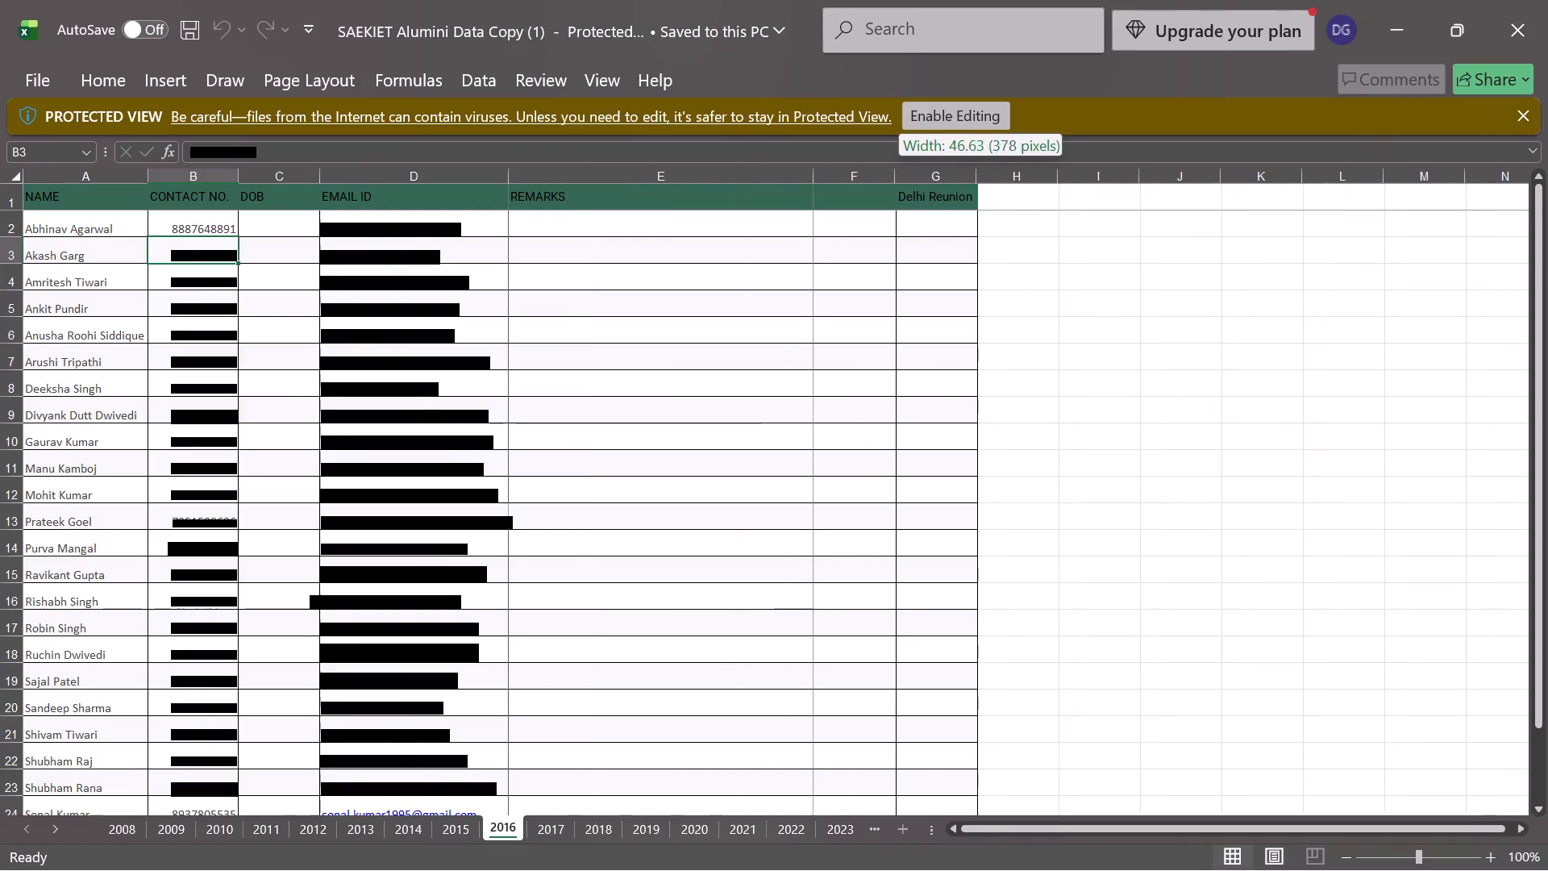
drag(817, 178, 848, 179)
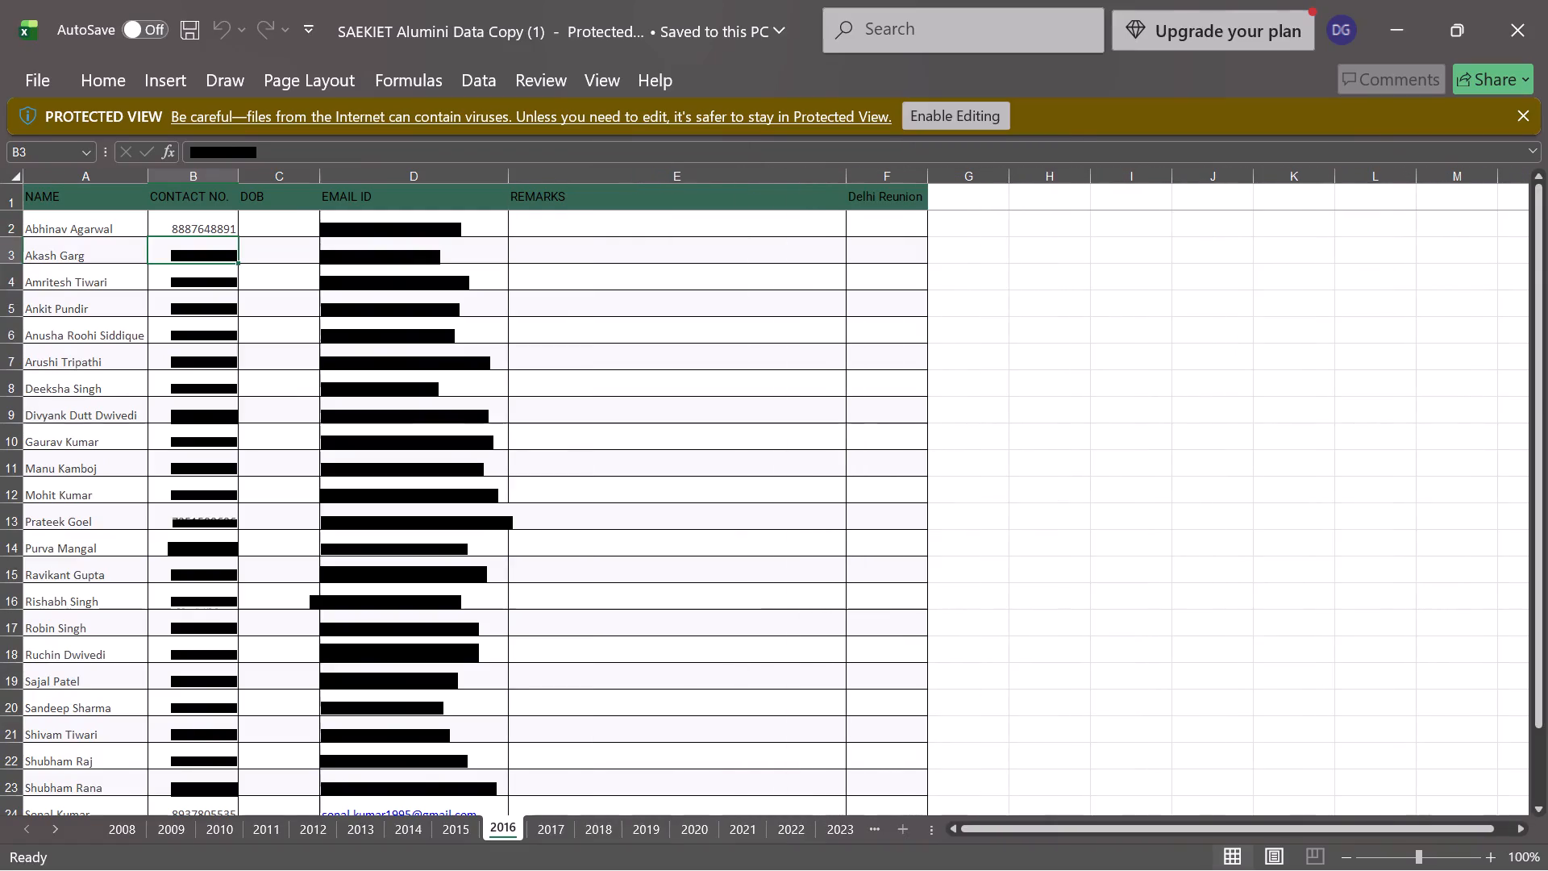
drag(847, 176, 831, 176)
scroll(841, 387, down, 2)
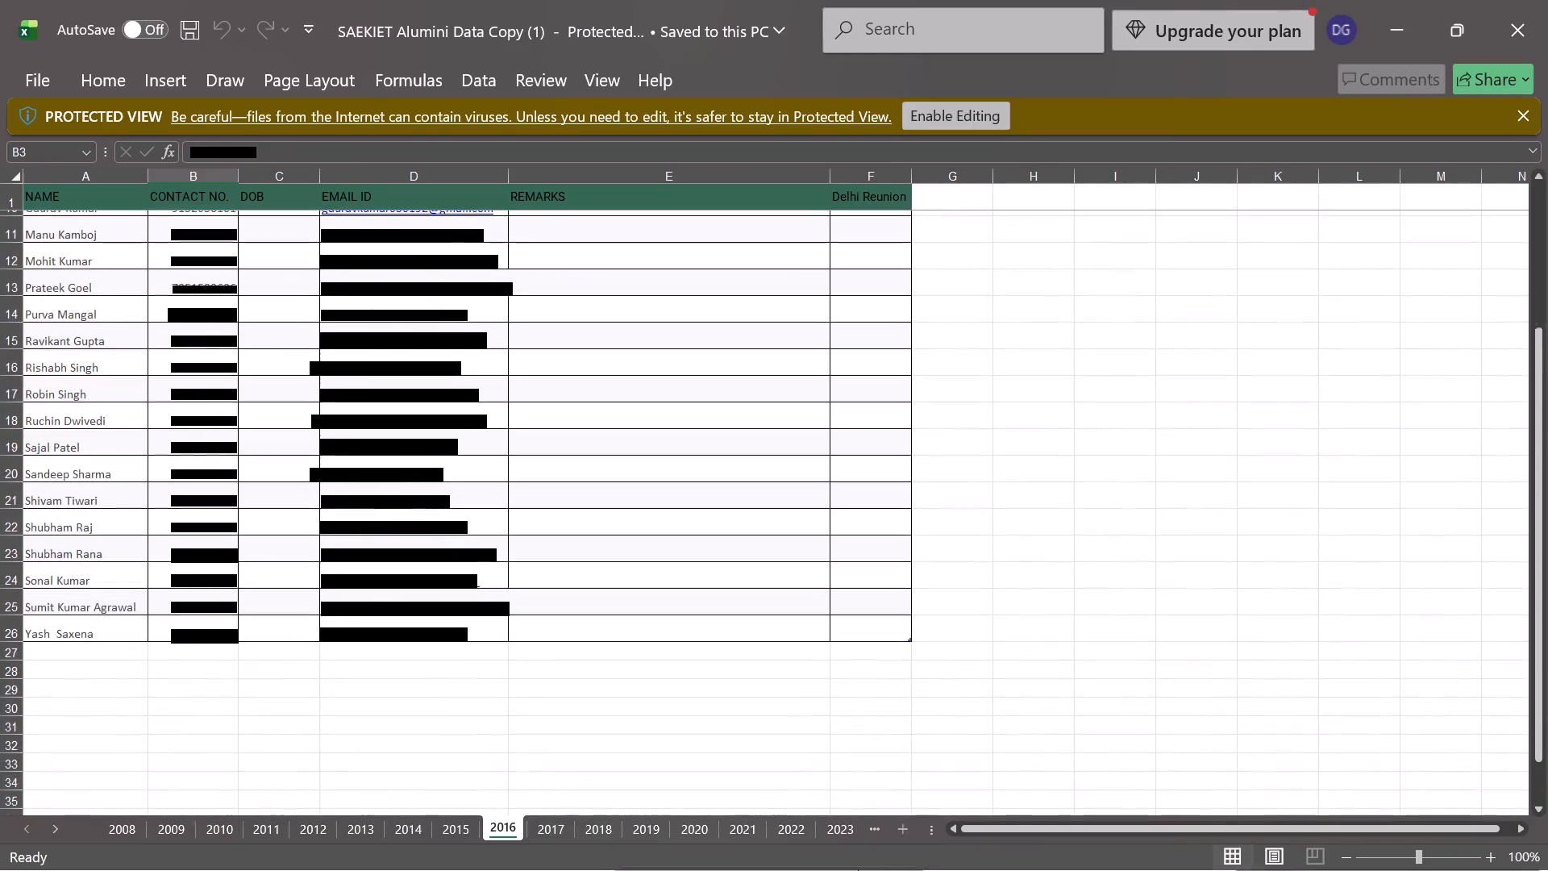
Switch to the SAEKIET Alumni Data workbook and cut the REMARK entries E2:E26 on its 2016 sheet.
click(875, 800)
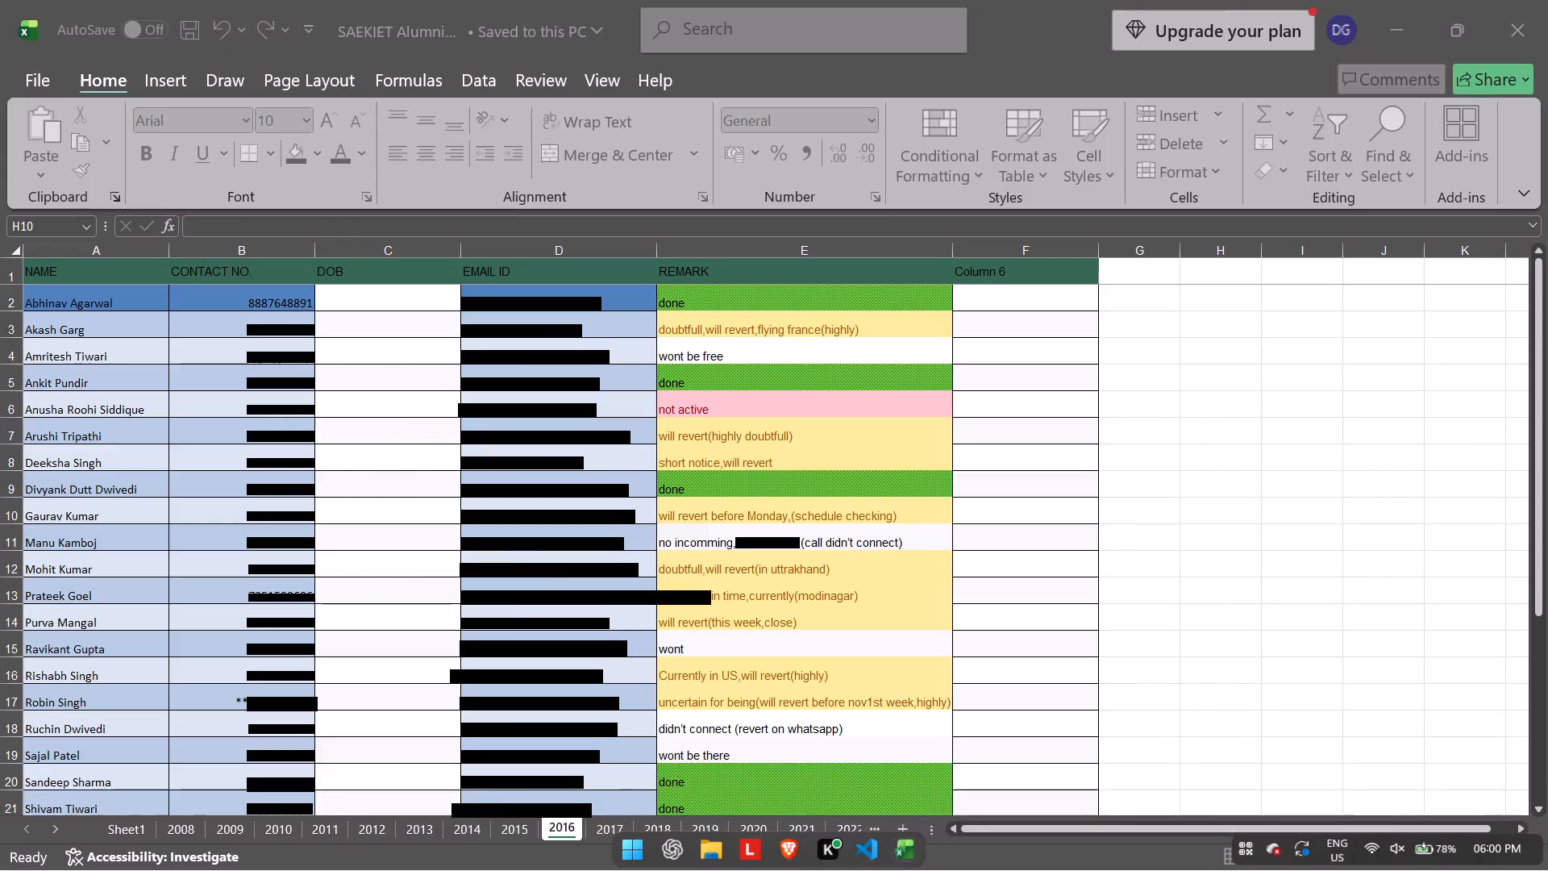
scroll(839, 573, up, 3)
click(716, 294)
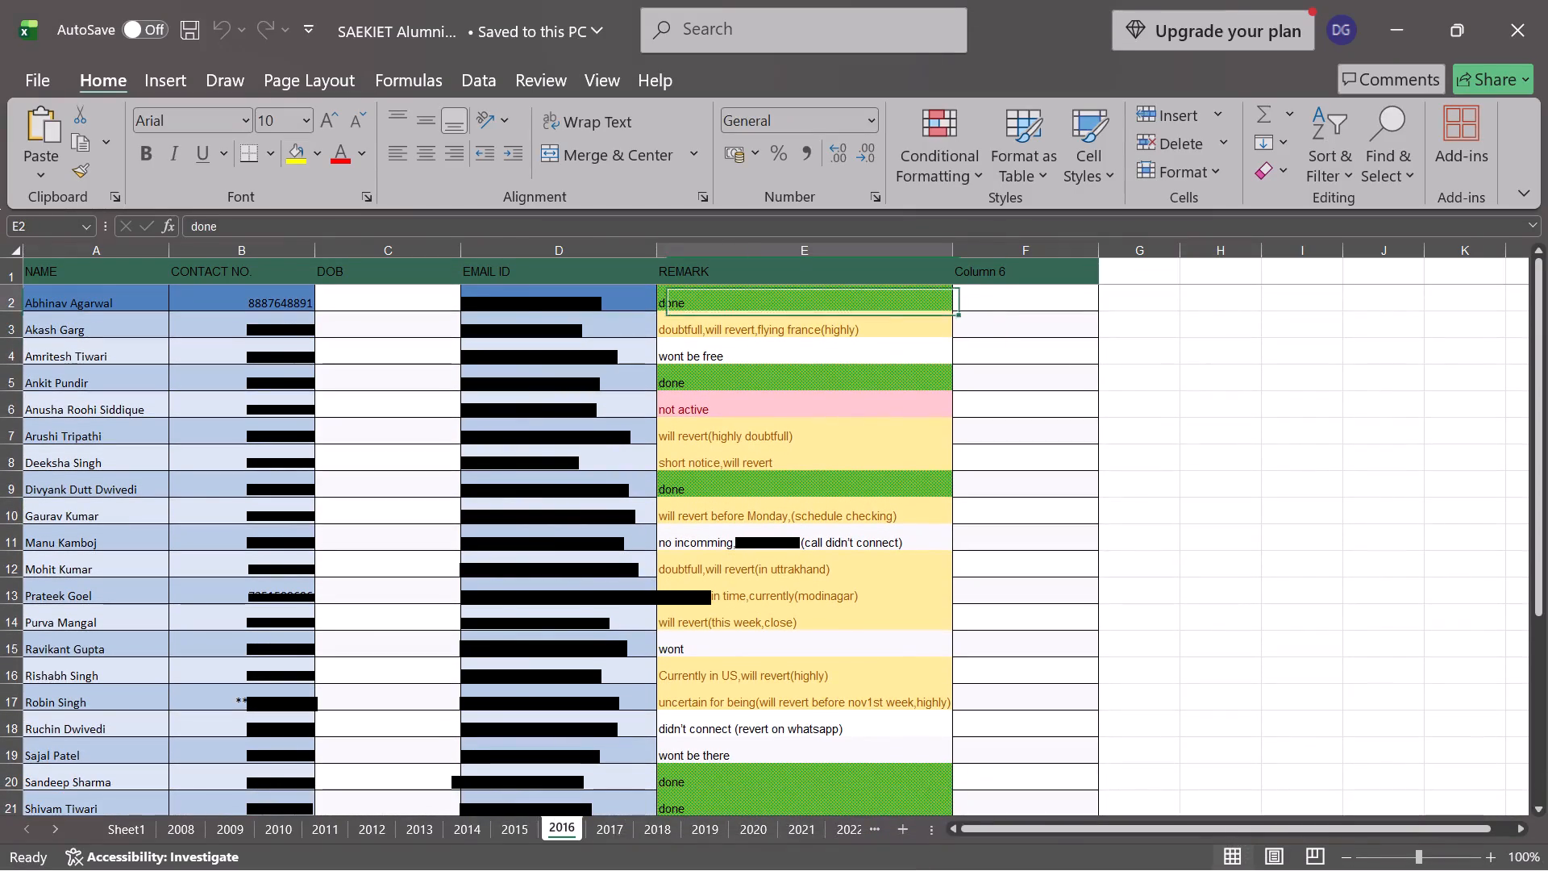
key(shift+Down)
key(shift+Down)
key(shift+Down)
key(shift+Down)
key(shift+Down)
key(shift+Down)
key(shift+Down)
key(shift+Down)
key(shift+Down)
key(shift+Down)
key(shift+Down)
key(shift+Down)
key(shift+Down)
key(shift+Down)
key(shift+Down)
key(shift+Down)
key(shift+Down)
key(shift+Down)
key(shift+Down)
key(shift+Down)
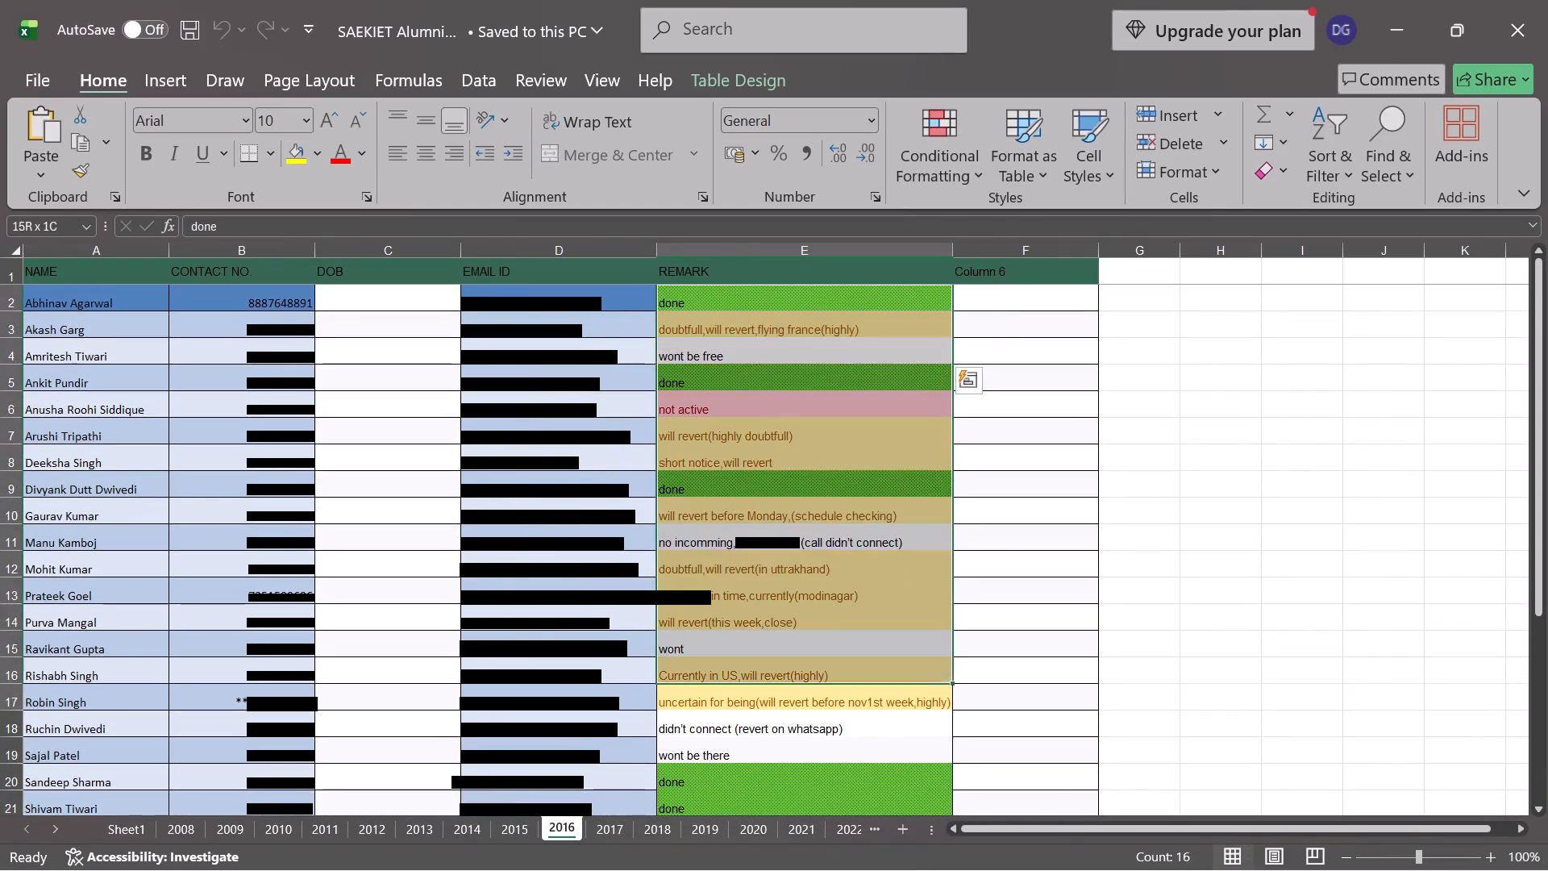
key(shift+Down)
key(shift+Down)
key(shift+Down)
key(shift+Down)
key(shift+Down)
key(shift+Down)
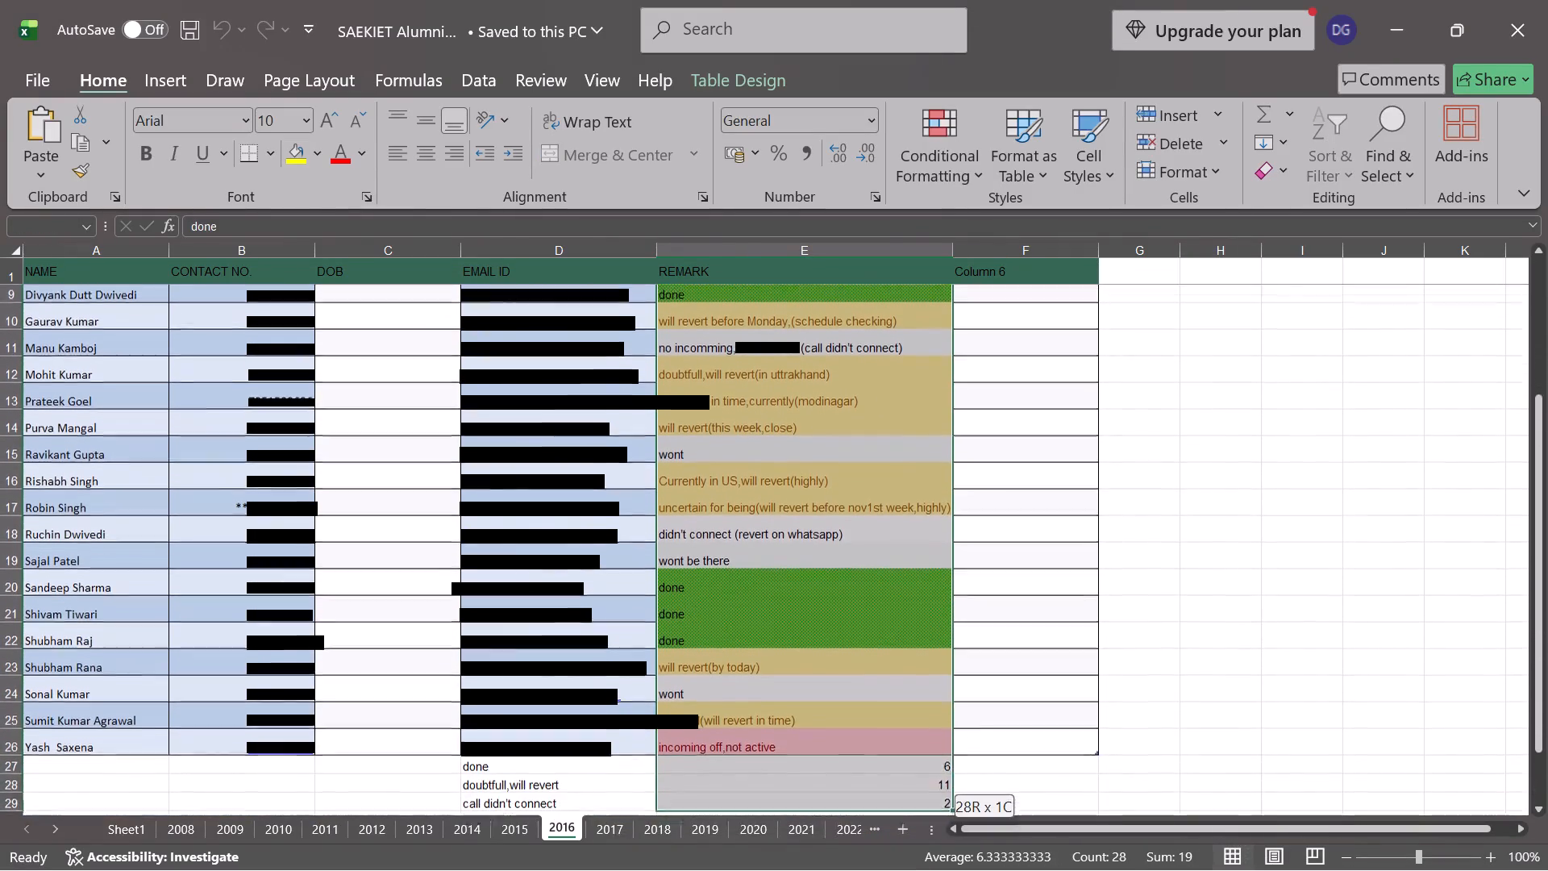
key(shift+Down)
key(shift+Down)
key(shift+Down)
key(shift+Down)
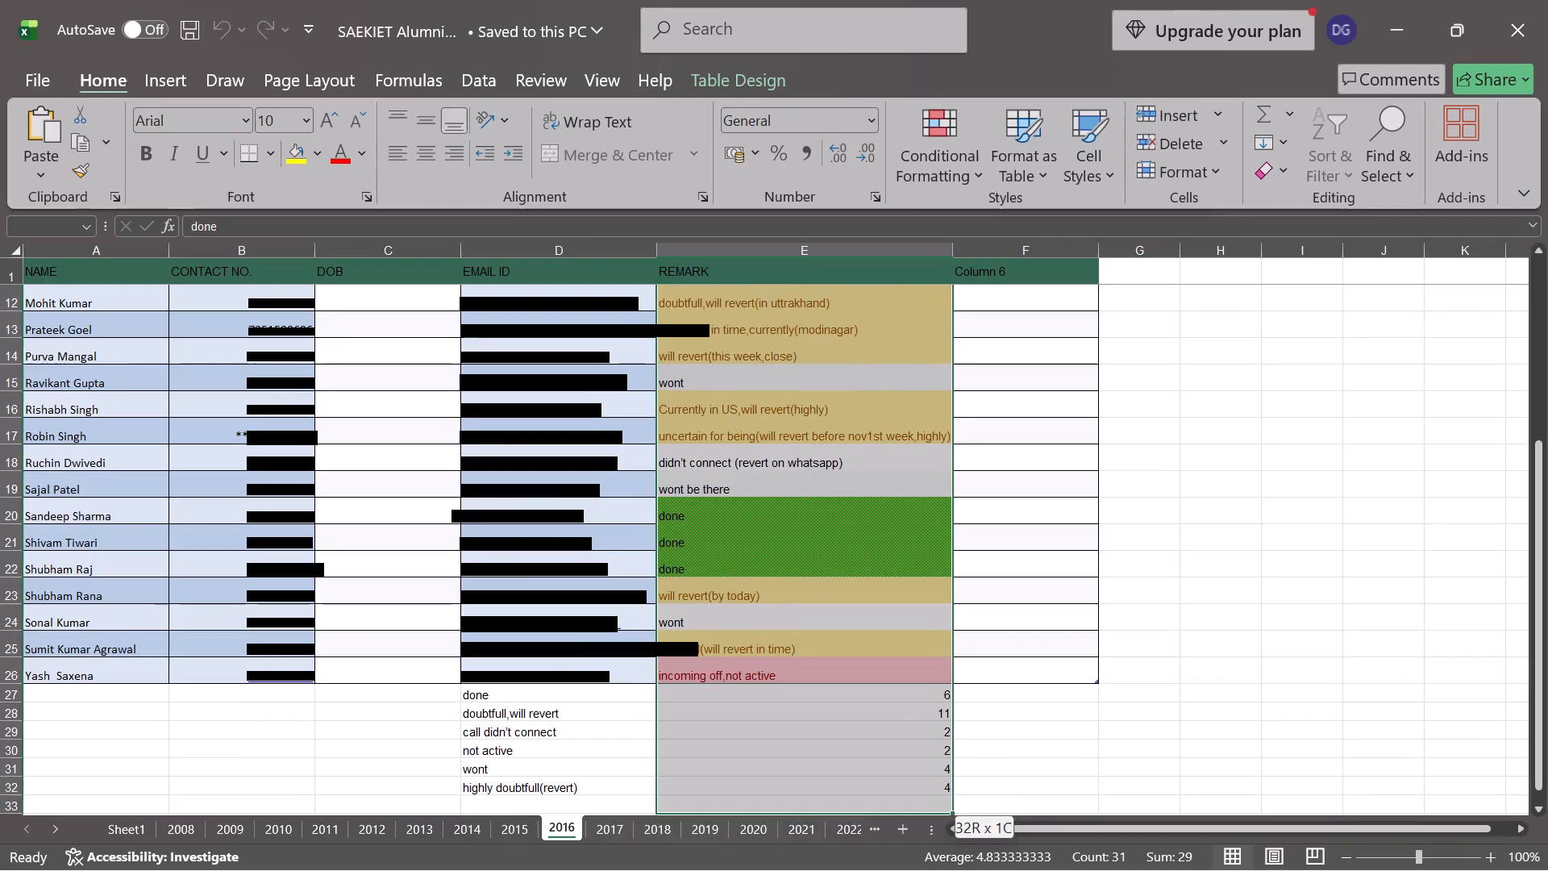
key(shift+Up)
key(shift+Up)
key(shift+Up)
key(shift+Up)
key(shift+Up)
key(shift+Up)
key(shift+Up)
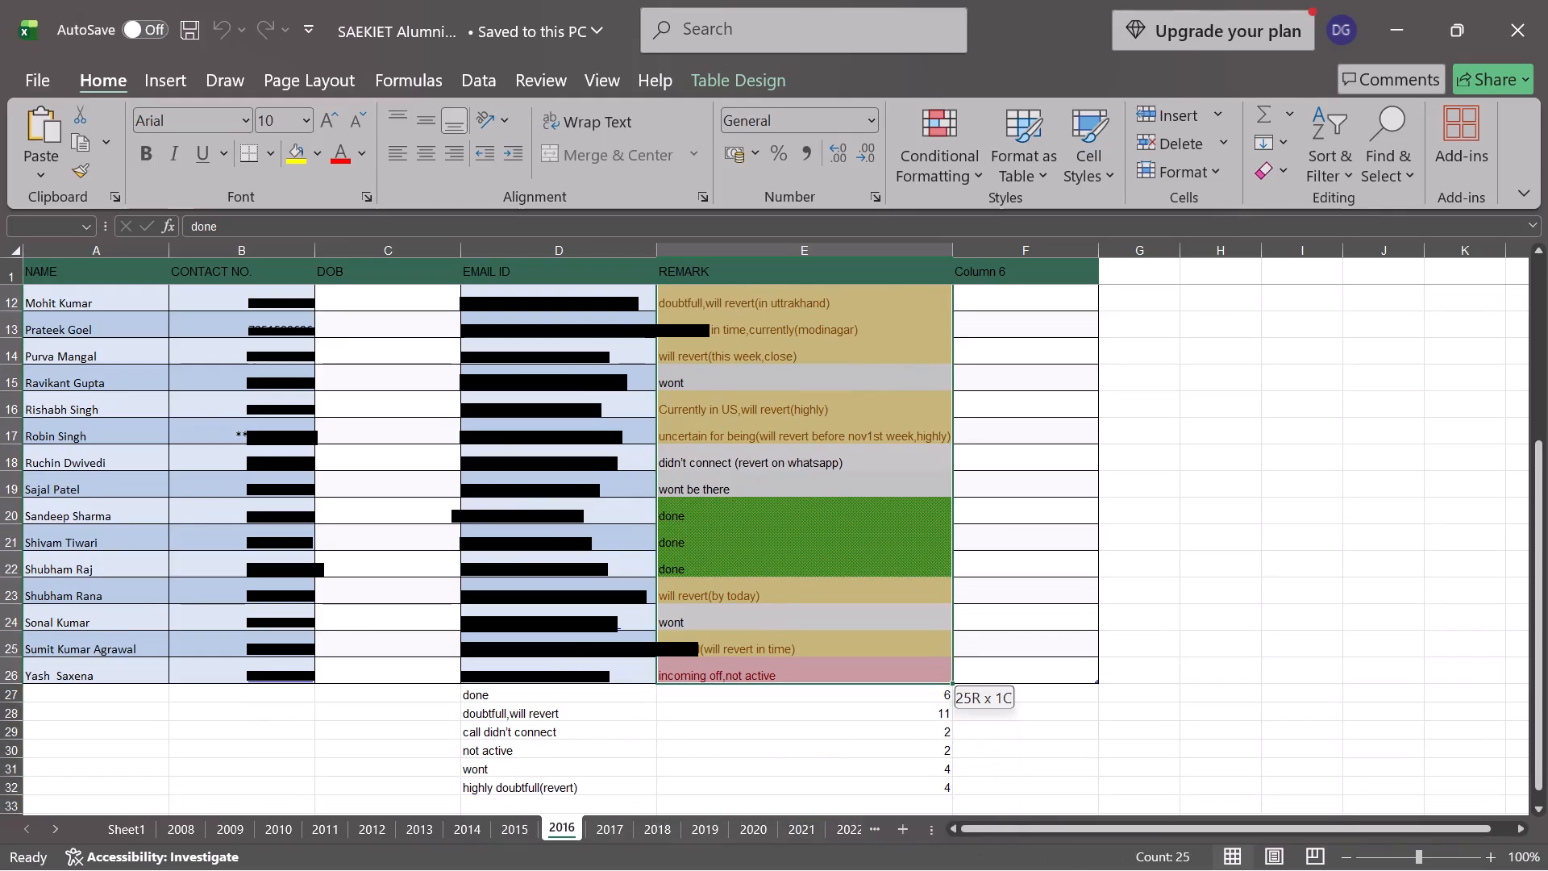
key(ctrl+x)
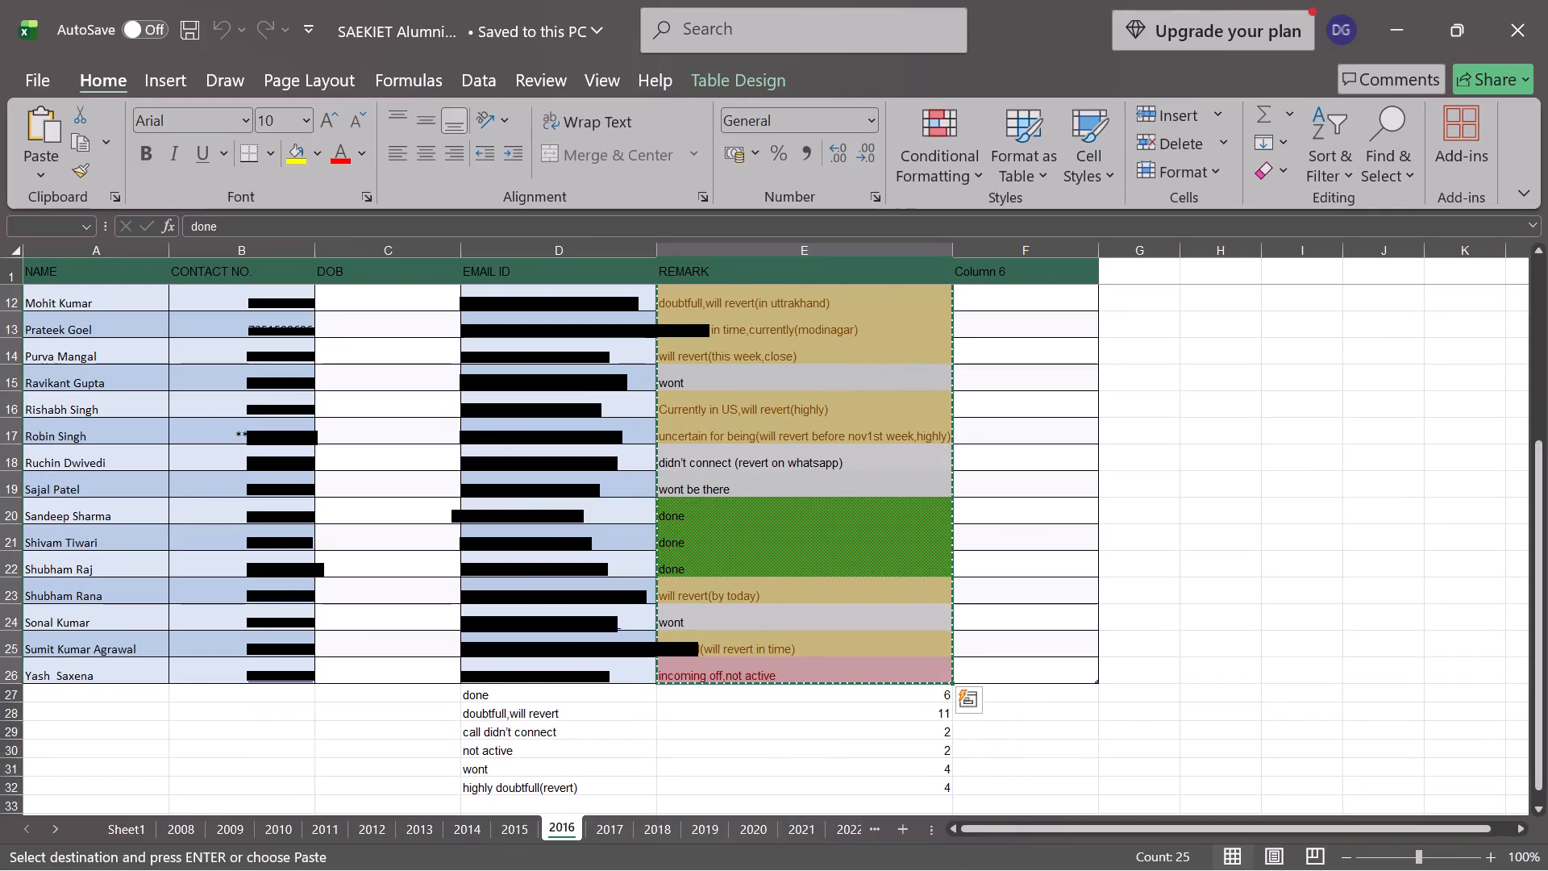
Return to the SAEKIET Alumini Data Copy (1) workbook, try to paste the remarks at E2, and enable editing.
key(alt+Tab)
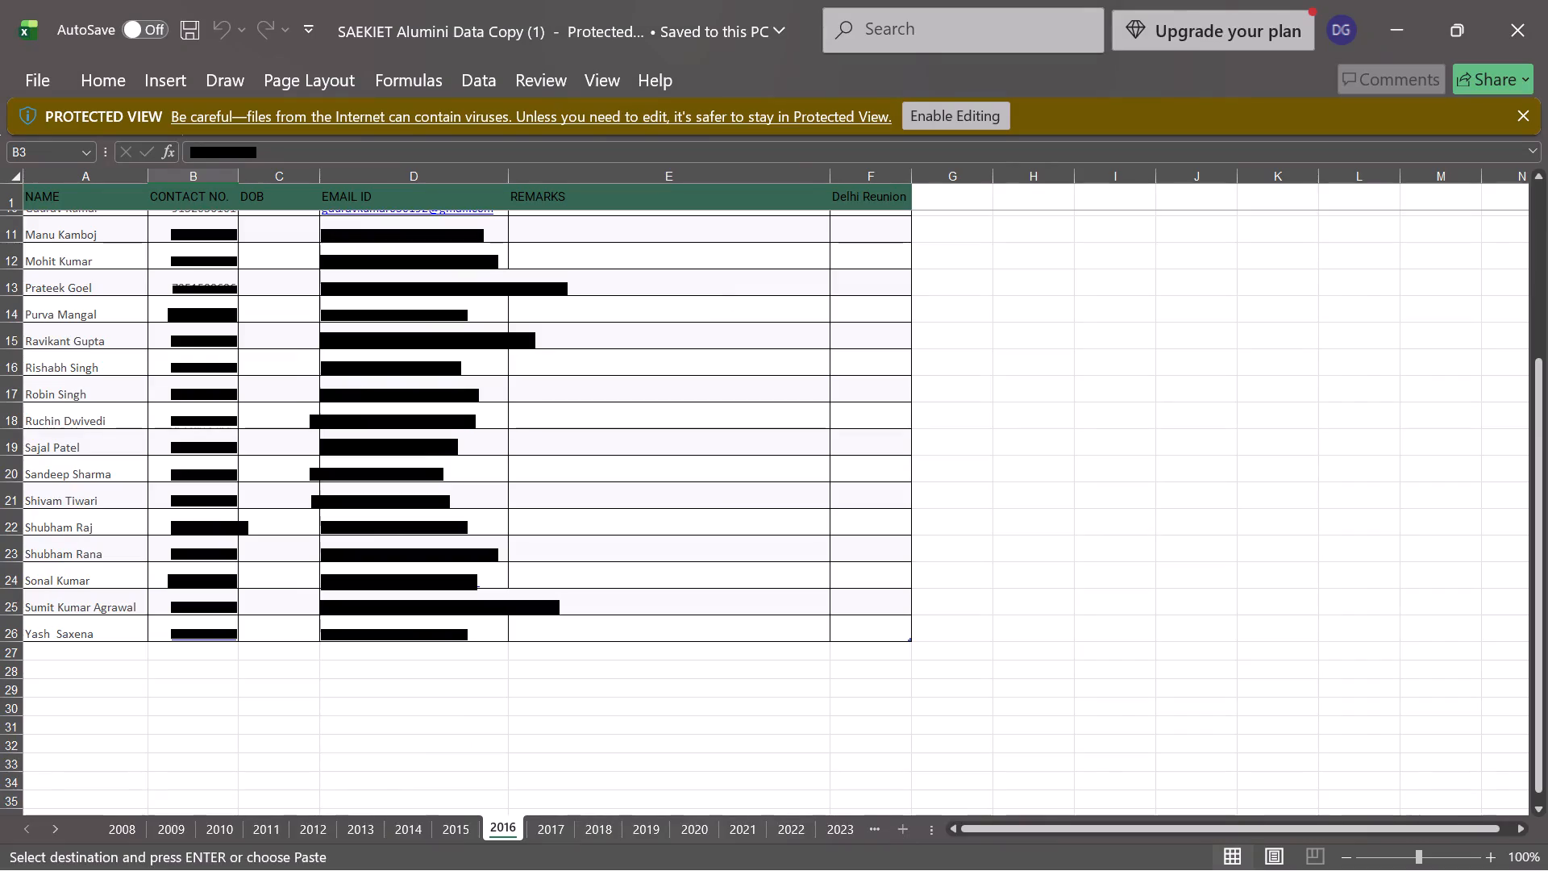
scroll(673, 278, up, 4)
click(647, 237)
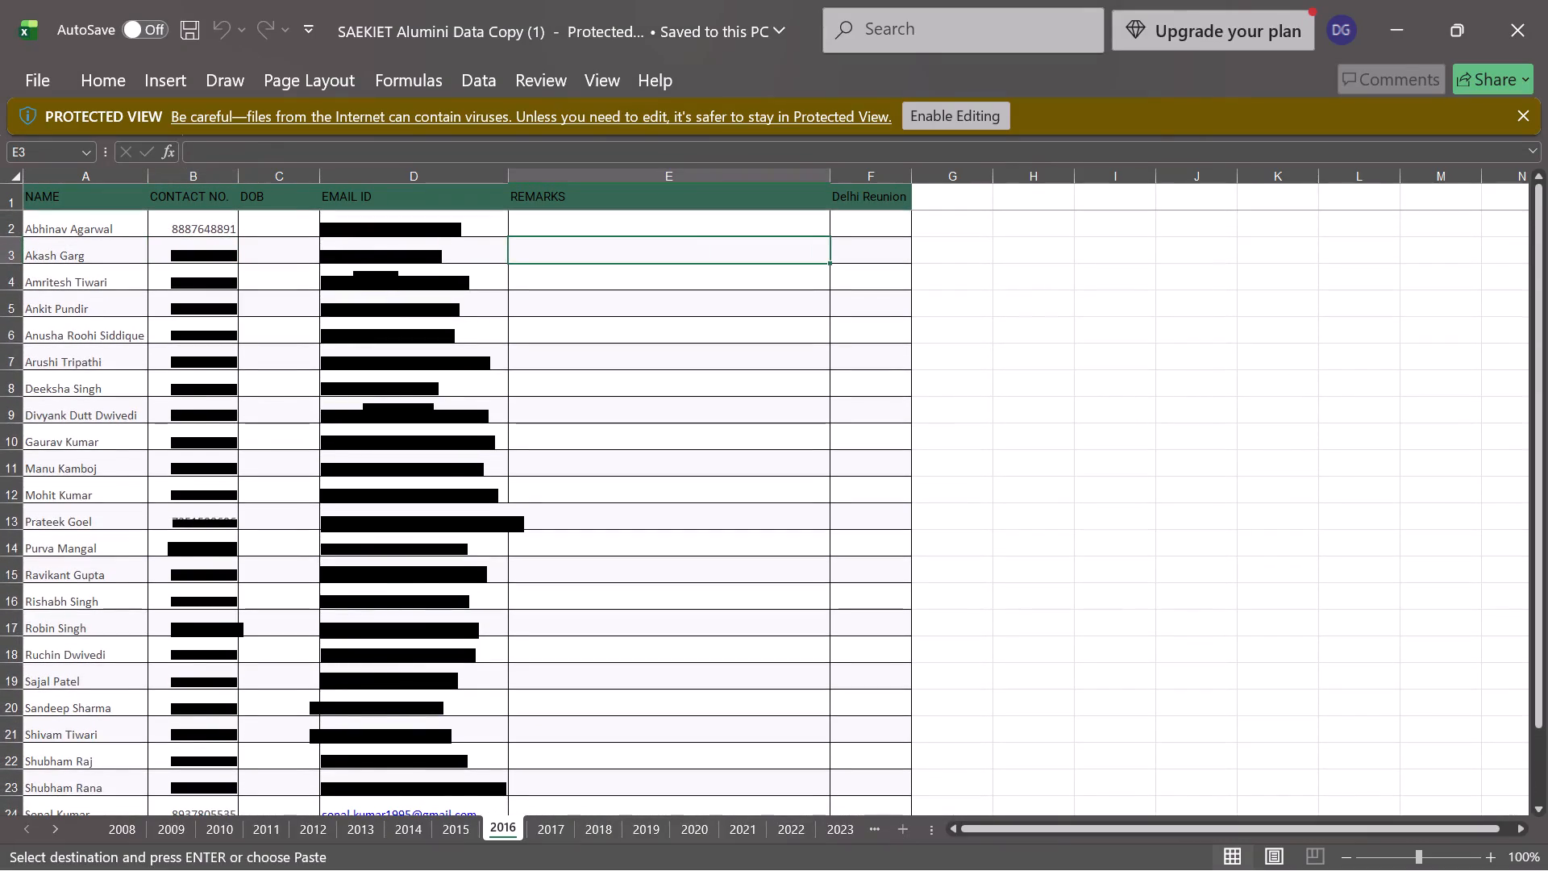
click(641, 225)
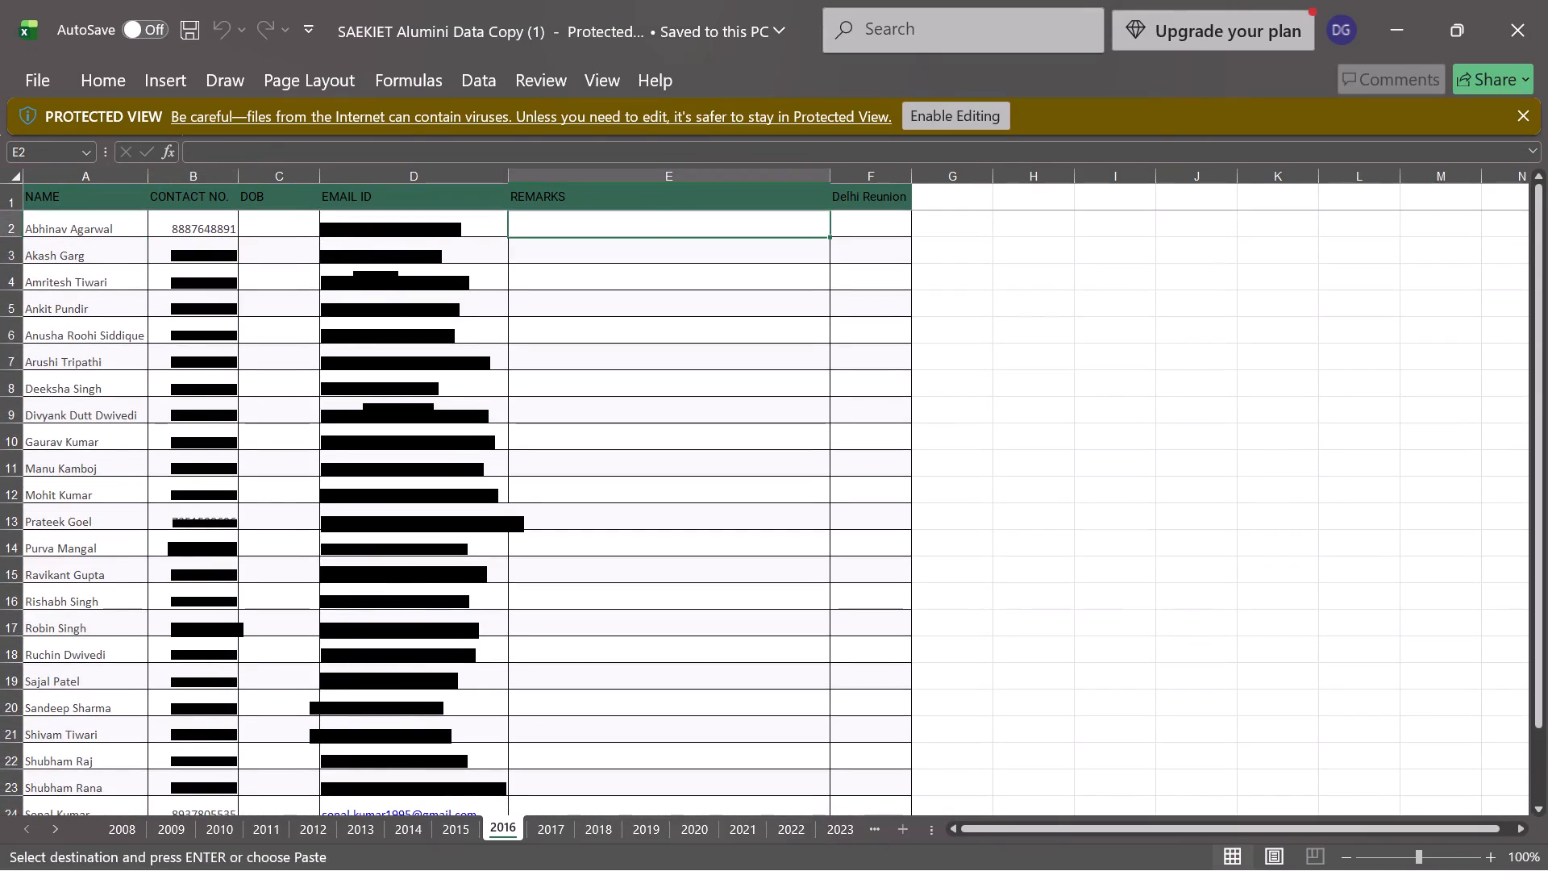
key(ctrl+v)
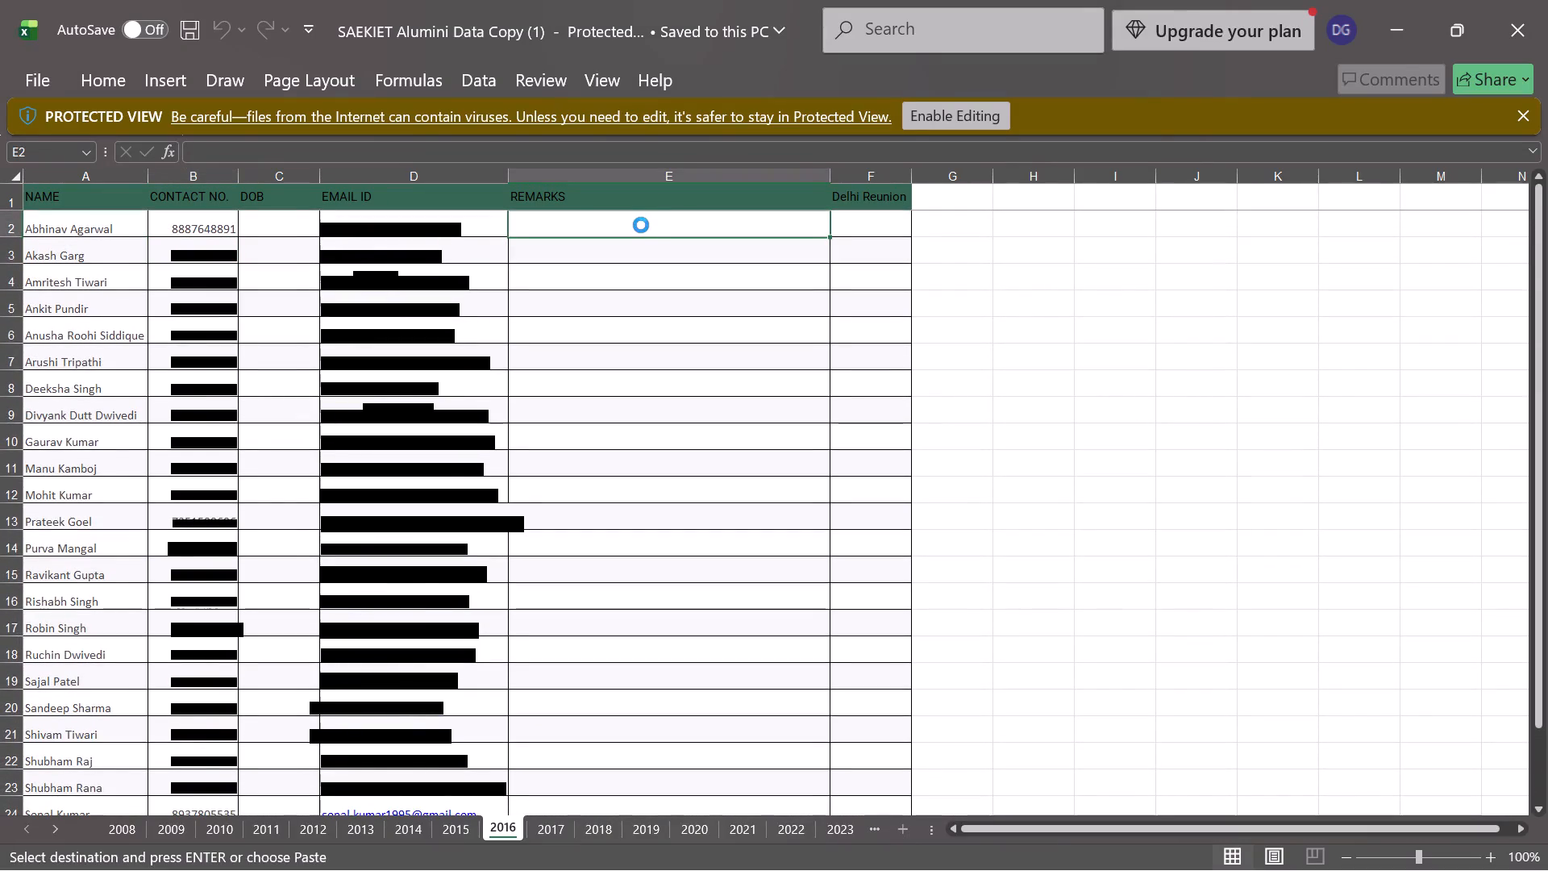
click(939, 109)
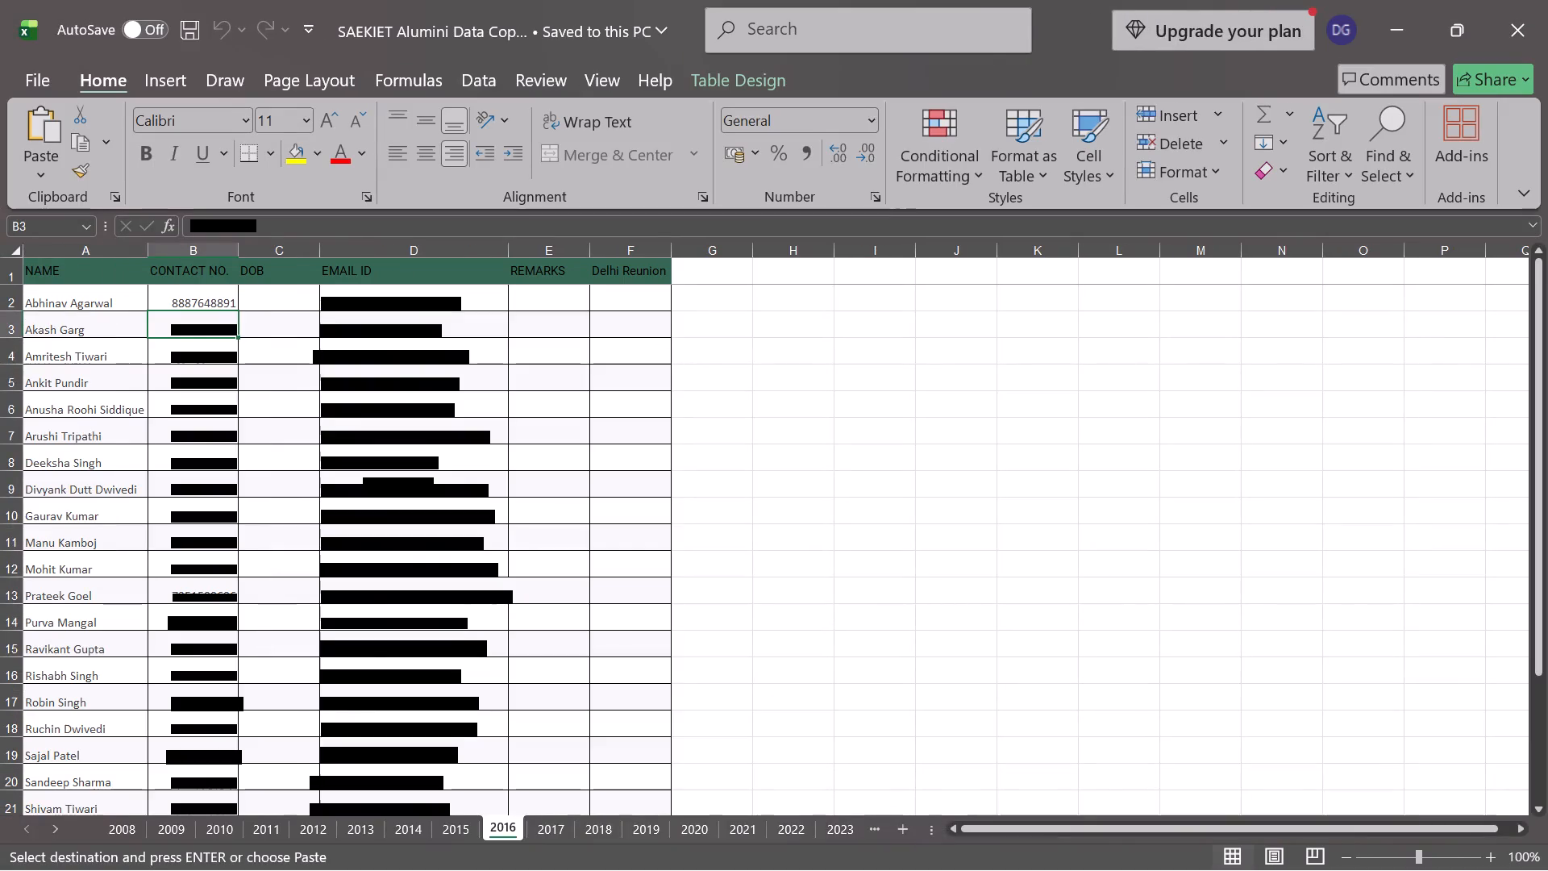
Widen the REMARKS column on the 2016 sheet and paste the cut remarks starting at E2.
drag(590, 248, 817, 262)
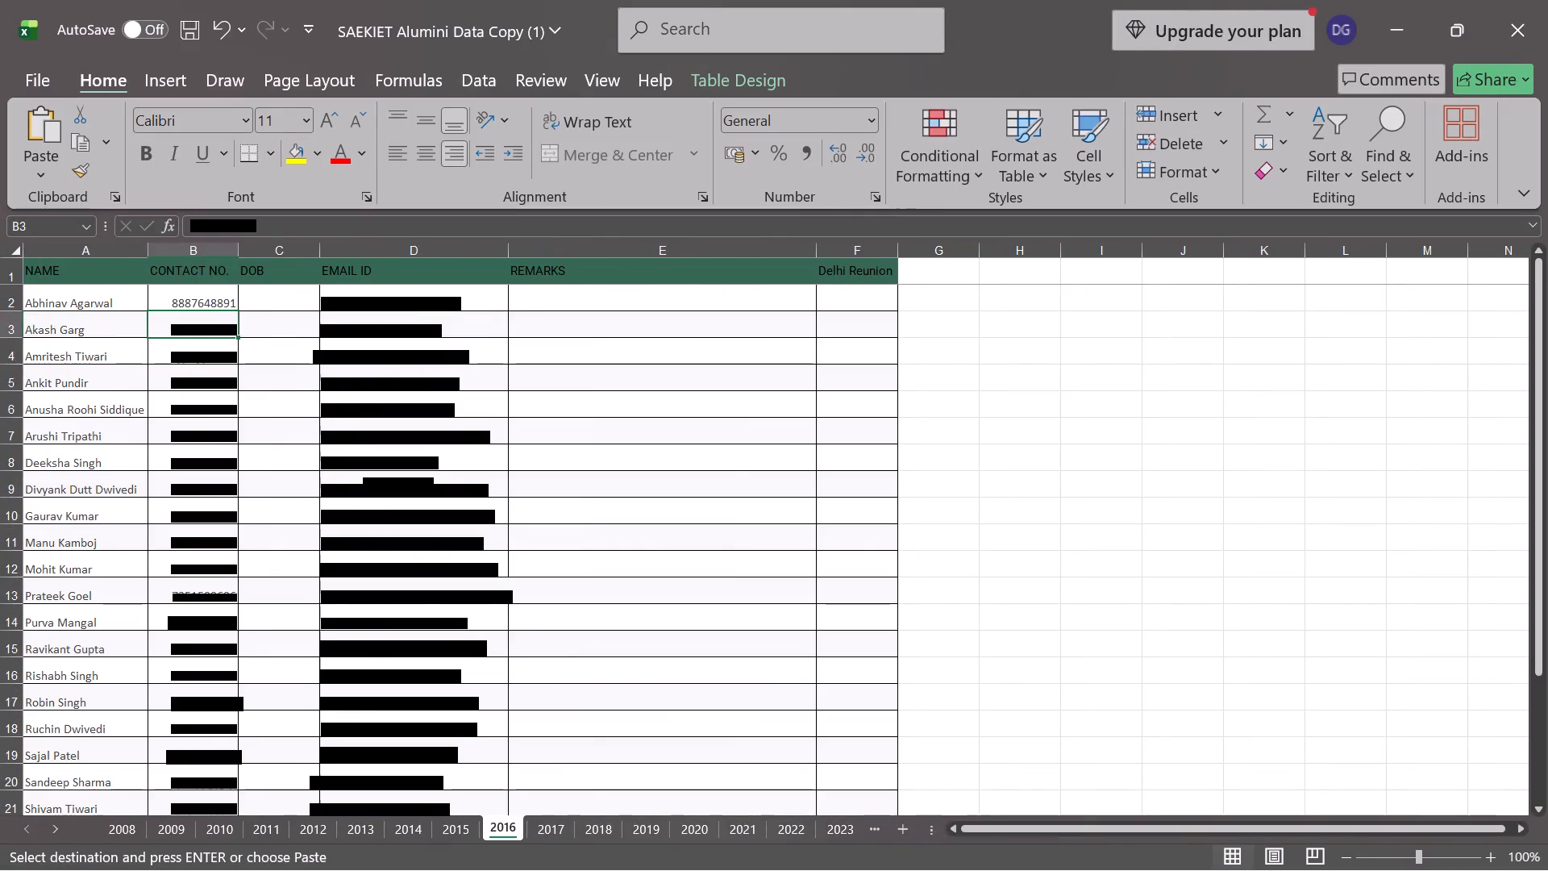
click(713, 301)
key(ctrl+v)
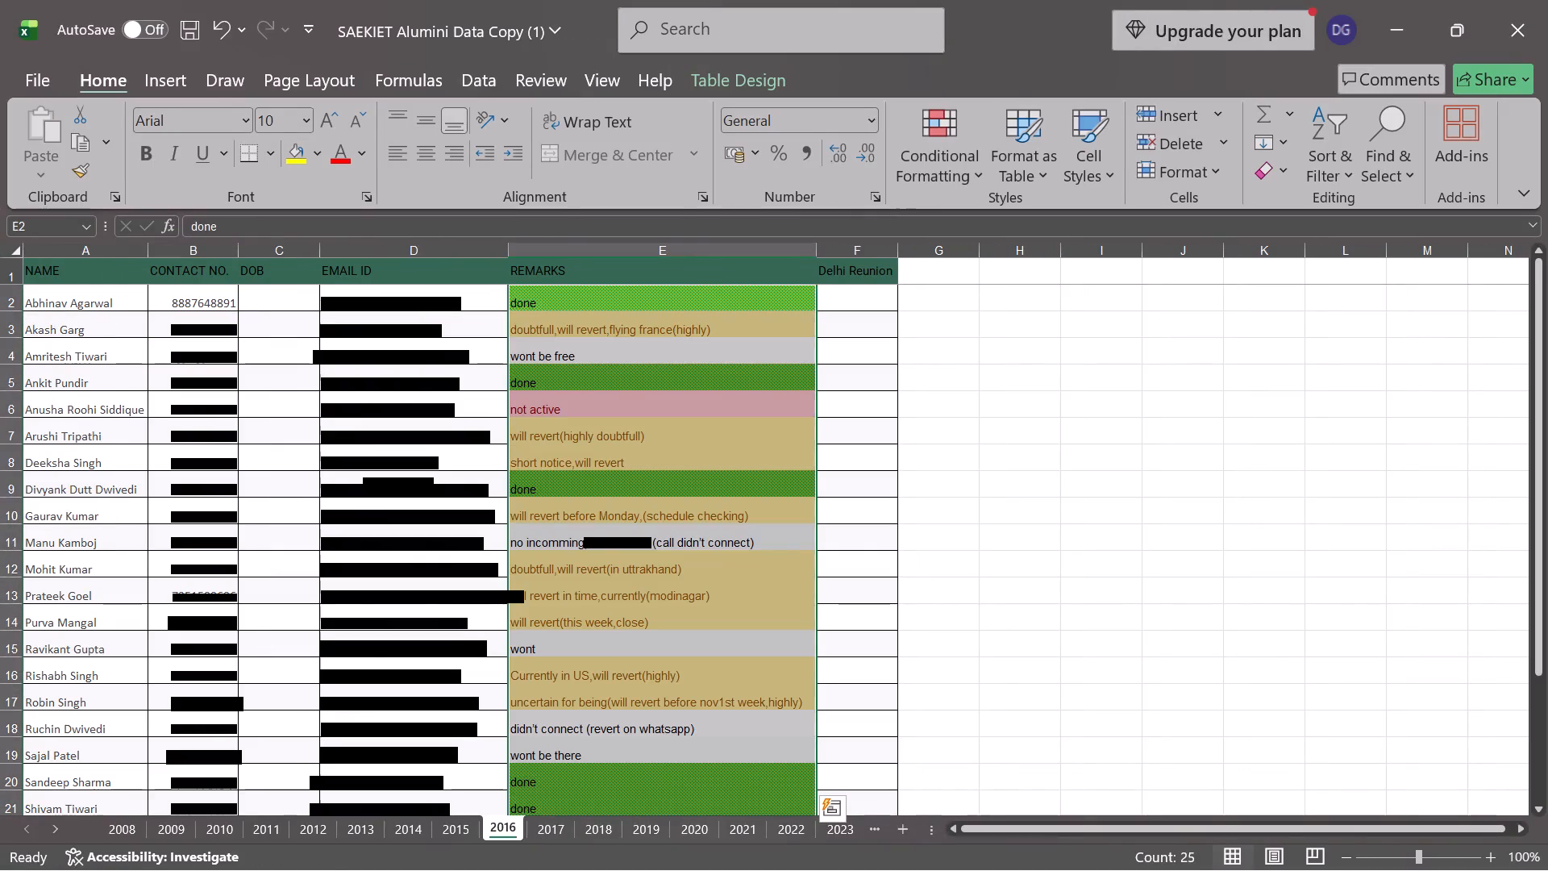
scroll(1097, 470, down, 2)
scroll(998, 480, up, 1)
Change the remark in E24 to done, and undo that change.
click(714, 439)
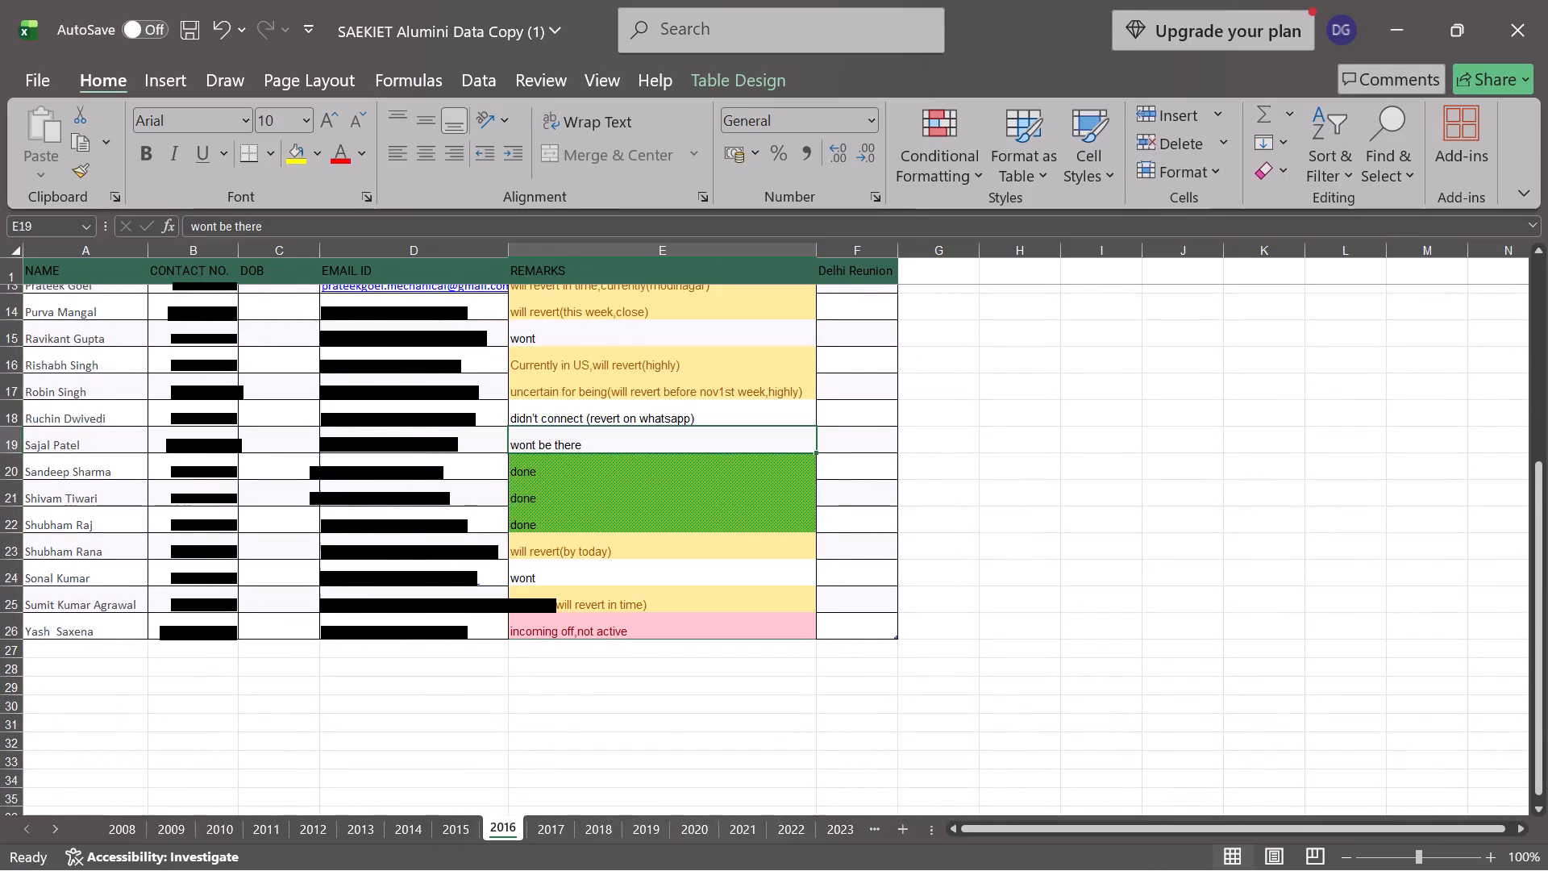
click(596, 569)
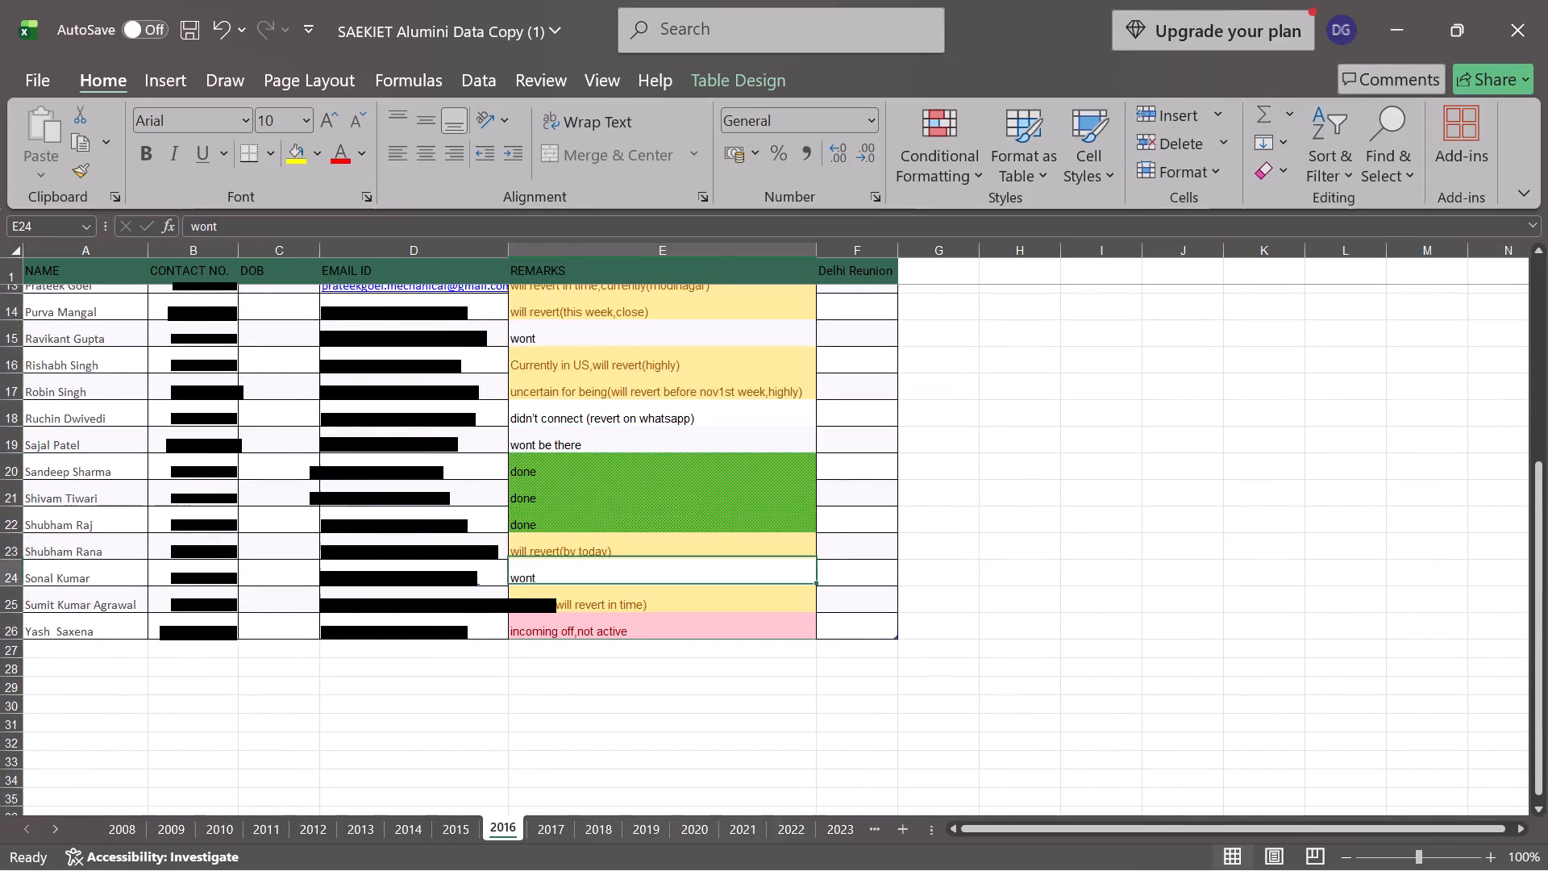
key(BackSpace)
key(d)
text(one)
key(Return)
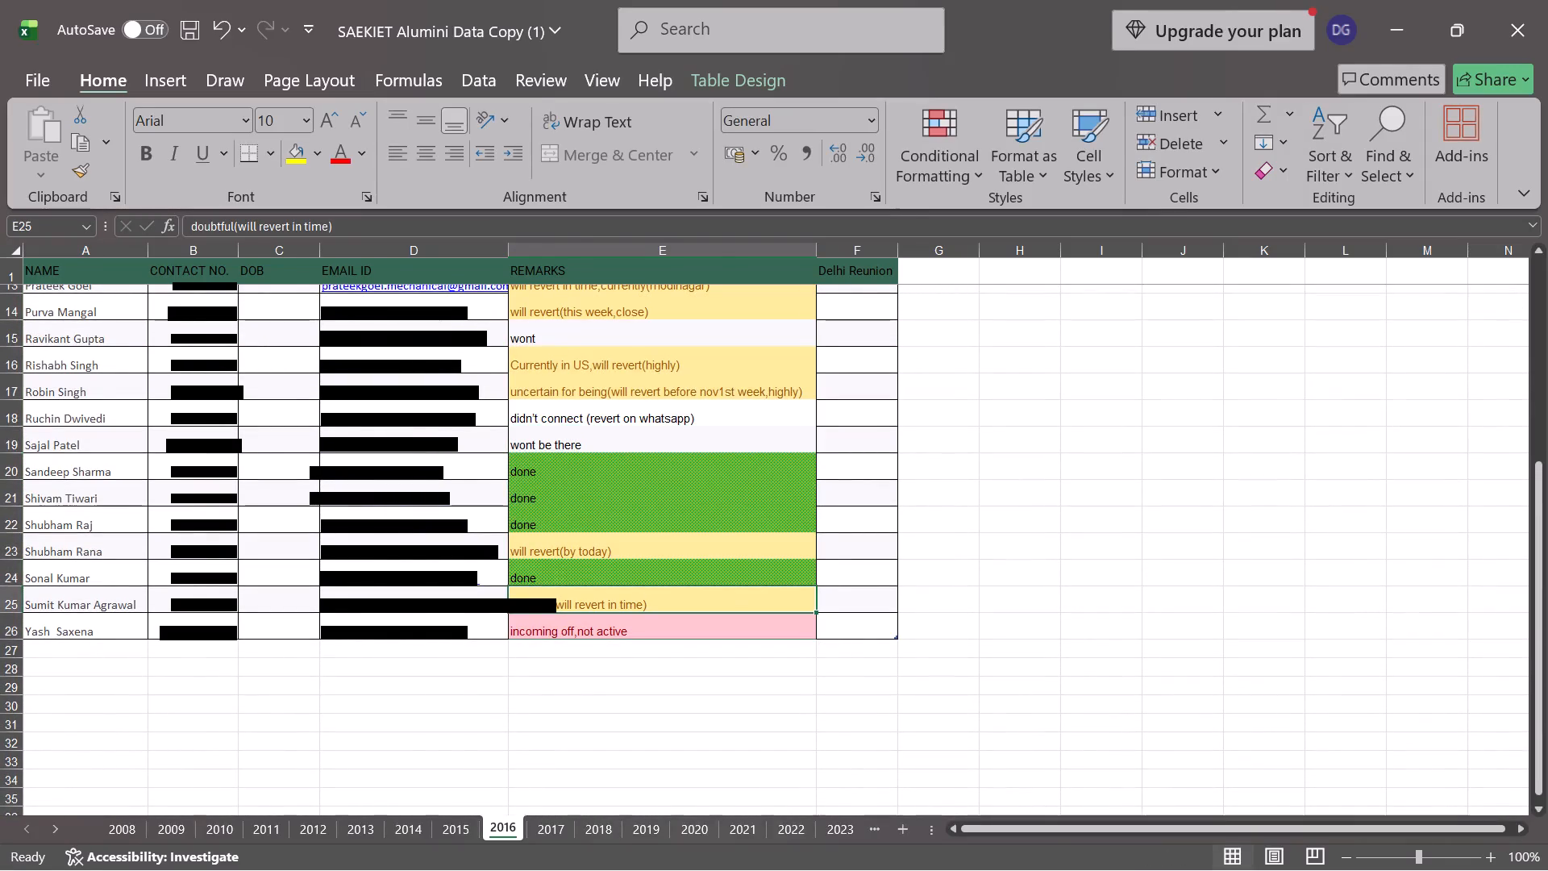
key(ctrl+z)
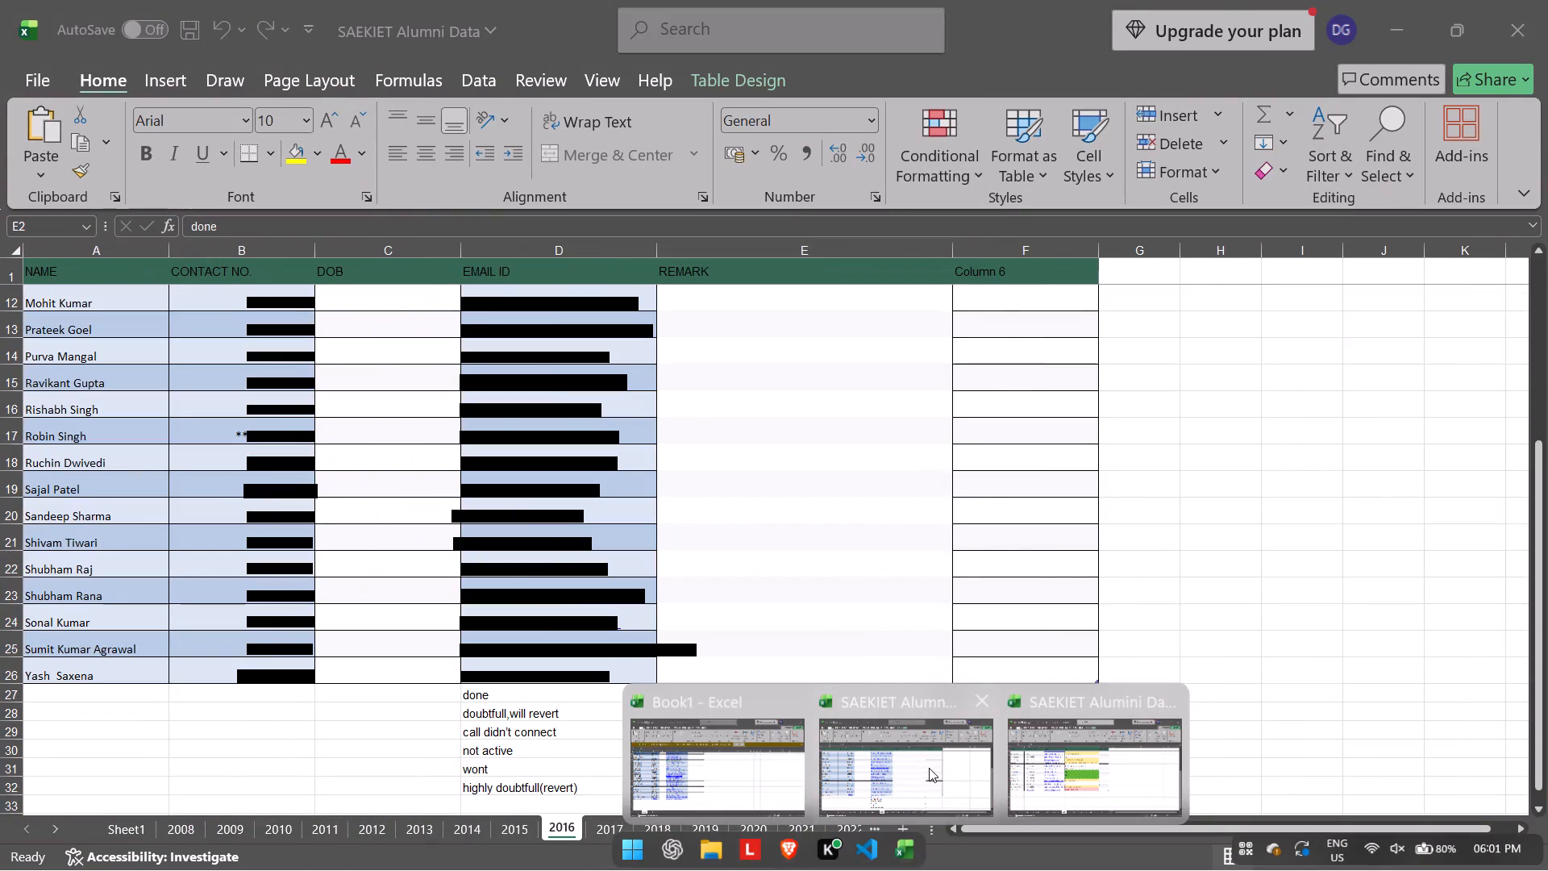
Switch to the SAEKIET Alumni Data workbook and cut the status tally D27:E32 from its 2016 sheet.
click(929, 768)
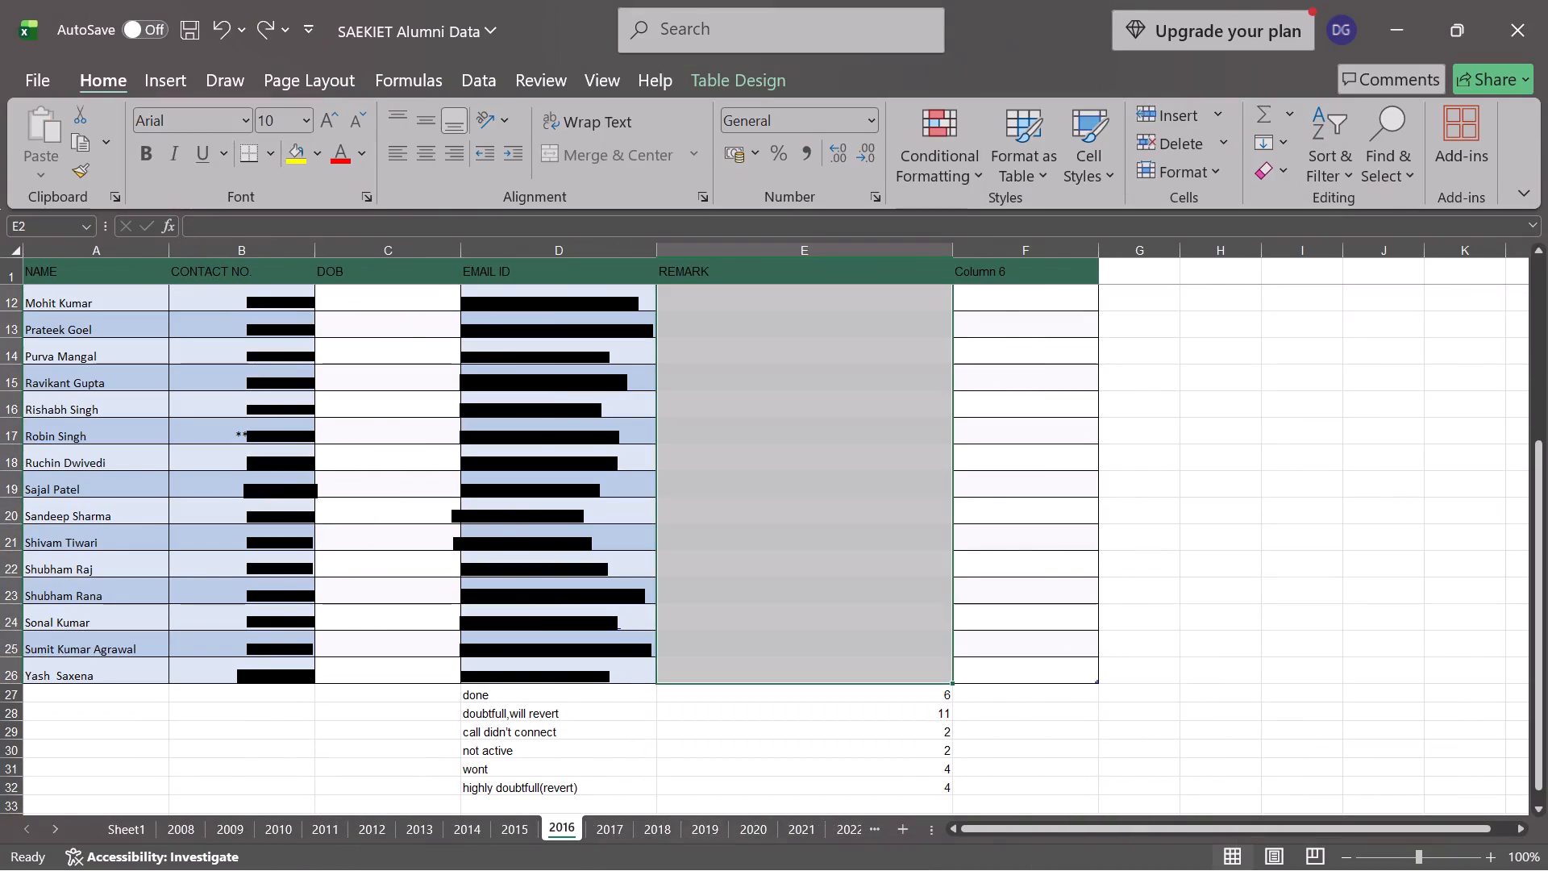
click(494, 698)
drag(522, 692, 734, 741)
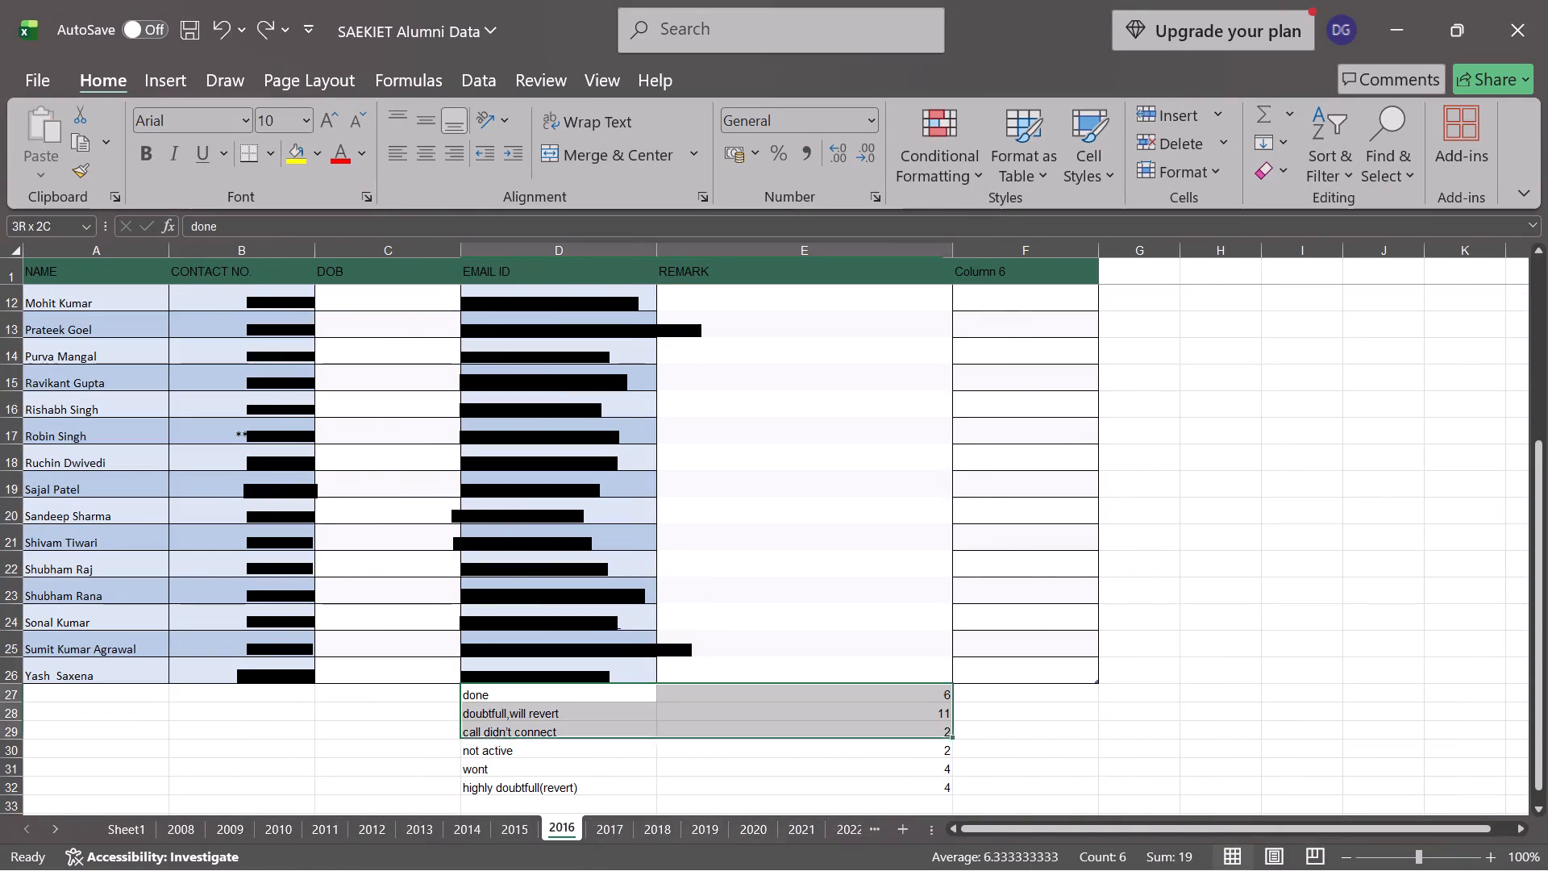
drag(734, 741, 838, 794)
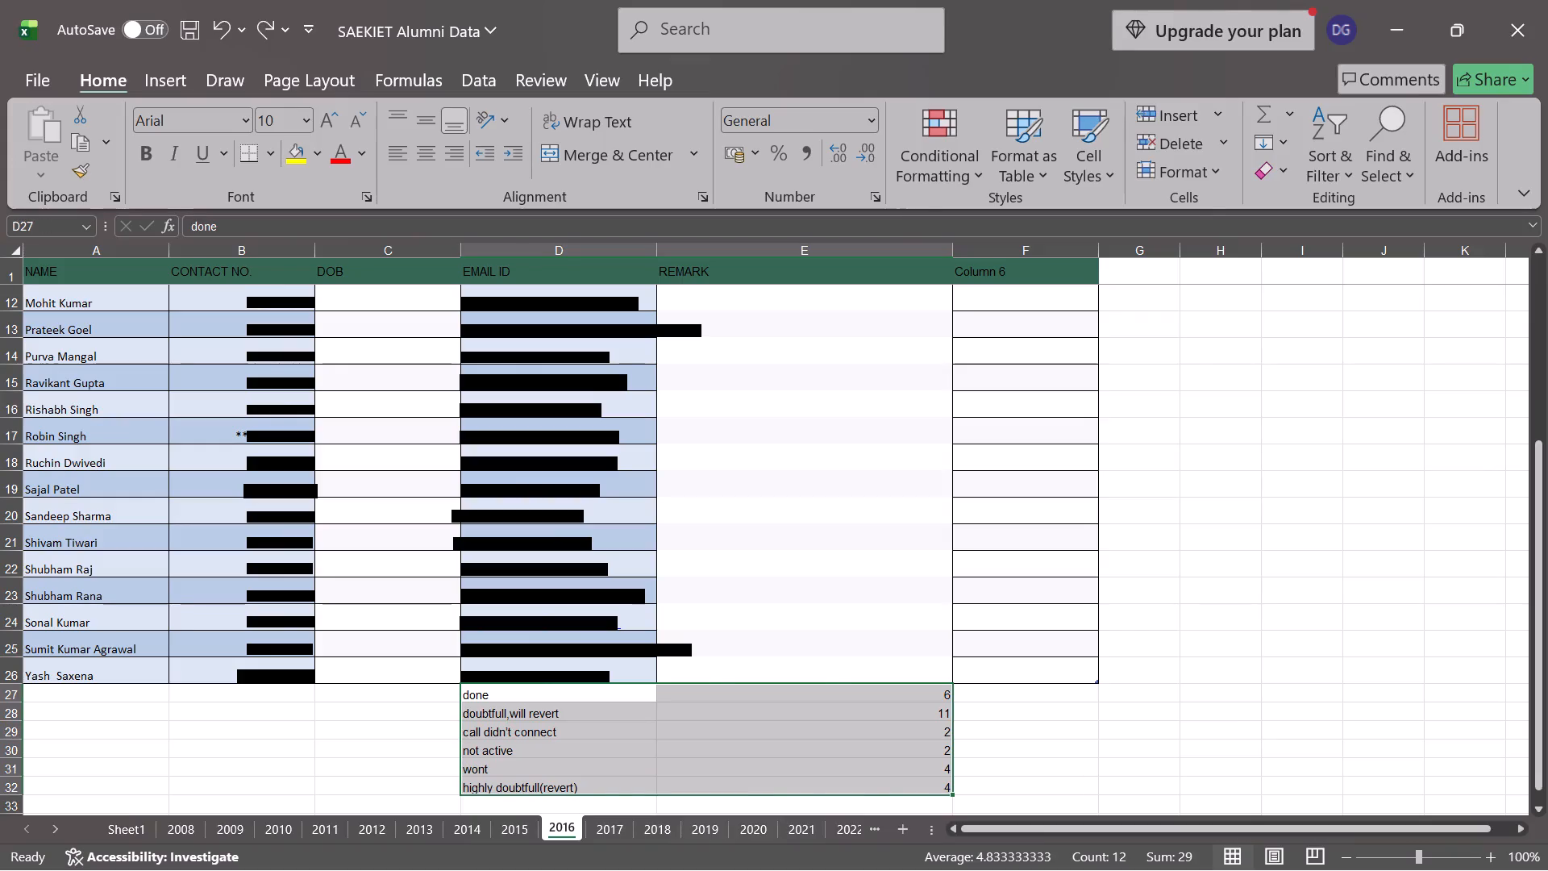
key(ctrl+x)
Return to the SAEKIET Alumini Data Copy (1) workbook and paste the cut status tally at D27 on the 2016 sheet.
key(alt+Tab)
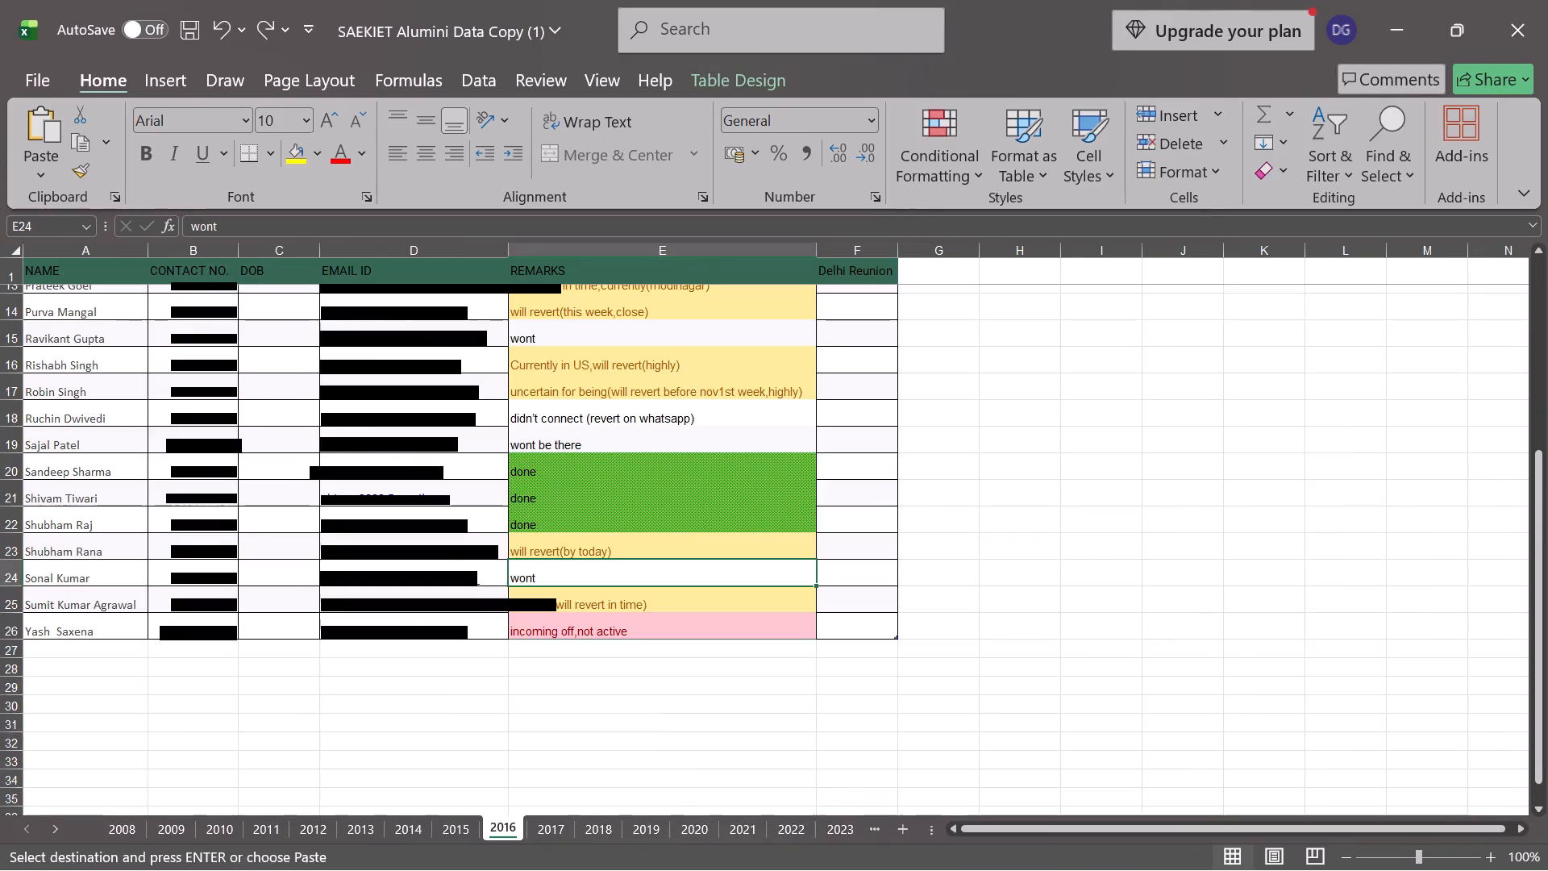
click(432, 650)
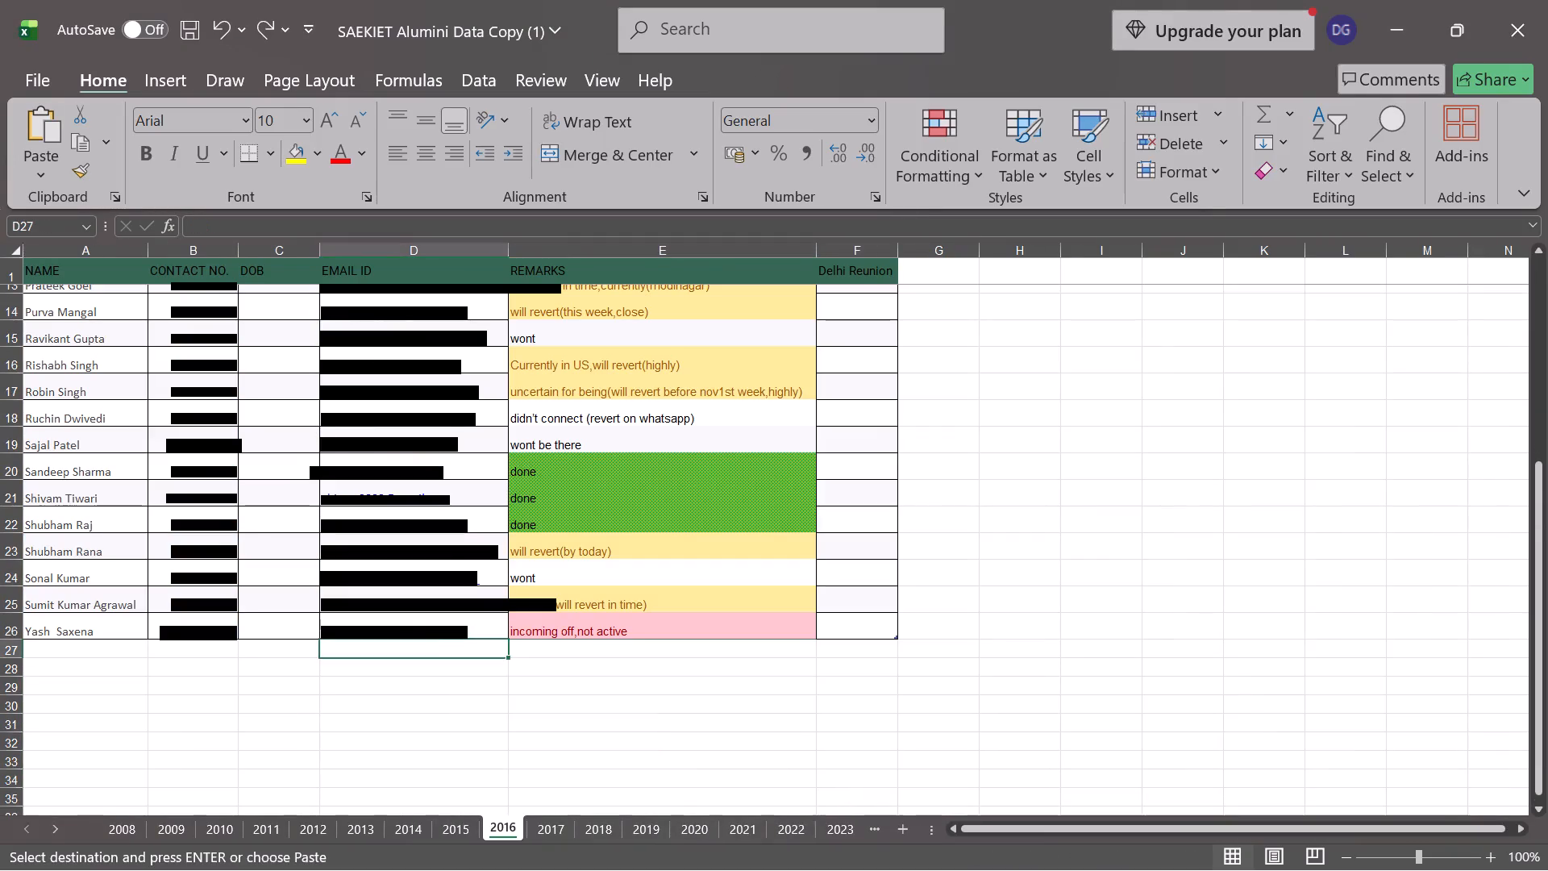
key(ctrl+v)
click(880, 556)
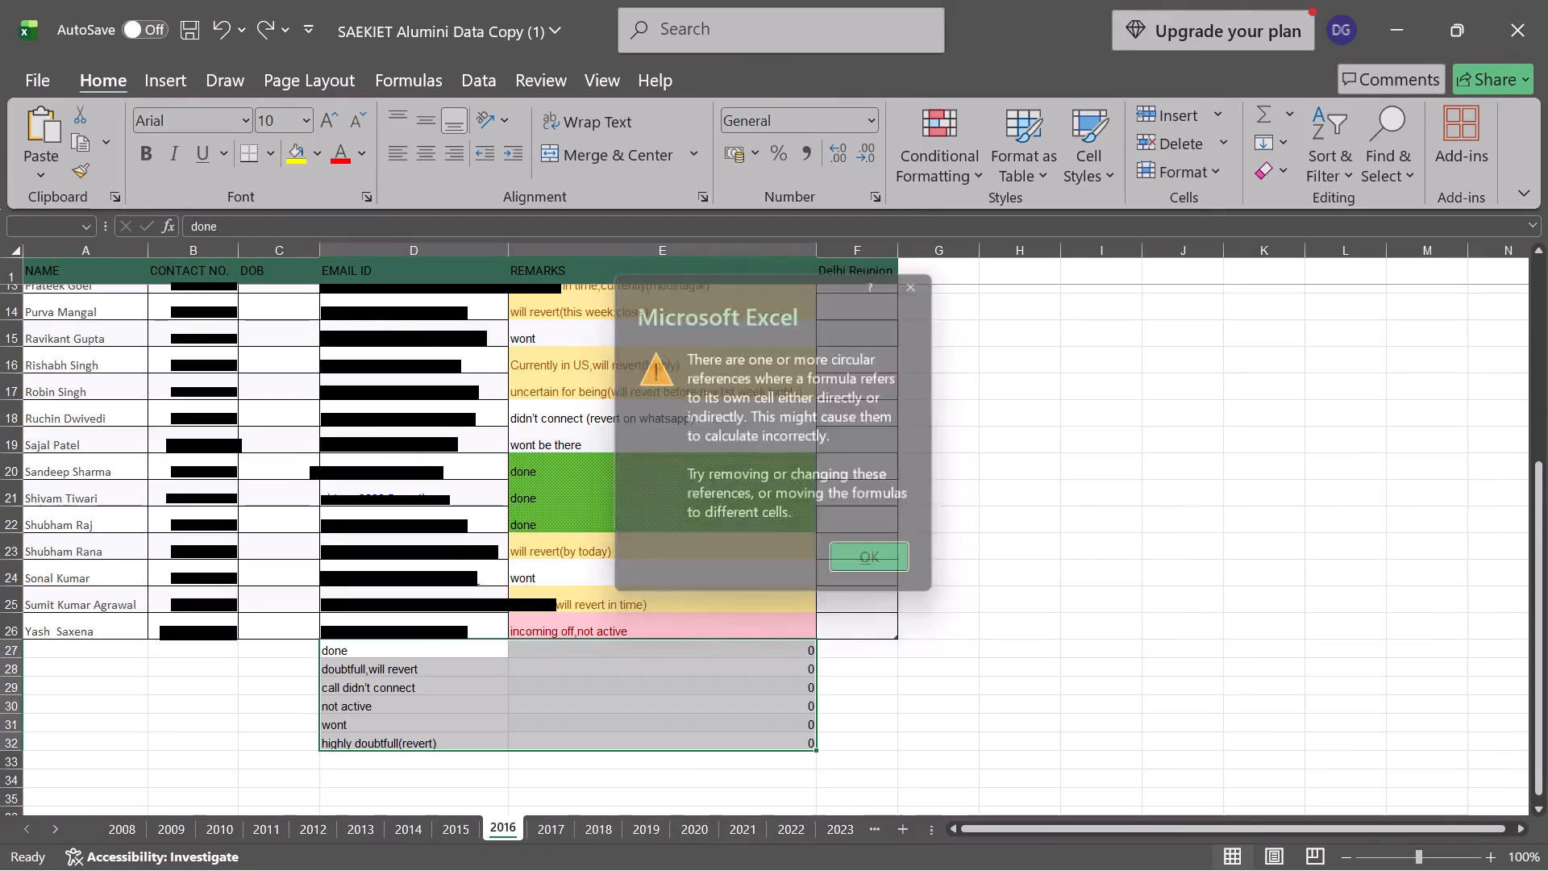
click(1022, 619)
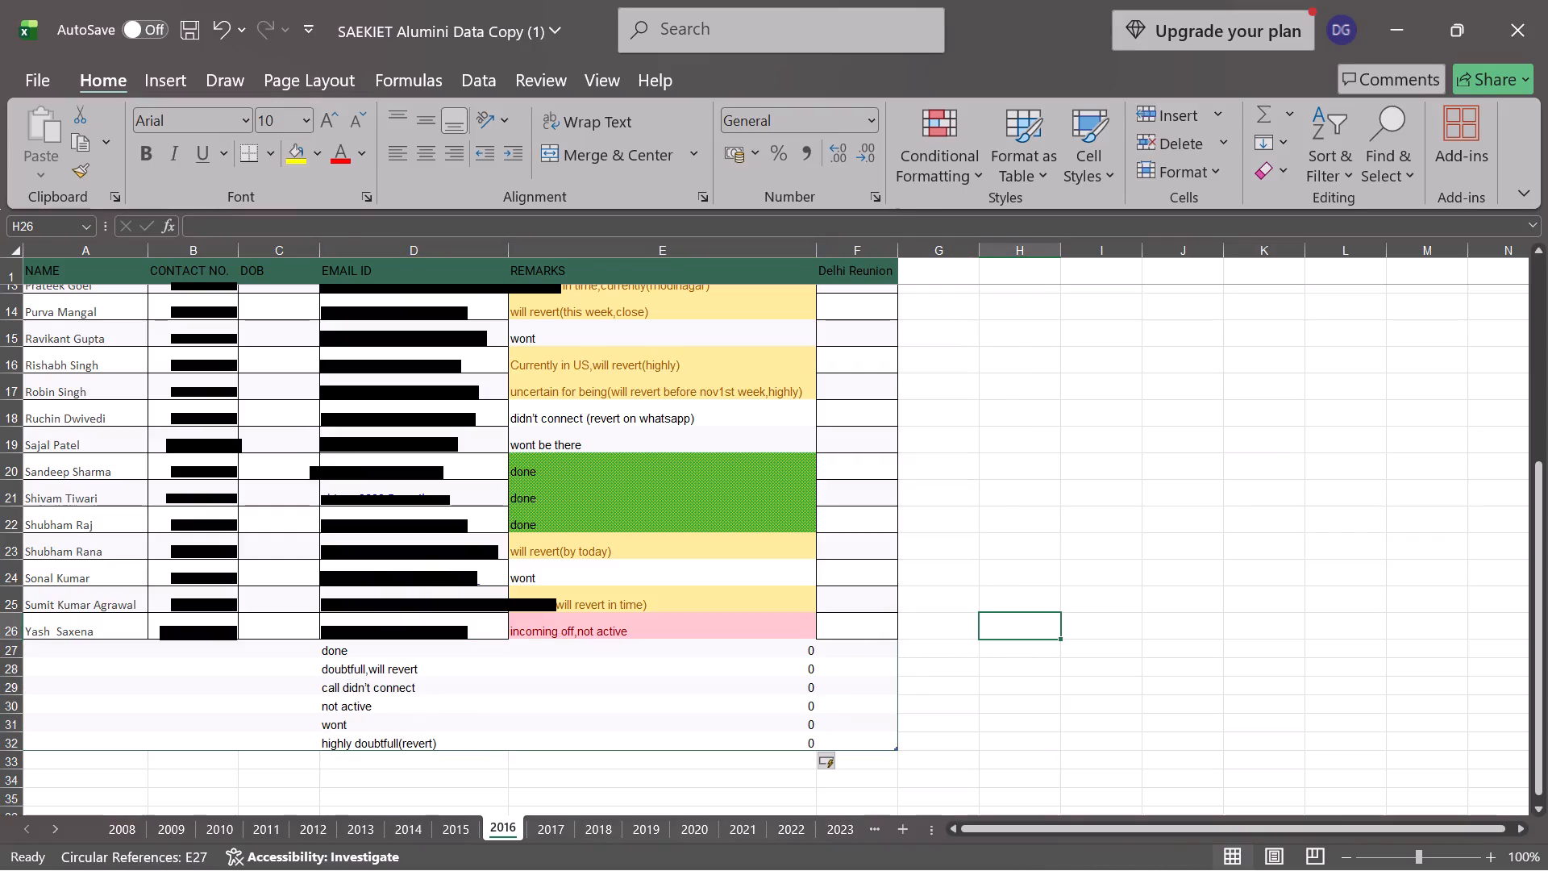
Undo the automatic table expansion over the pasted tally rows, keeping the tally itself.
click(467, 686)
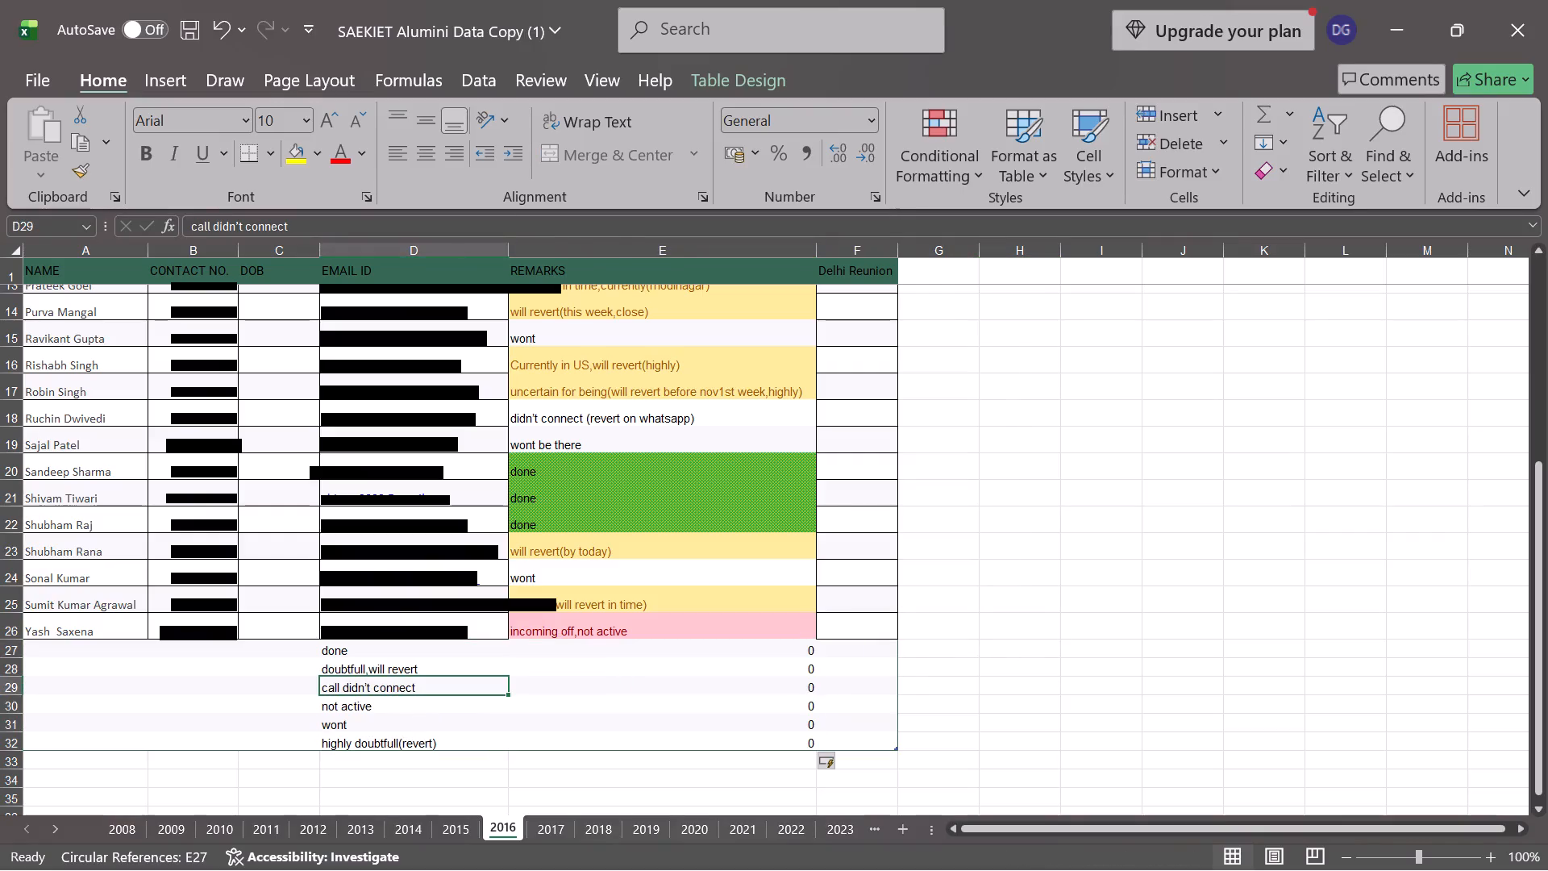
click(246, 681)
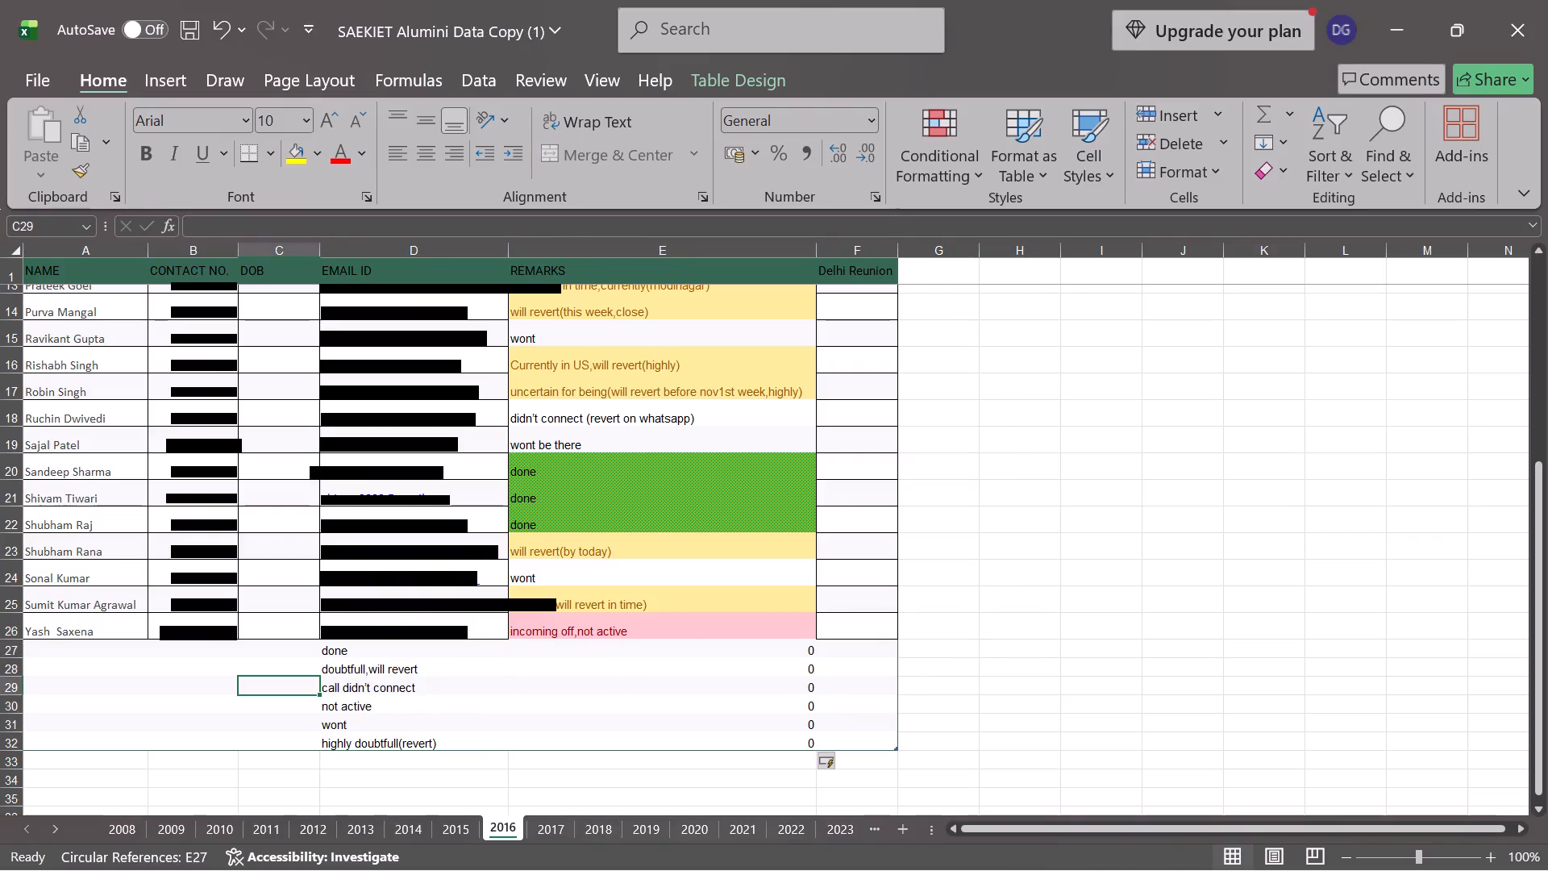
key(ctrl+z)
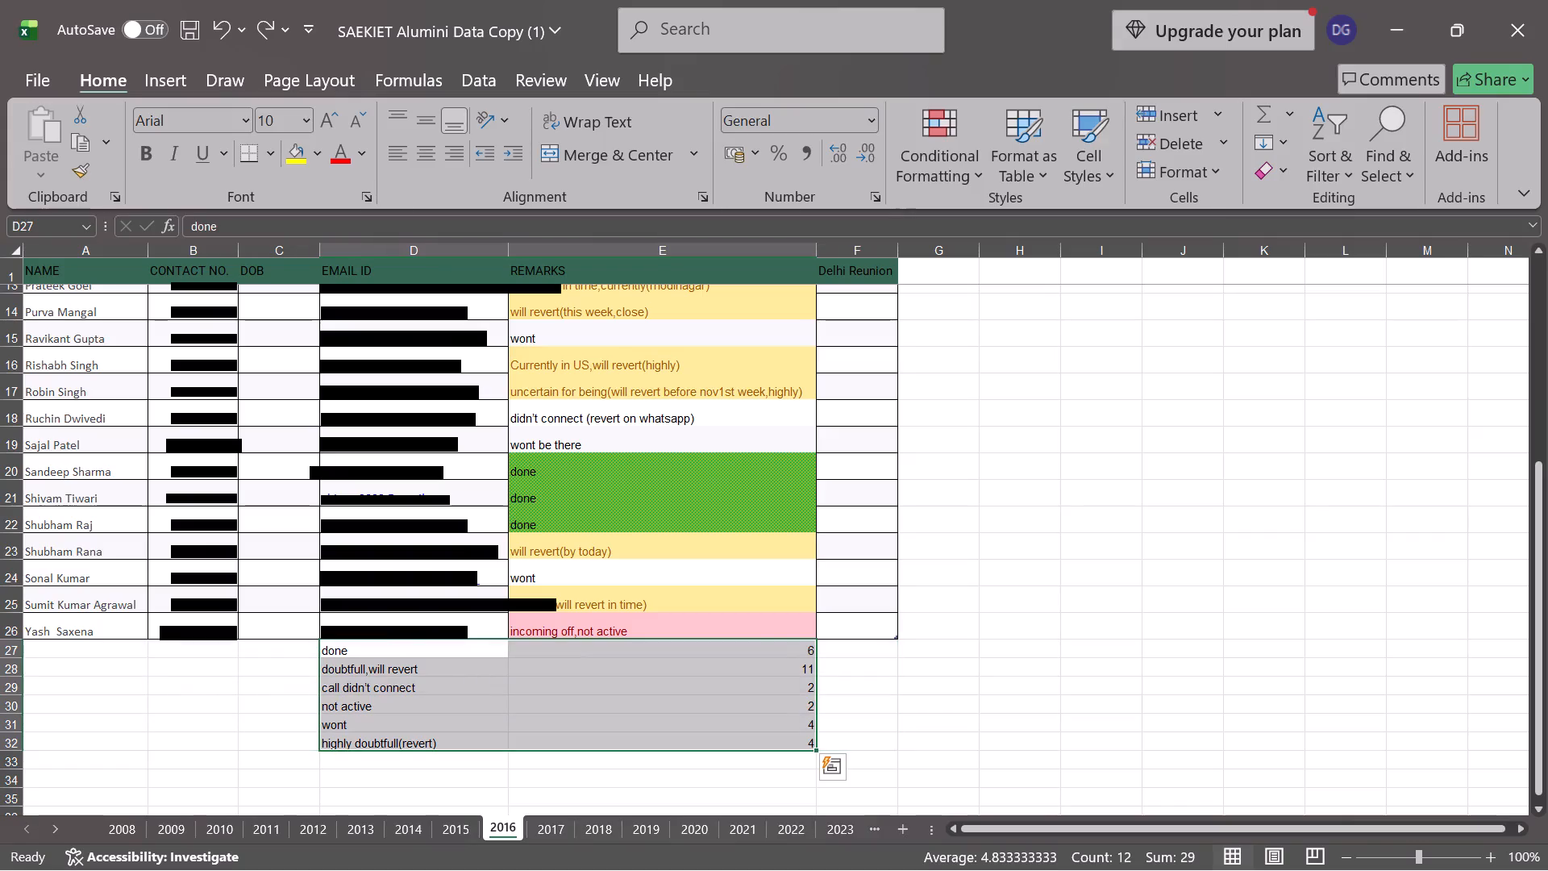
click(1302, 645)
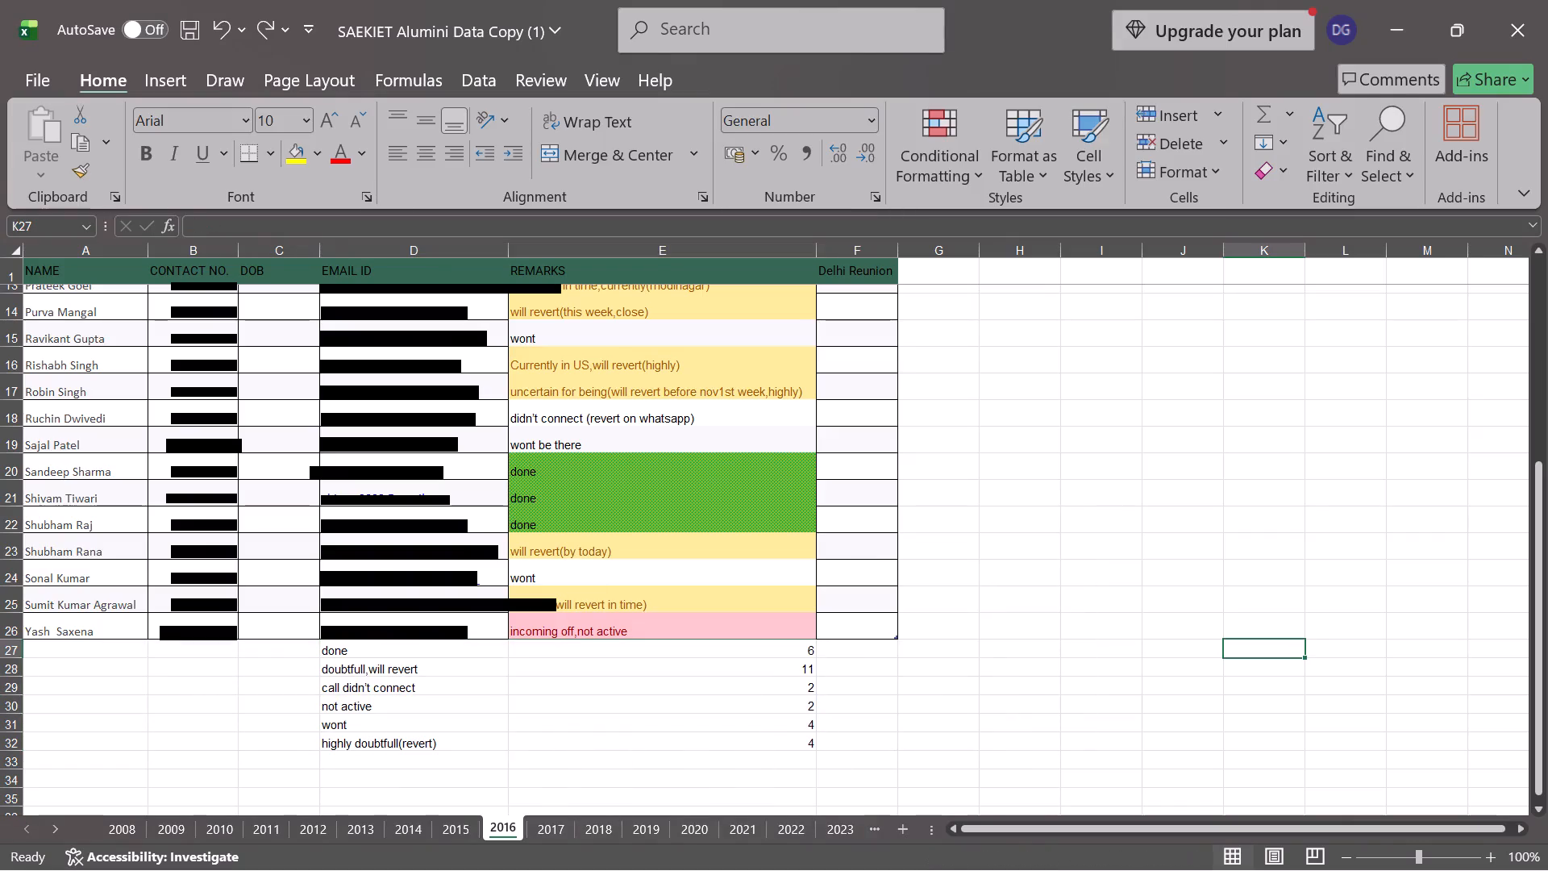
Replace the remark in E18 on the 2016 sheet with wont.
scroll(790, 636, up, 1)
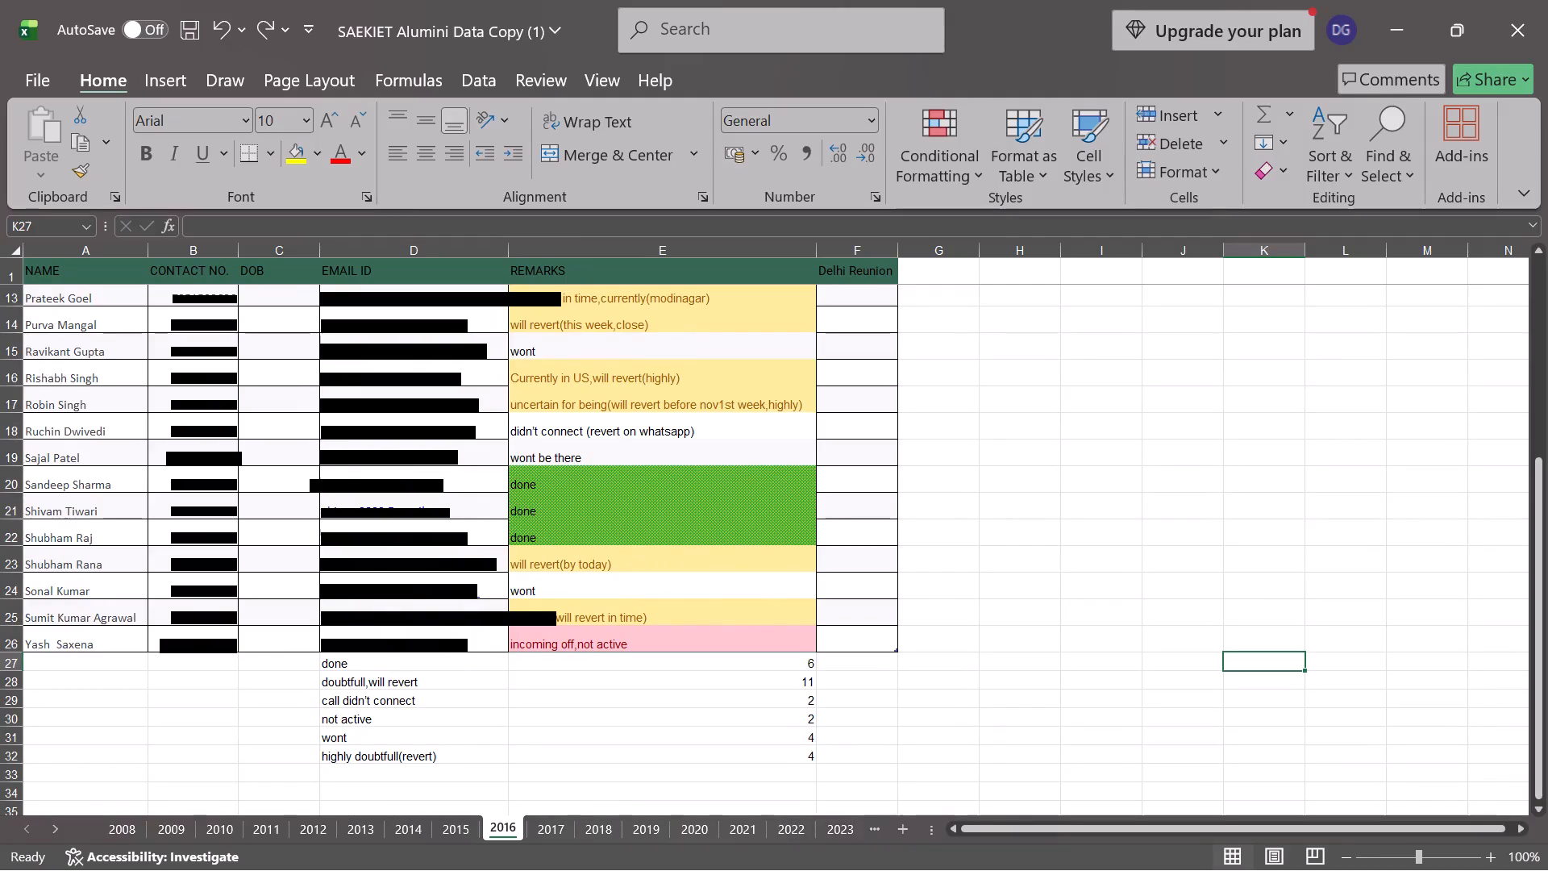
scroll(790, 636, up, 2)
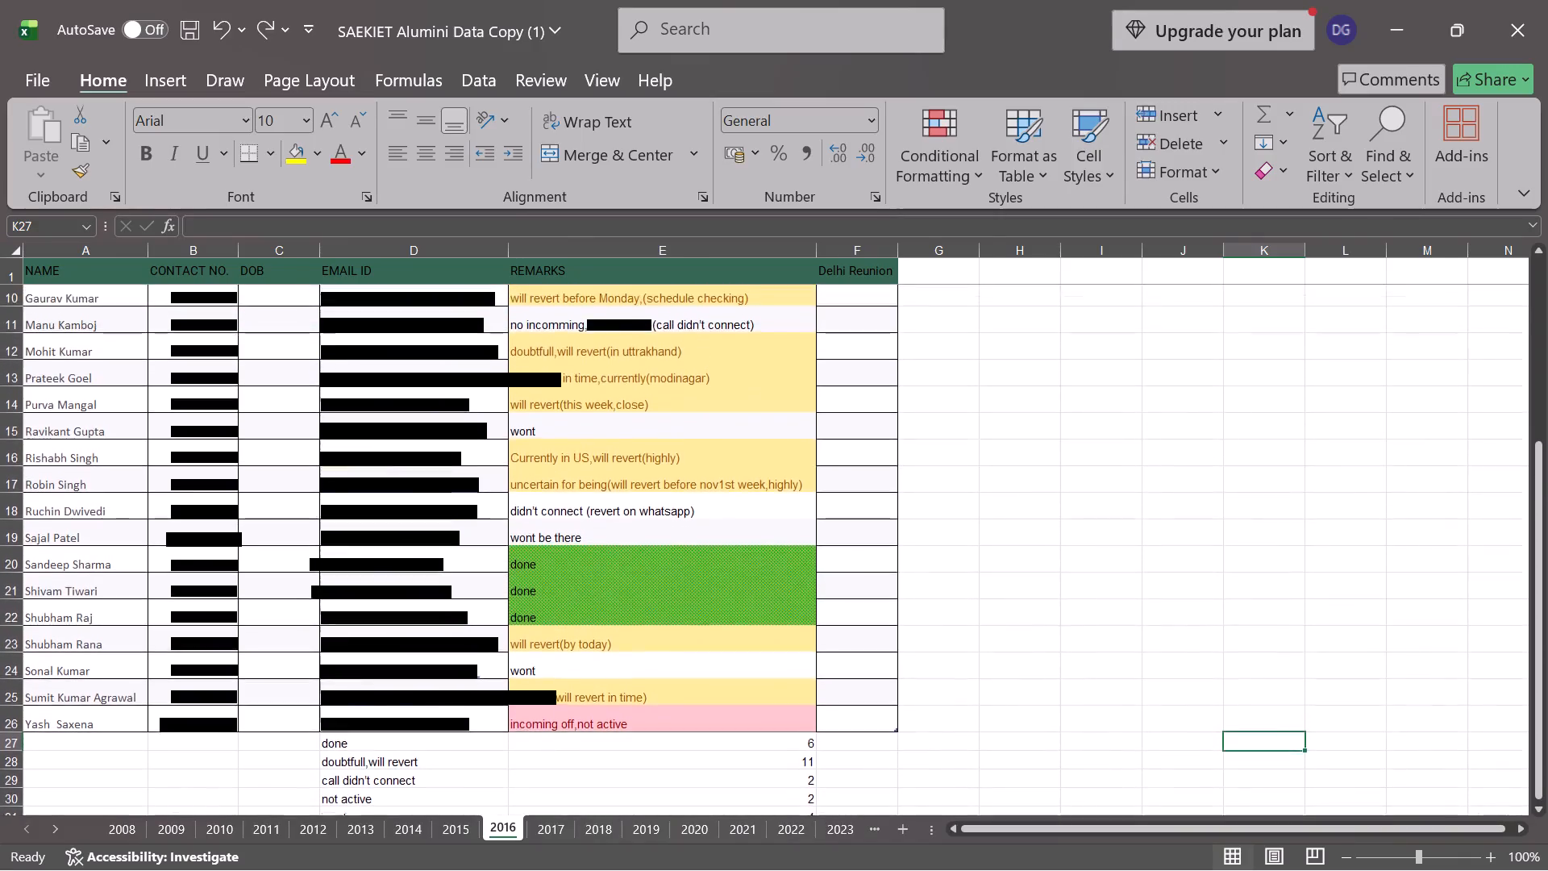
scroll(790, 636, up, 1)
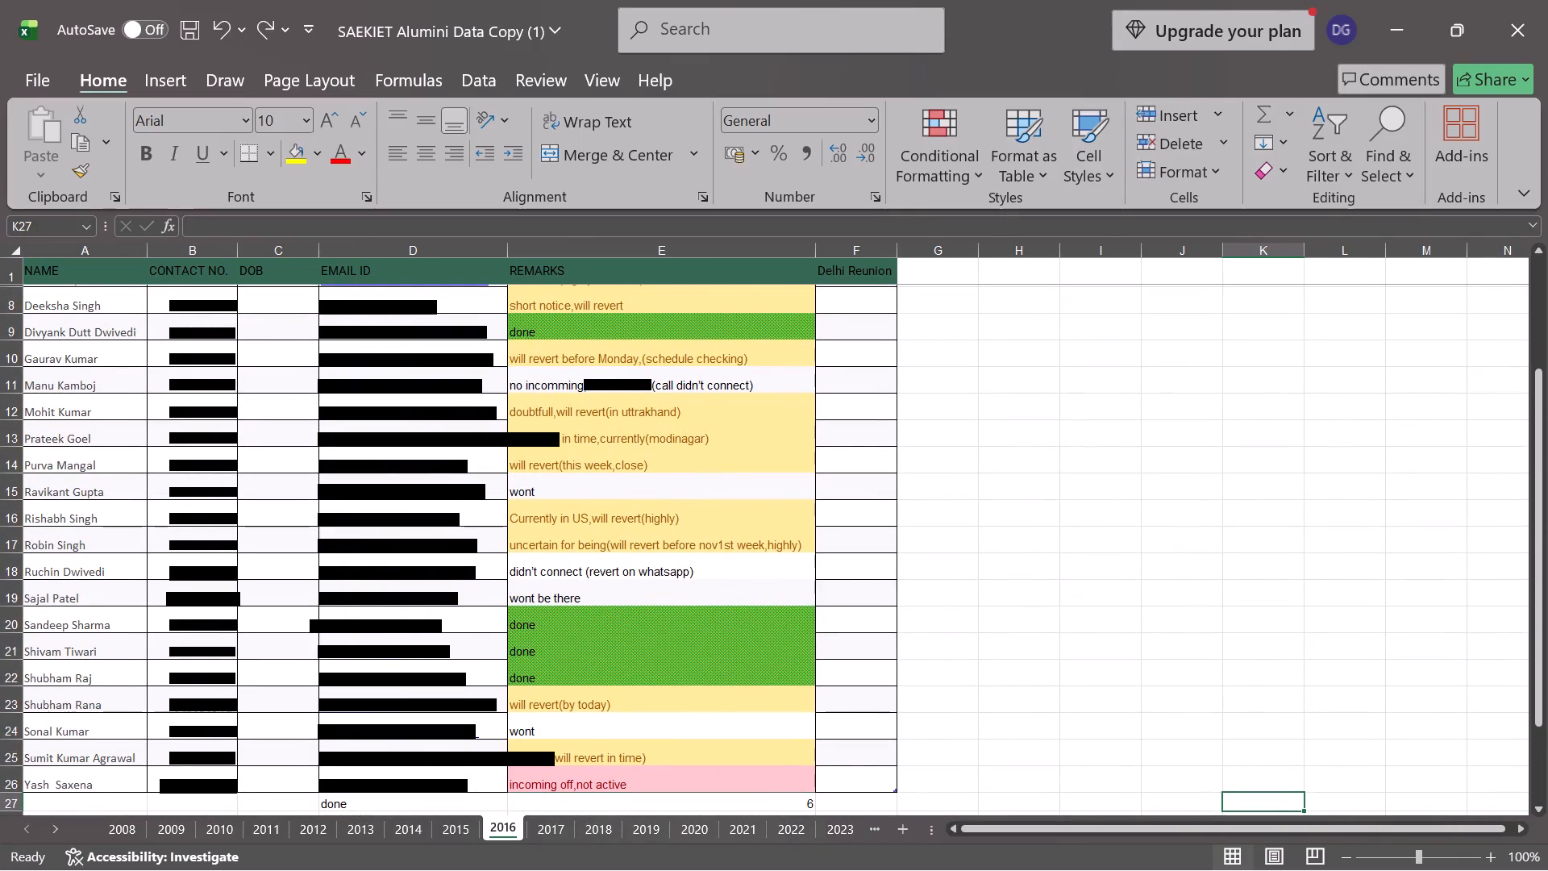
scroll(655, 740, up, 1)
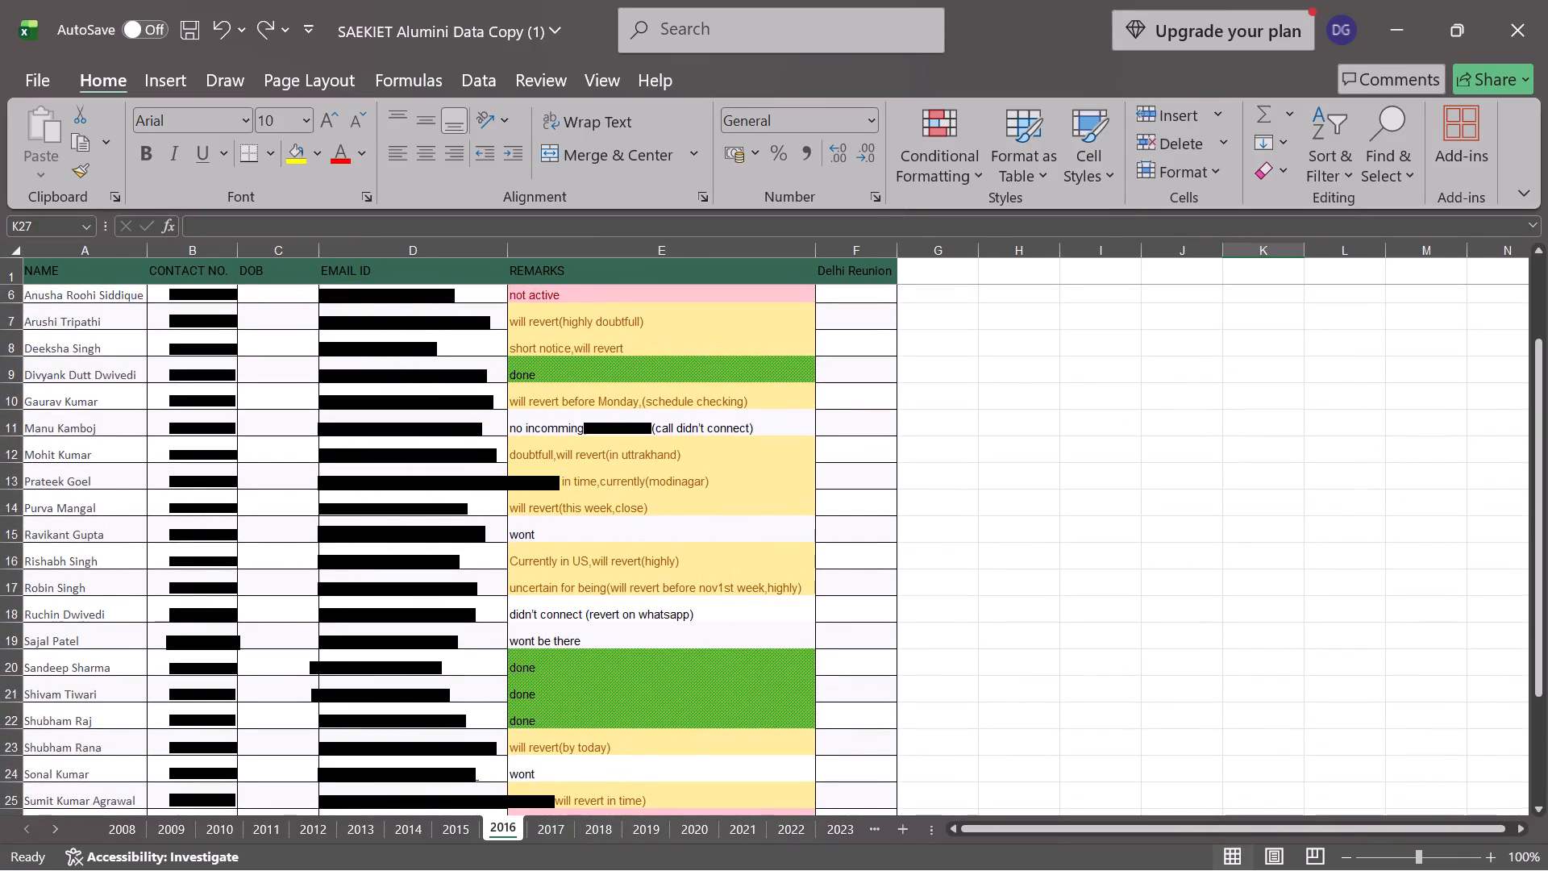
click(731, 605)
click(731, 605)
drag(731, 605, 630, 602)
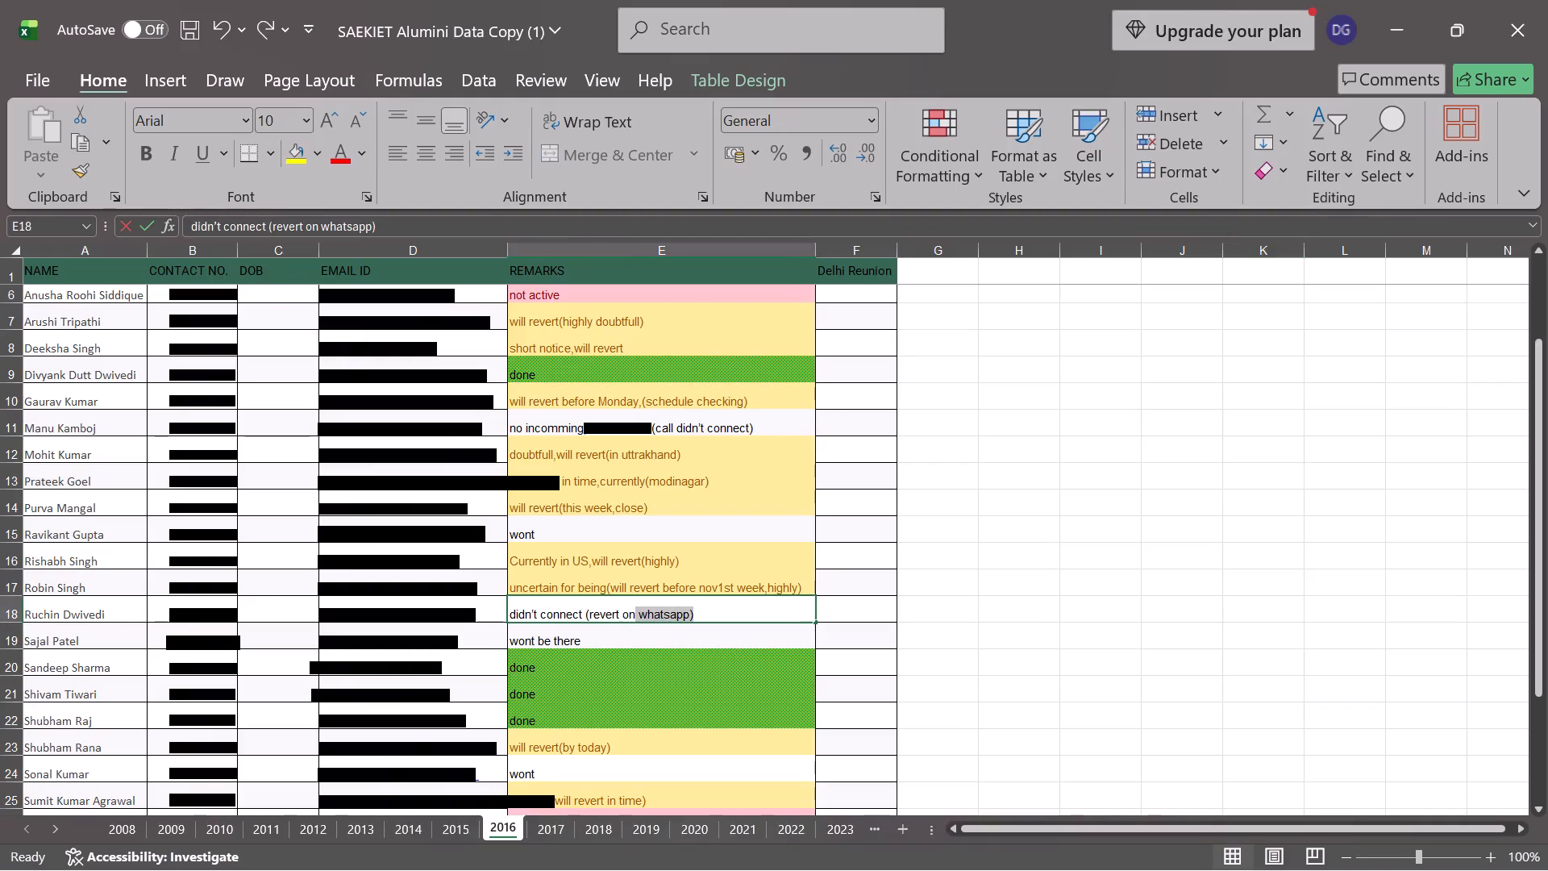
drag(630, 602, 511, 598)
key(BackSpace)
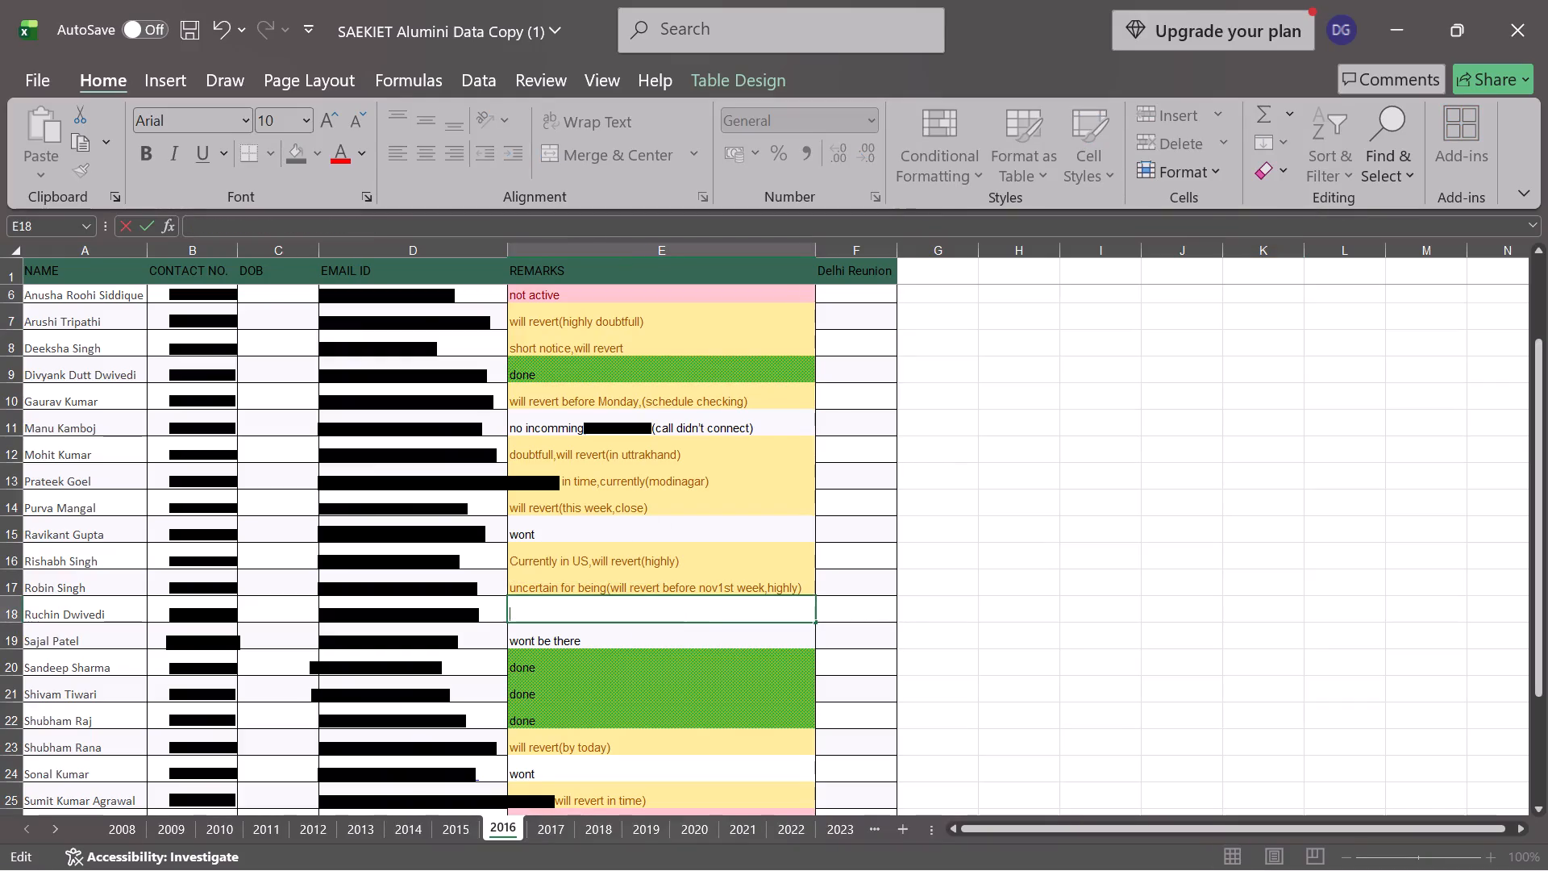
text(wont)
key(Return)
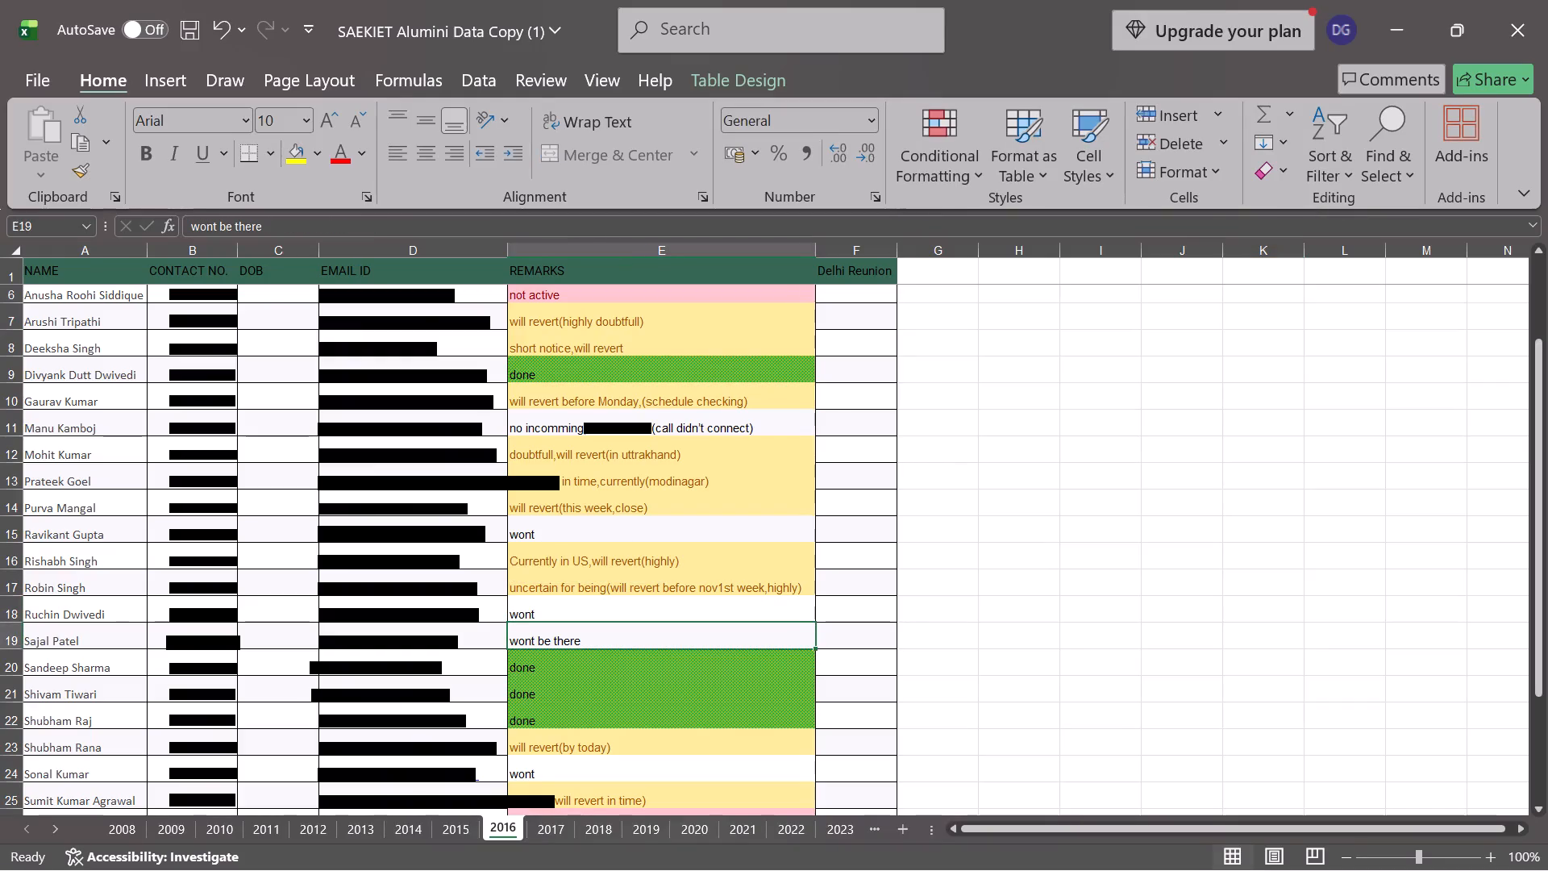
Replace the remark in E11 on the 2016 sheet with "highly doubtful,will revert".
scroll(584, 574, down, 2)
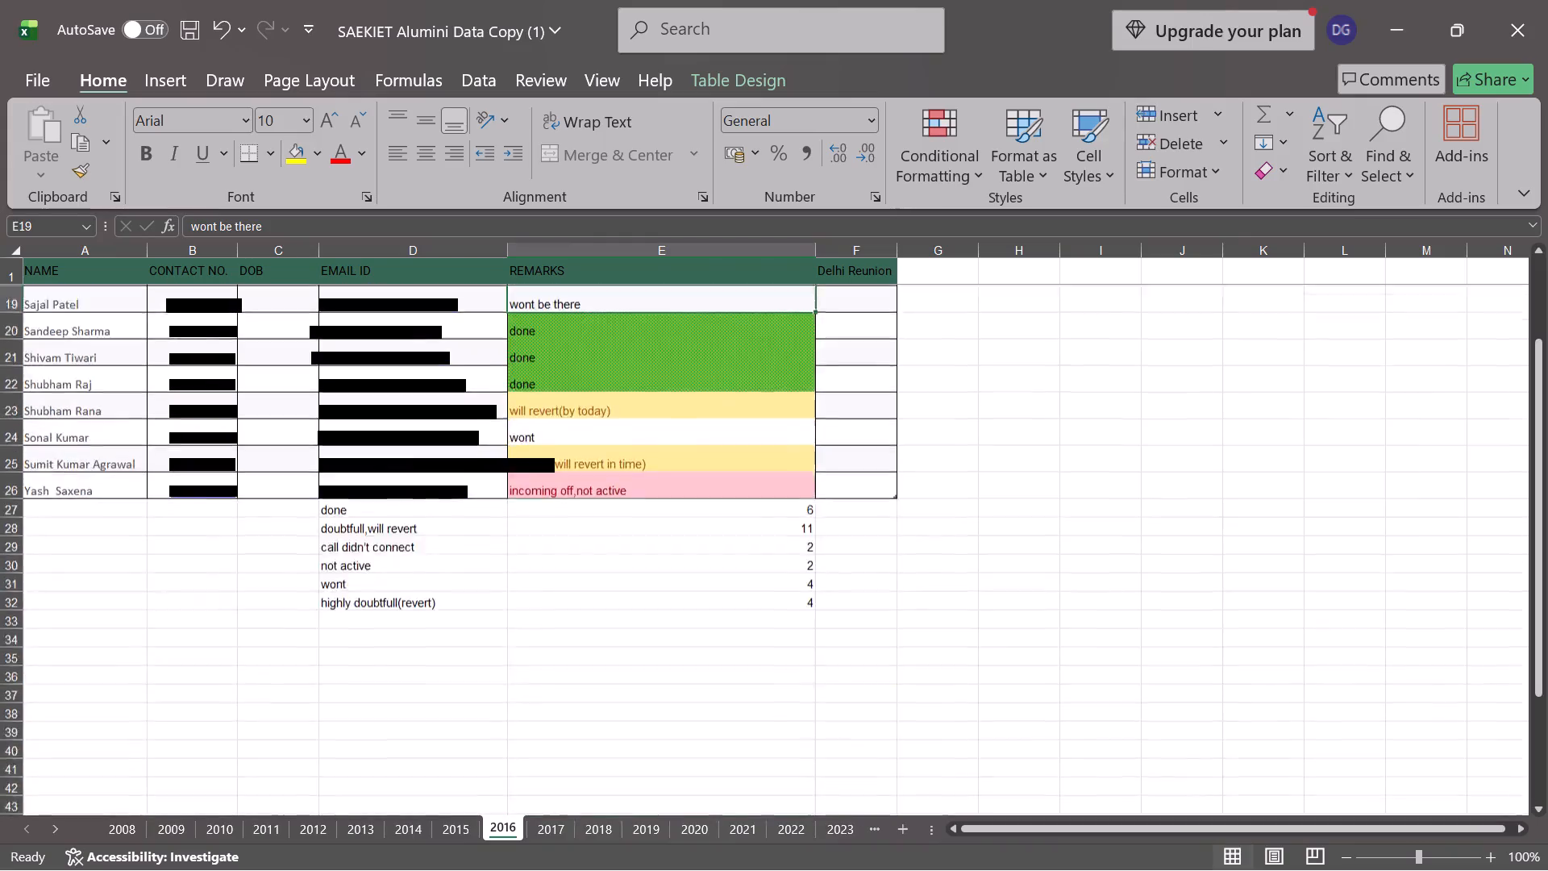
scroll(584, 574, down, 1)
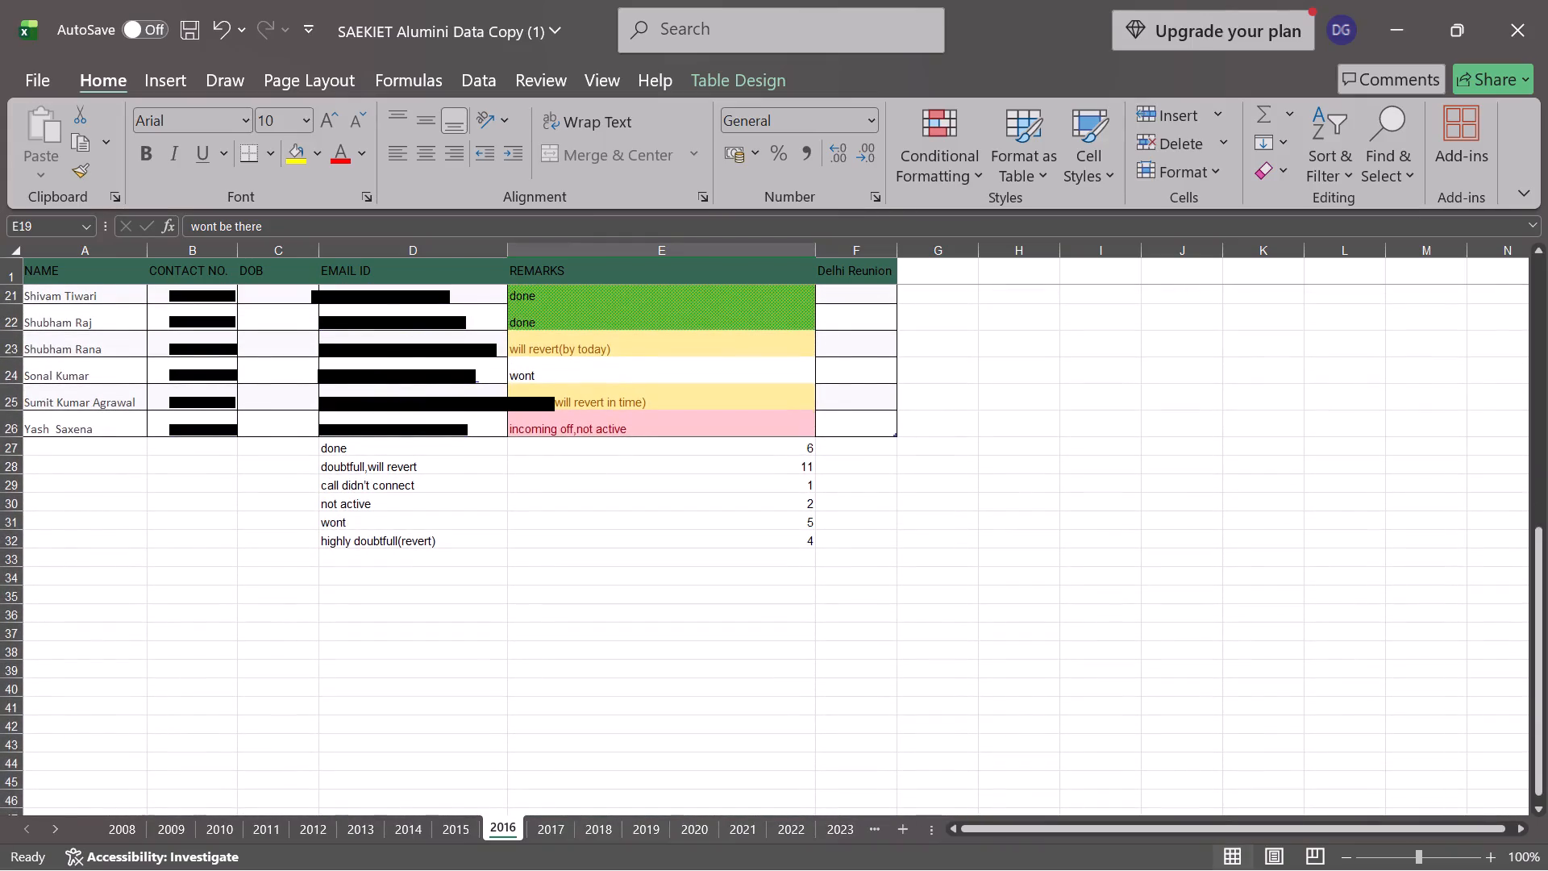
scroll(584, 574, up, 4)
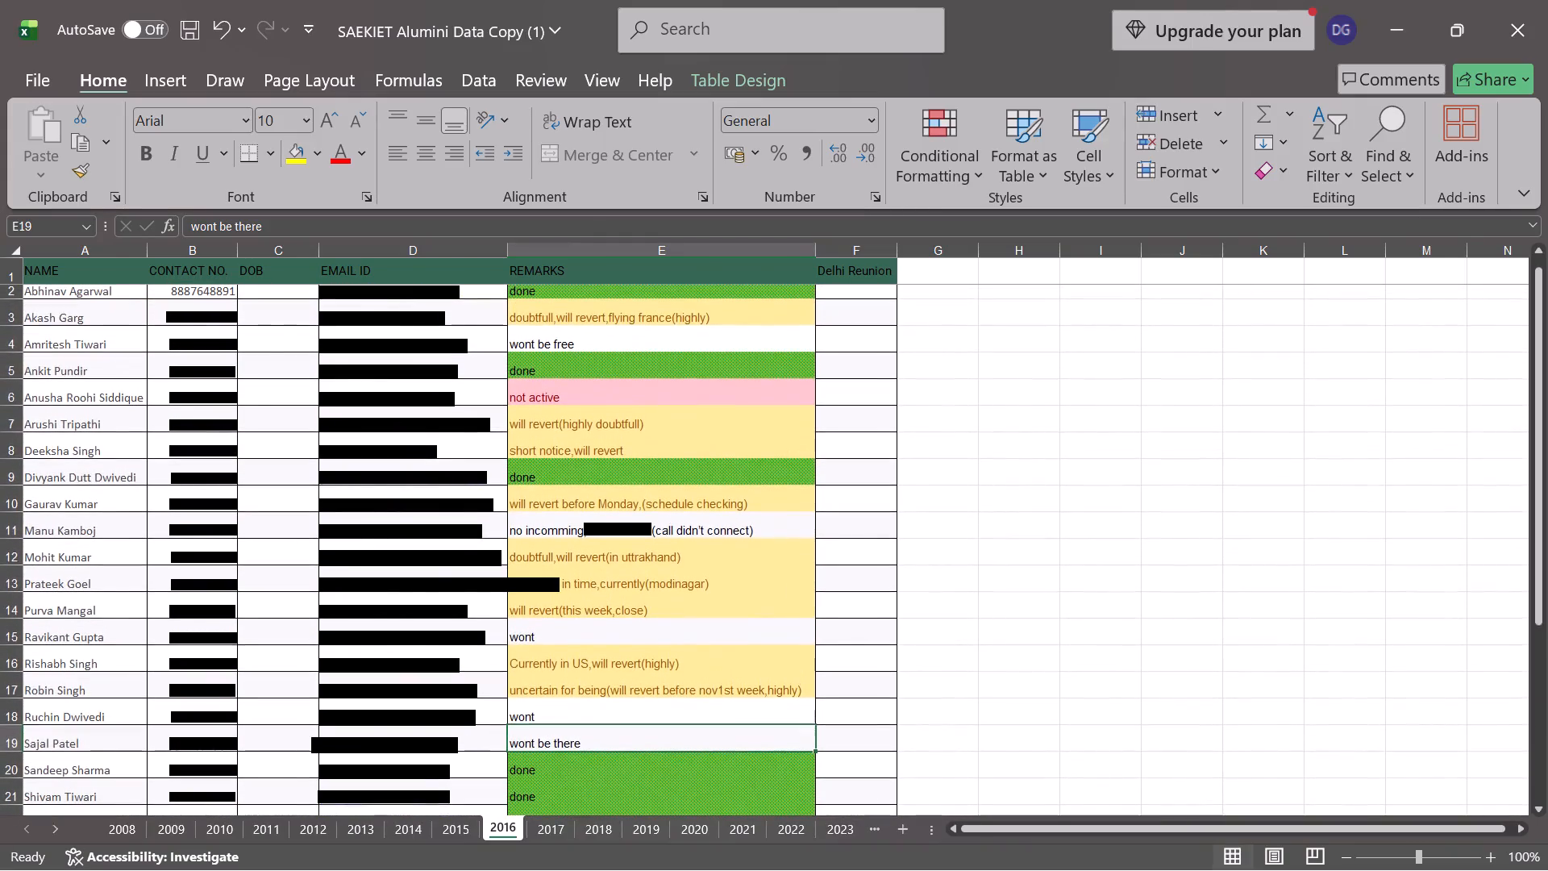
click(772, 533)
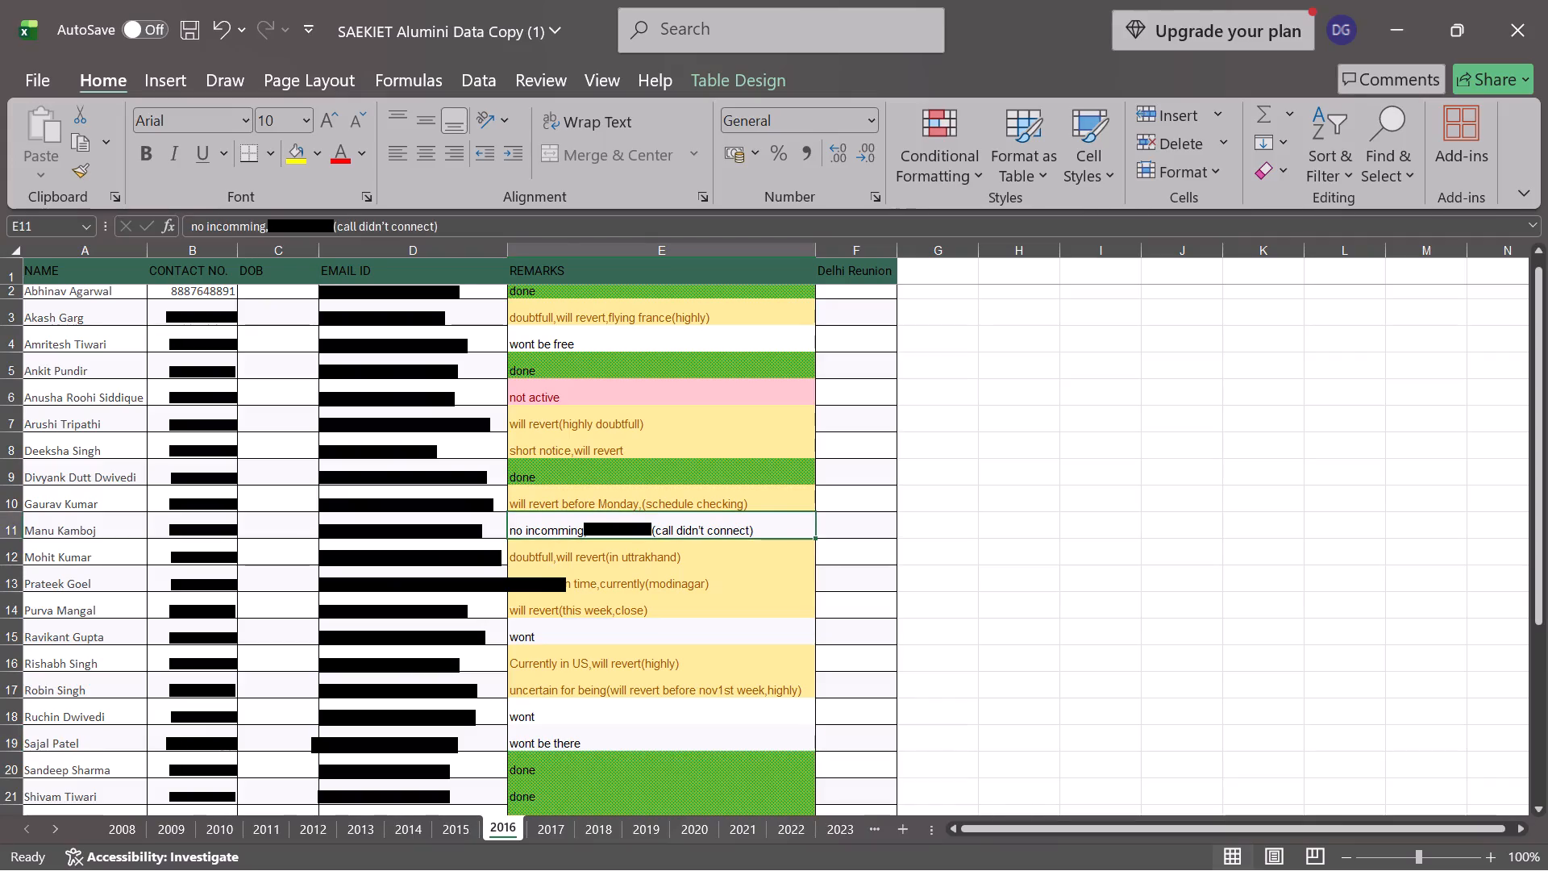
drag(771, 528, 763, 525)
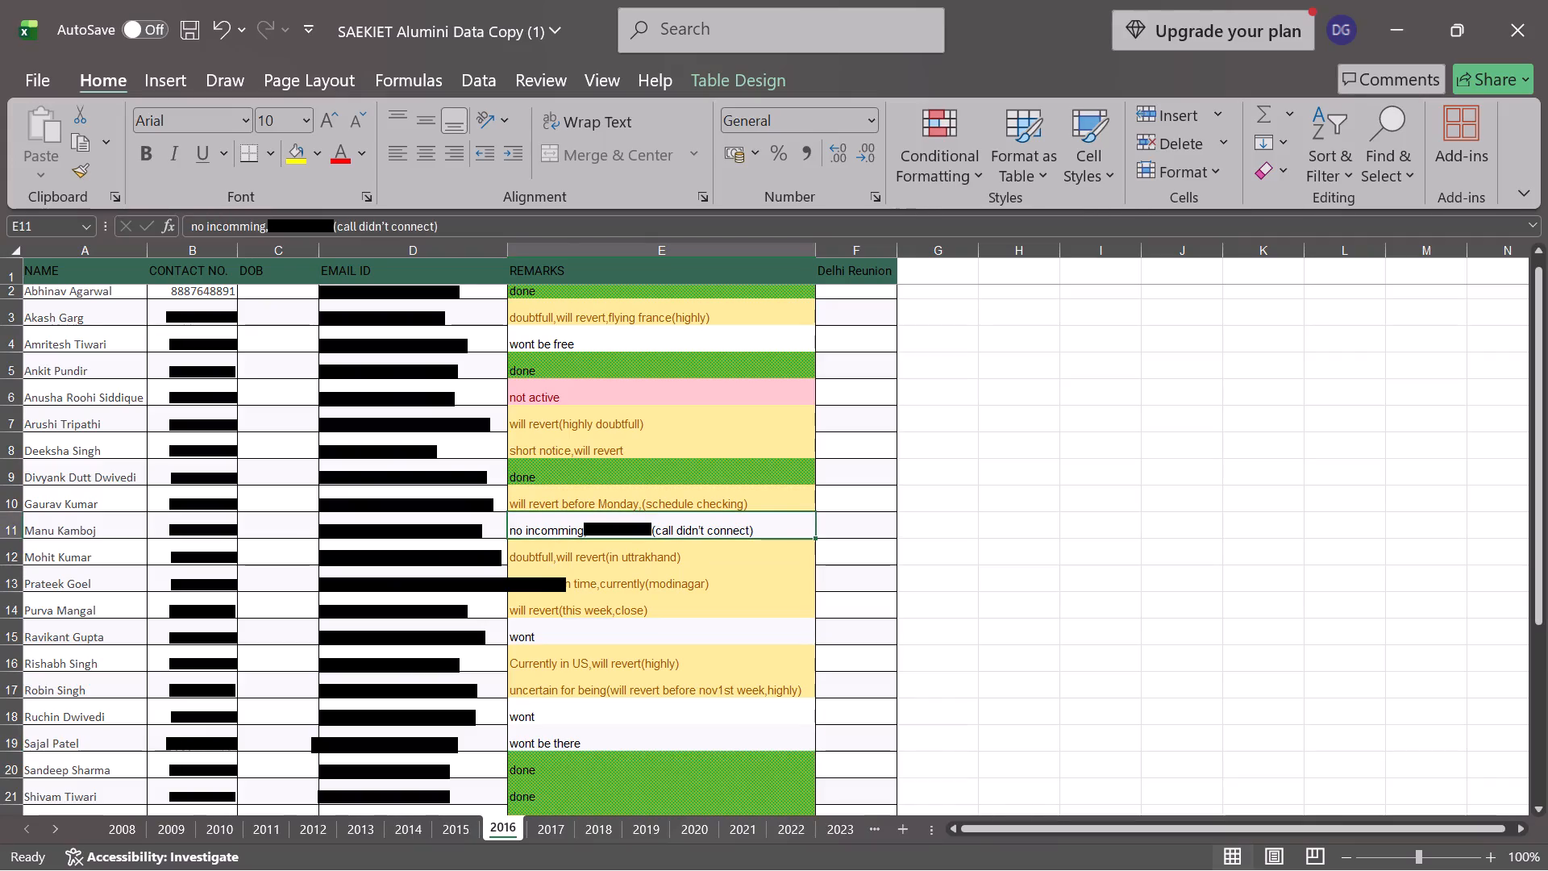
click(773, 527)
click(773, 527)
drag(773, 527, 723, 524)
drag(723, 524, 752, 523)
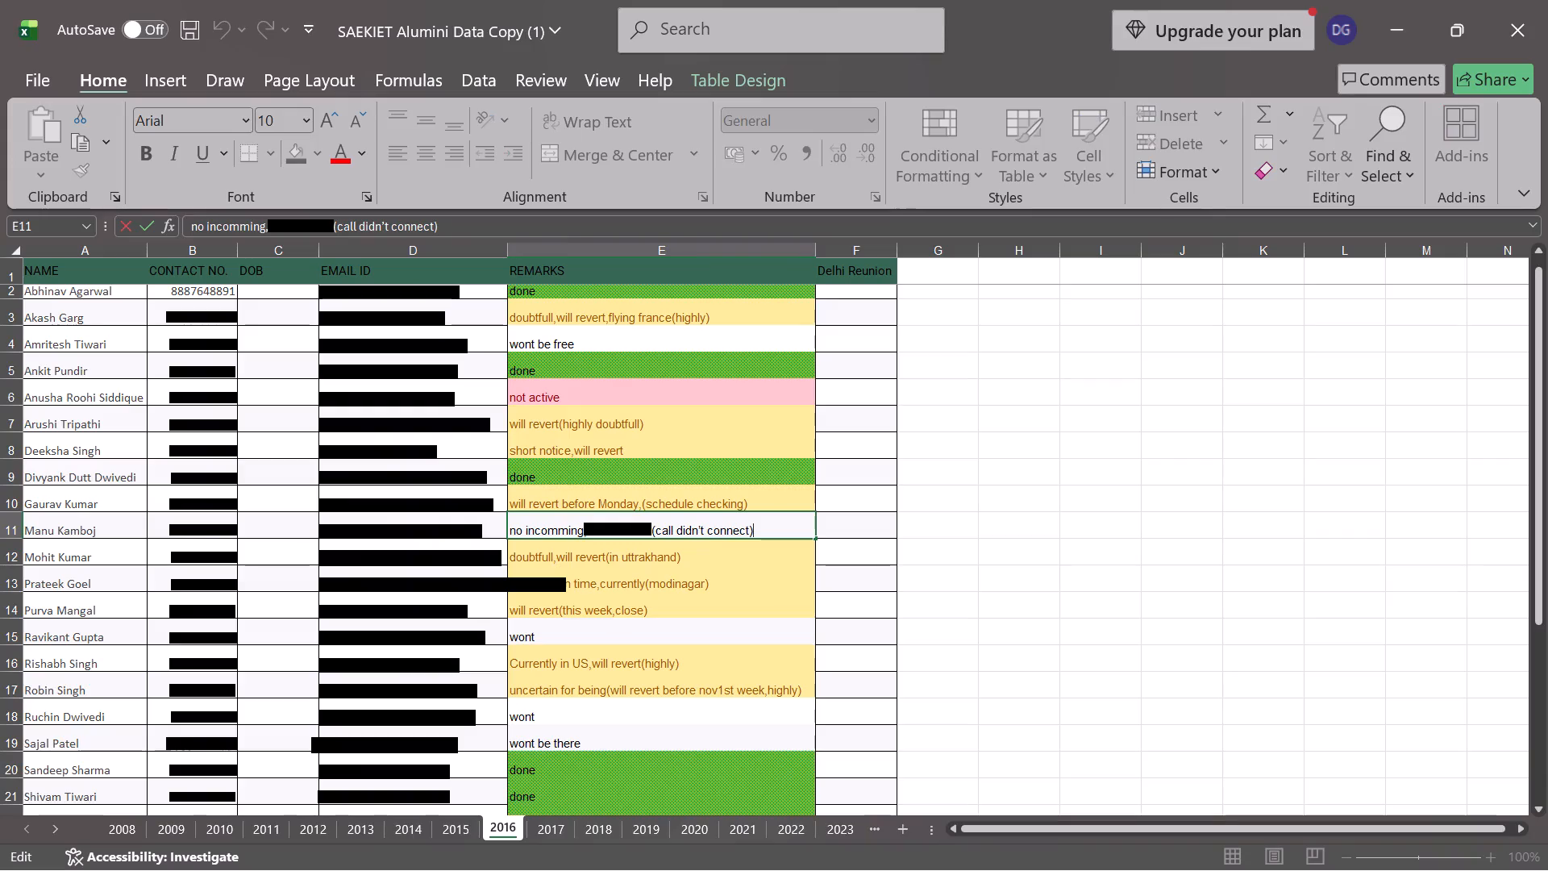
key(BackSpace)
key(BackSpace)
key(BackSpace)
key(BackSpace)
key(BackSpace)
key(BackSpace)
key(BackSpace)
key(BackSpace)
key(BackSpace)
key(BackSpace)
key(BackSpace)
key(BackSpace)
key(BackSpace)
key(BackSpace)
key(BackSpace)
key(BackSpace)
key(BackSpace)
key(BackSpace)
key(BackSpace)
key(BackSpace)
key(BackSpace)
key(BackSpace)
key(BackSpace)
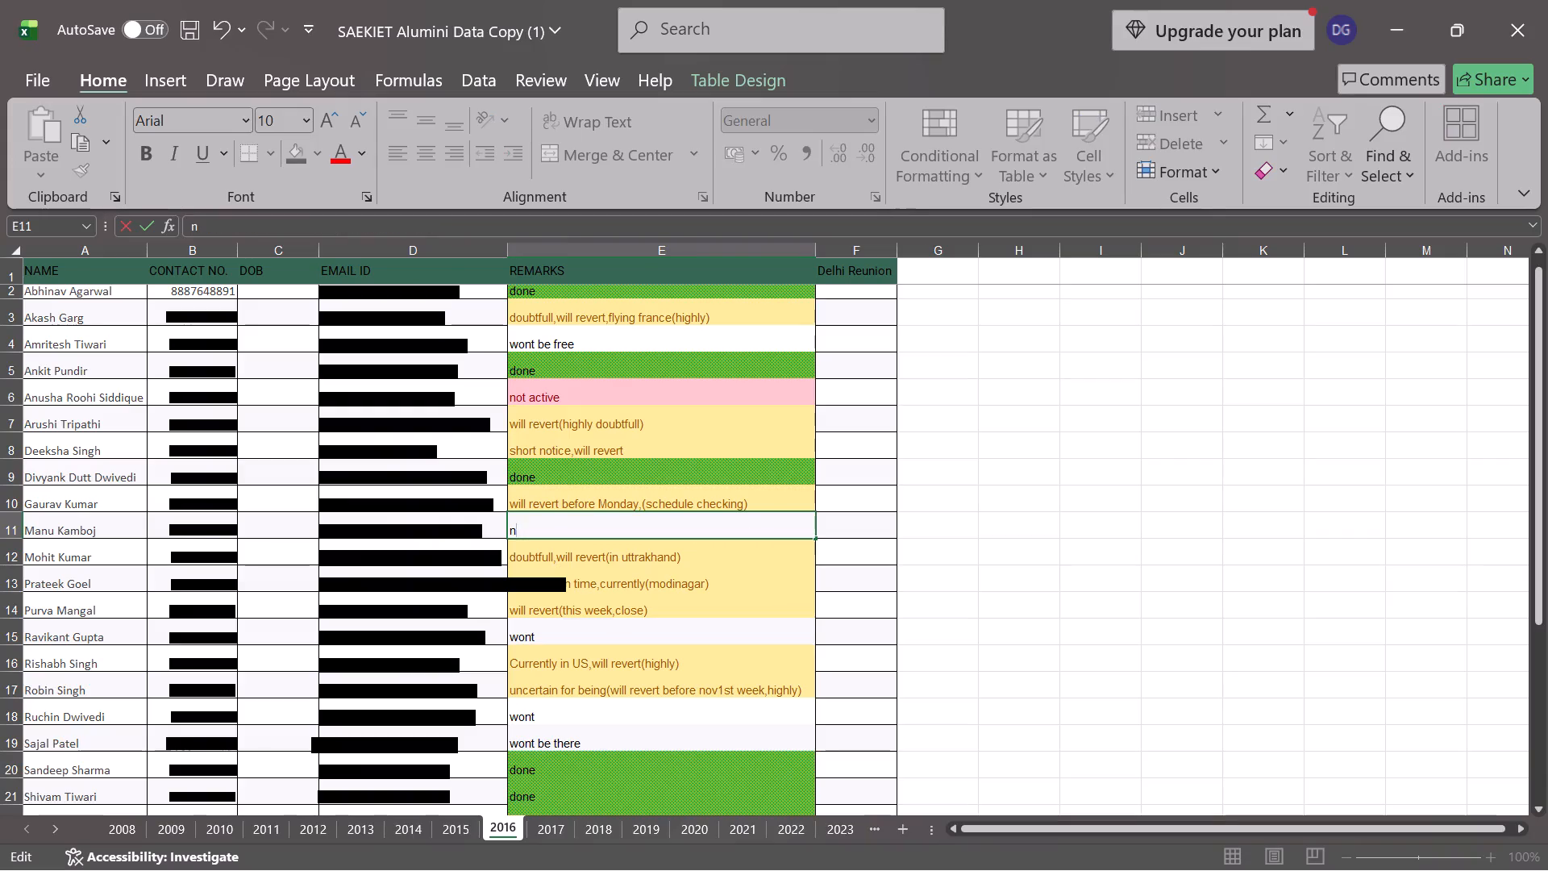
key(BackSpace)
text(hig)
key(h)
text(ly doubtfu)
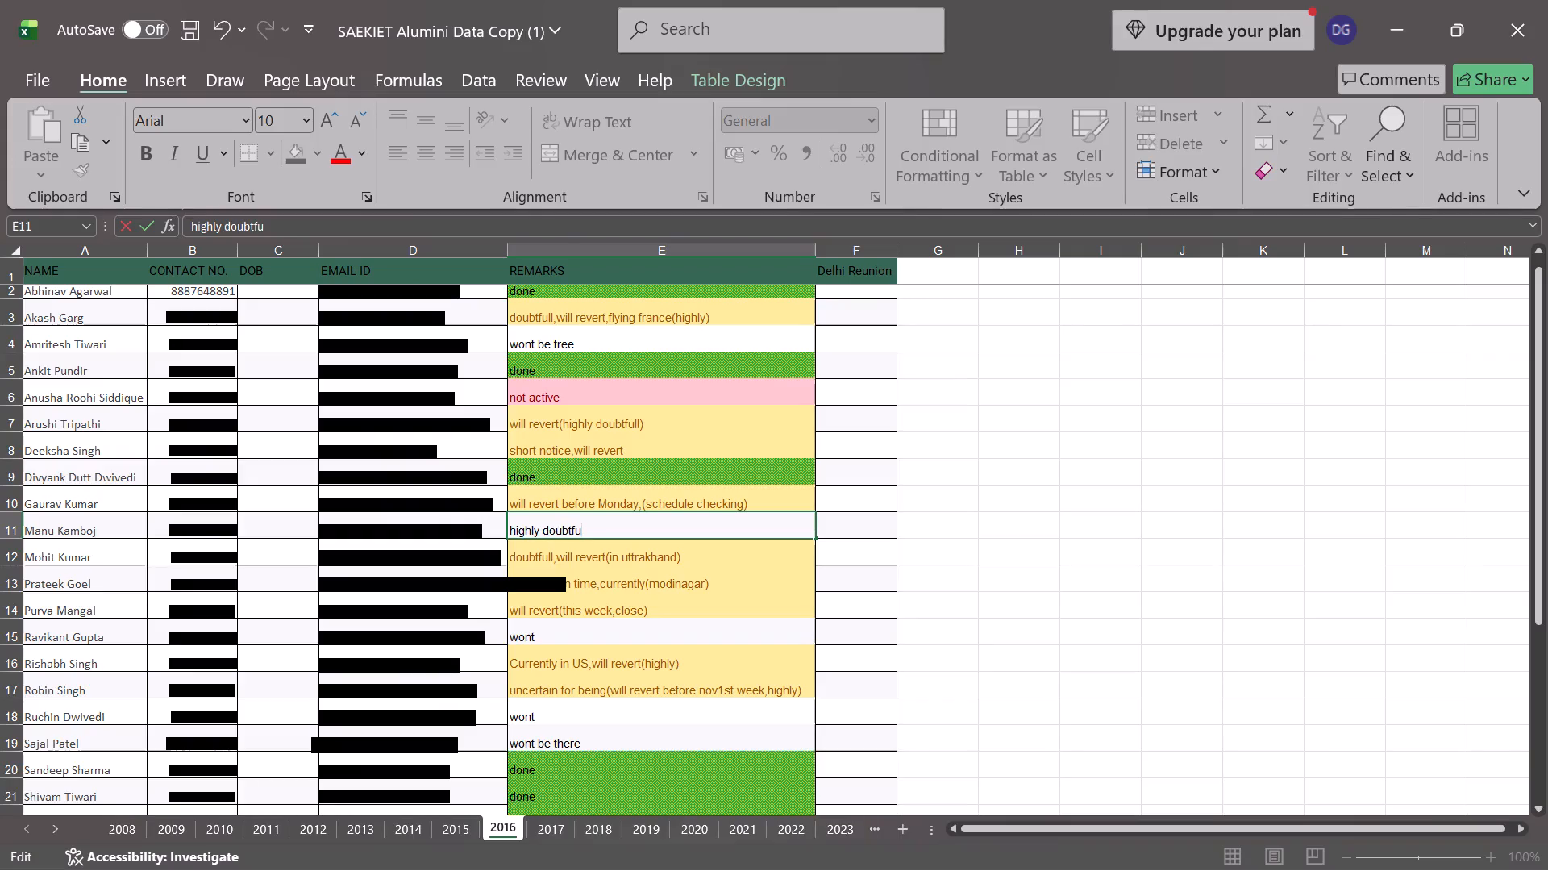
text(l,will revert)
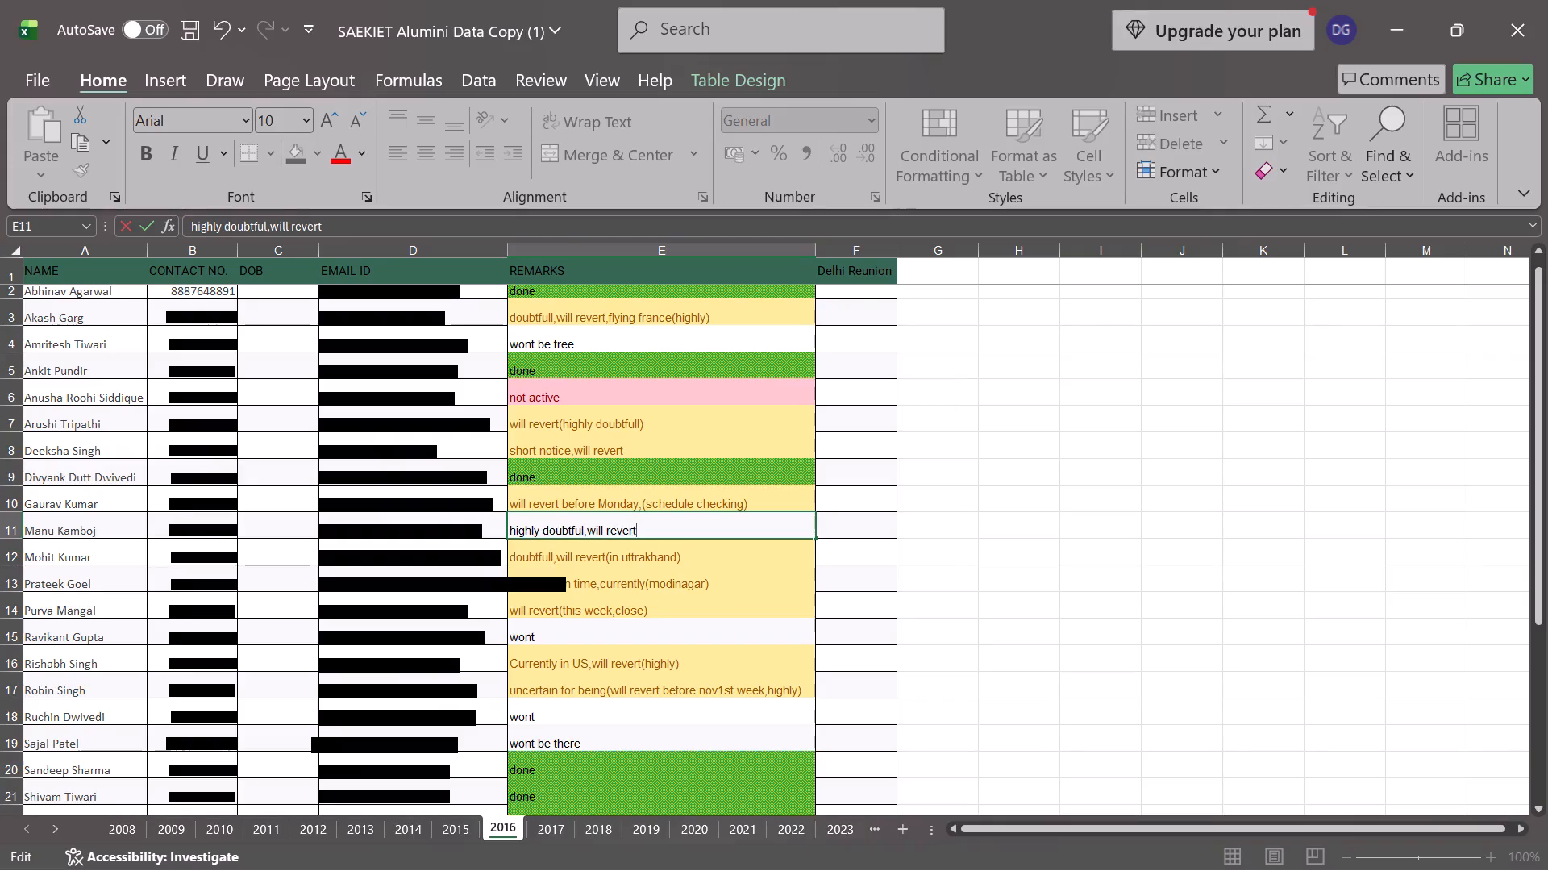
key(Return)
Review the status tally in D27:E32 and the remarks above it on the 2016 sheet.
scroll(761, 527, down, 5)
scroll(761, 527, up, 2)
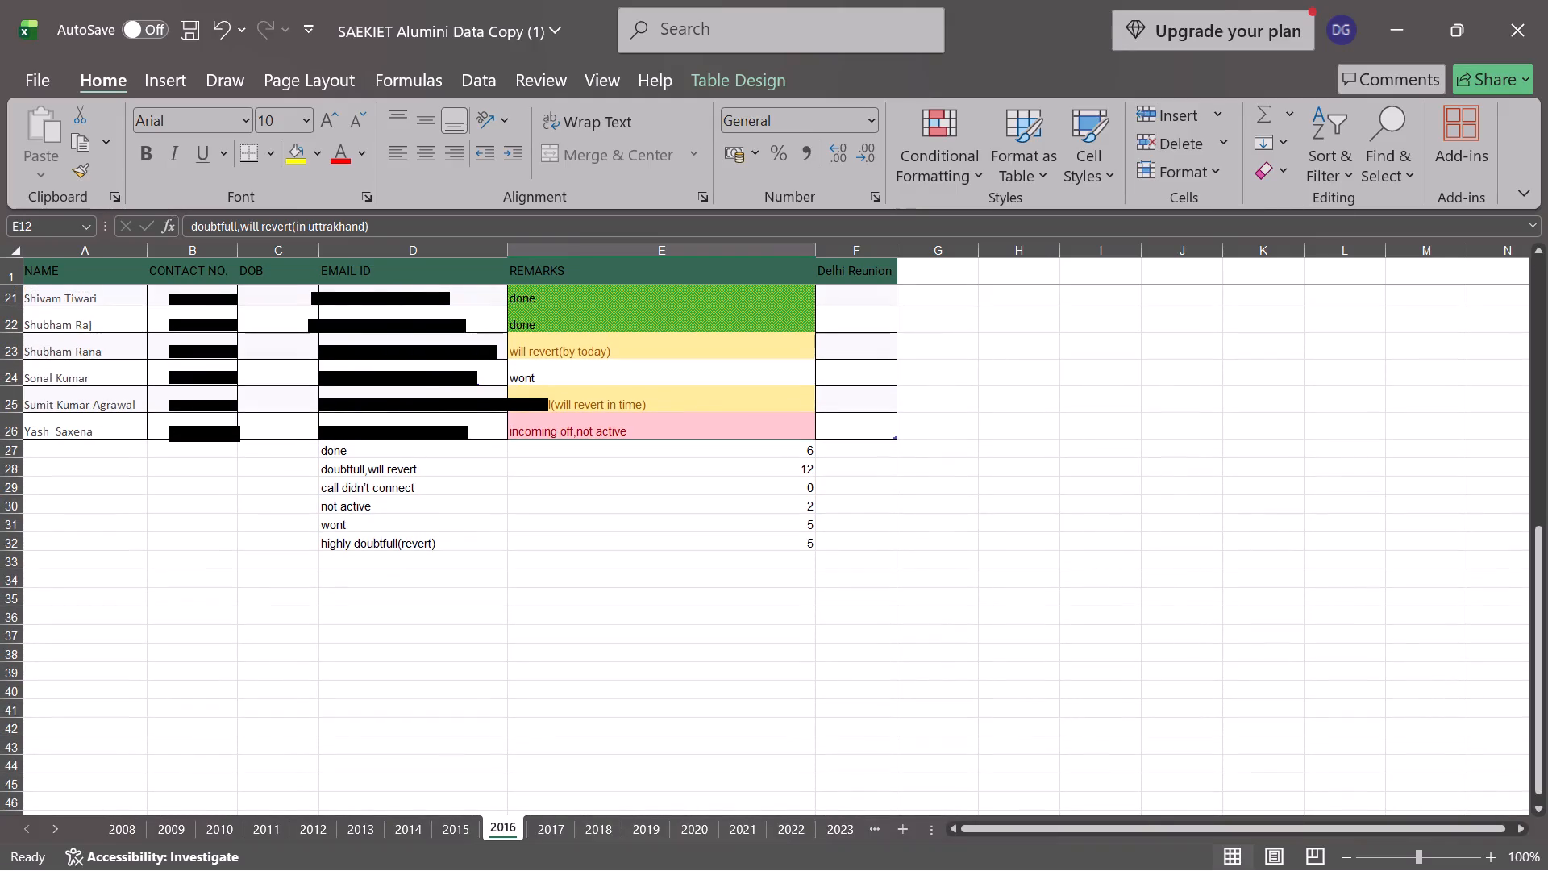
scroll(790, 513, up, 1)
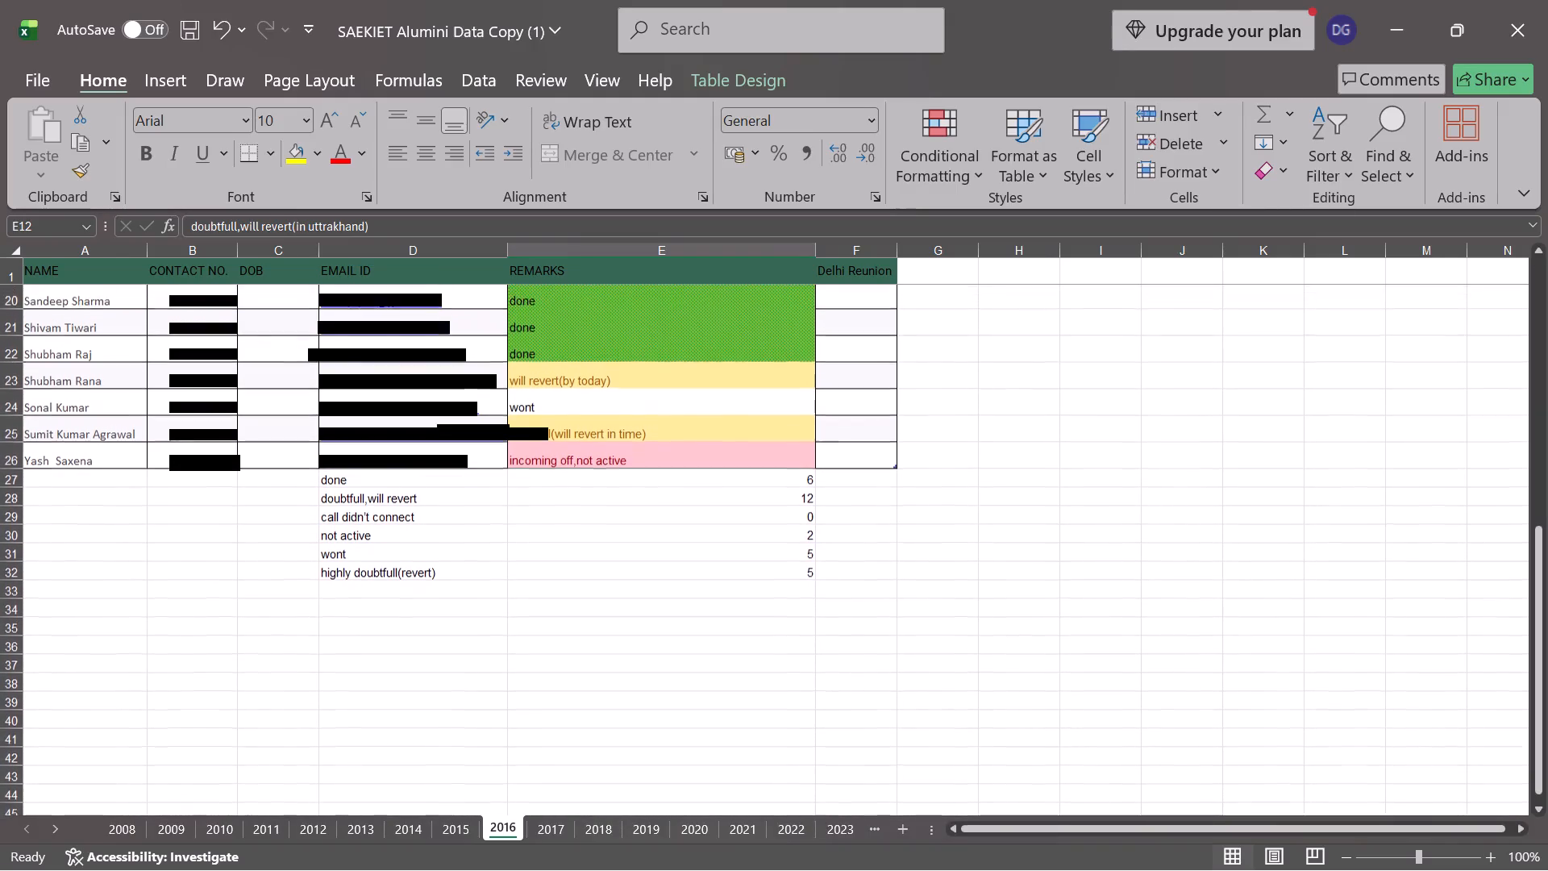
scroll(790, 513, up, 2)
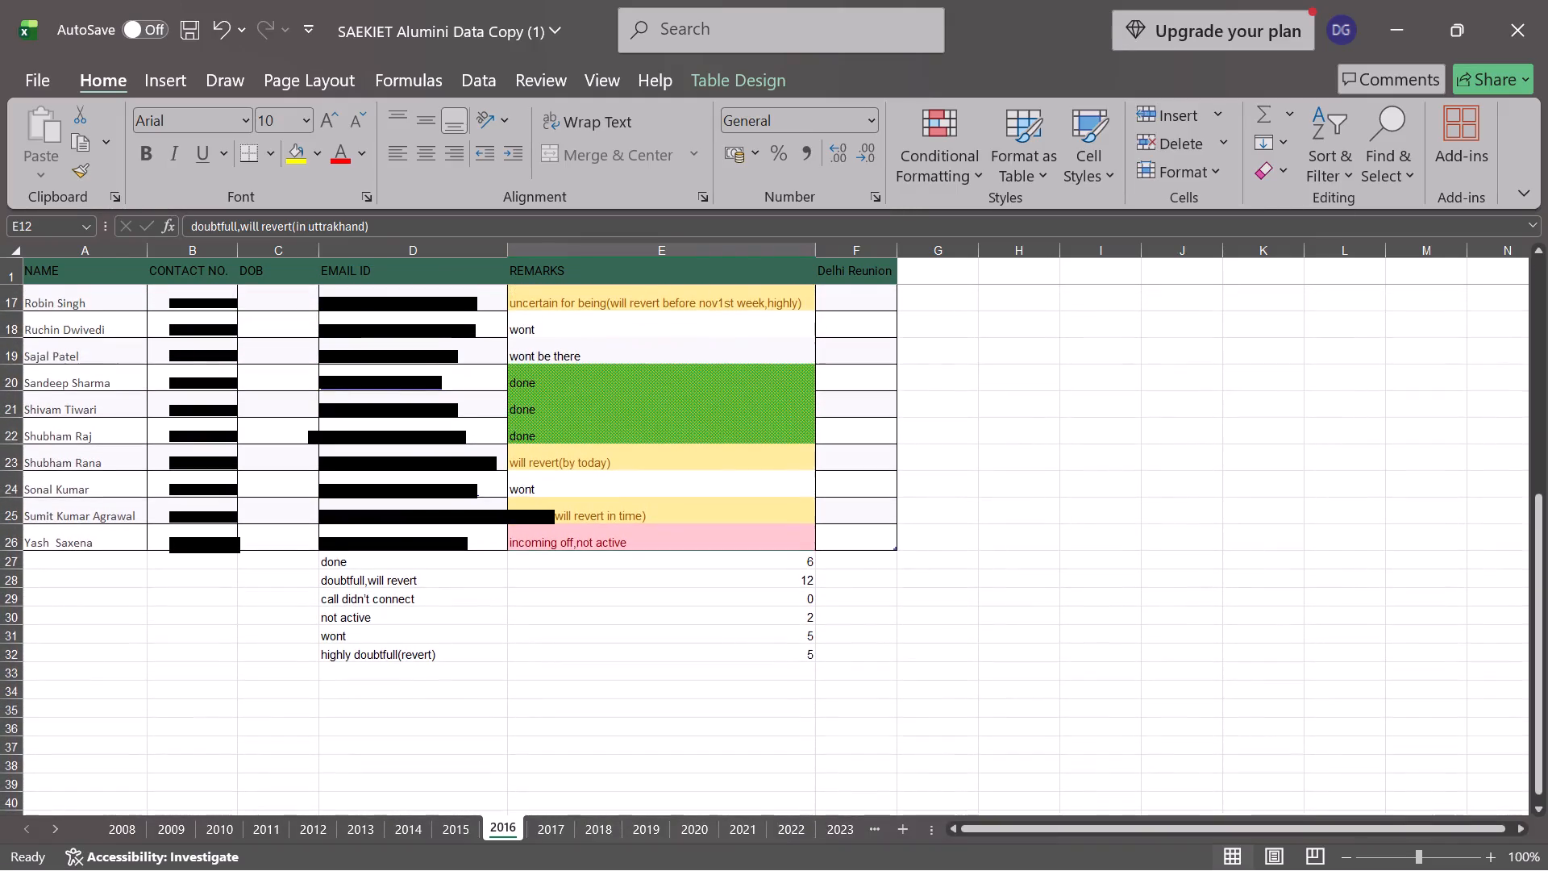
scroll(647, 677, up, 1)
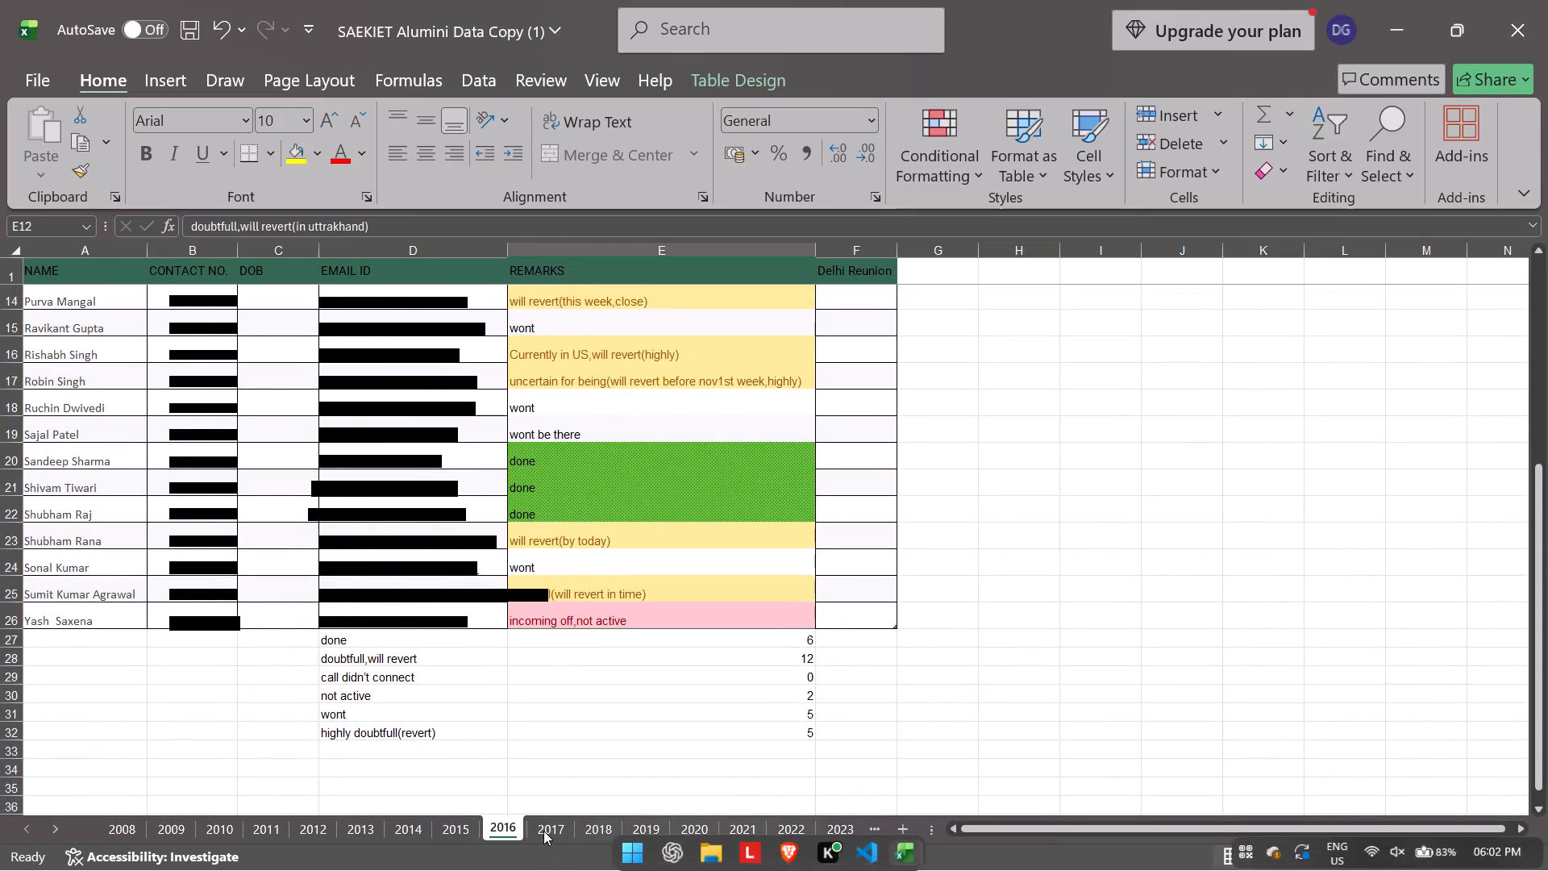
click(543, 831)
scroll(579, 746, up, 1)
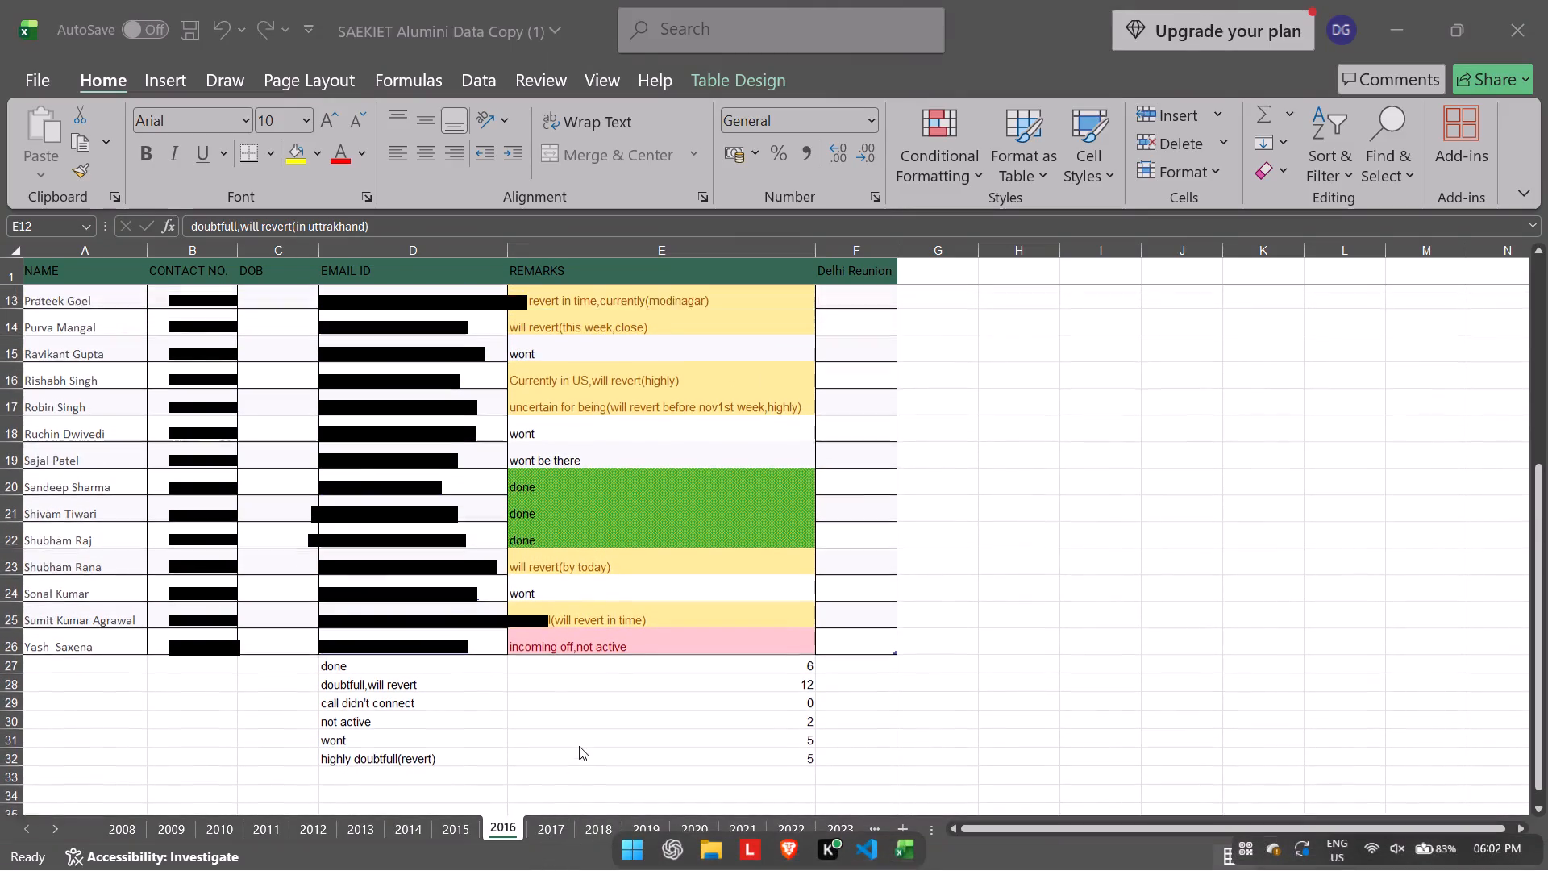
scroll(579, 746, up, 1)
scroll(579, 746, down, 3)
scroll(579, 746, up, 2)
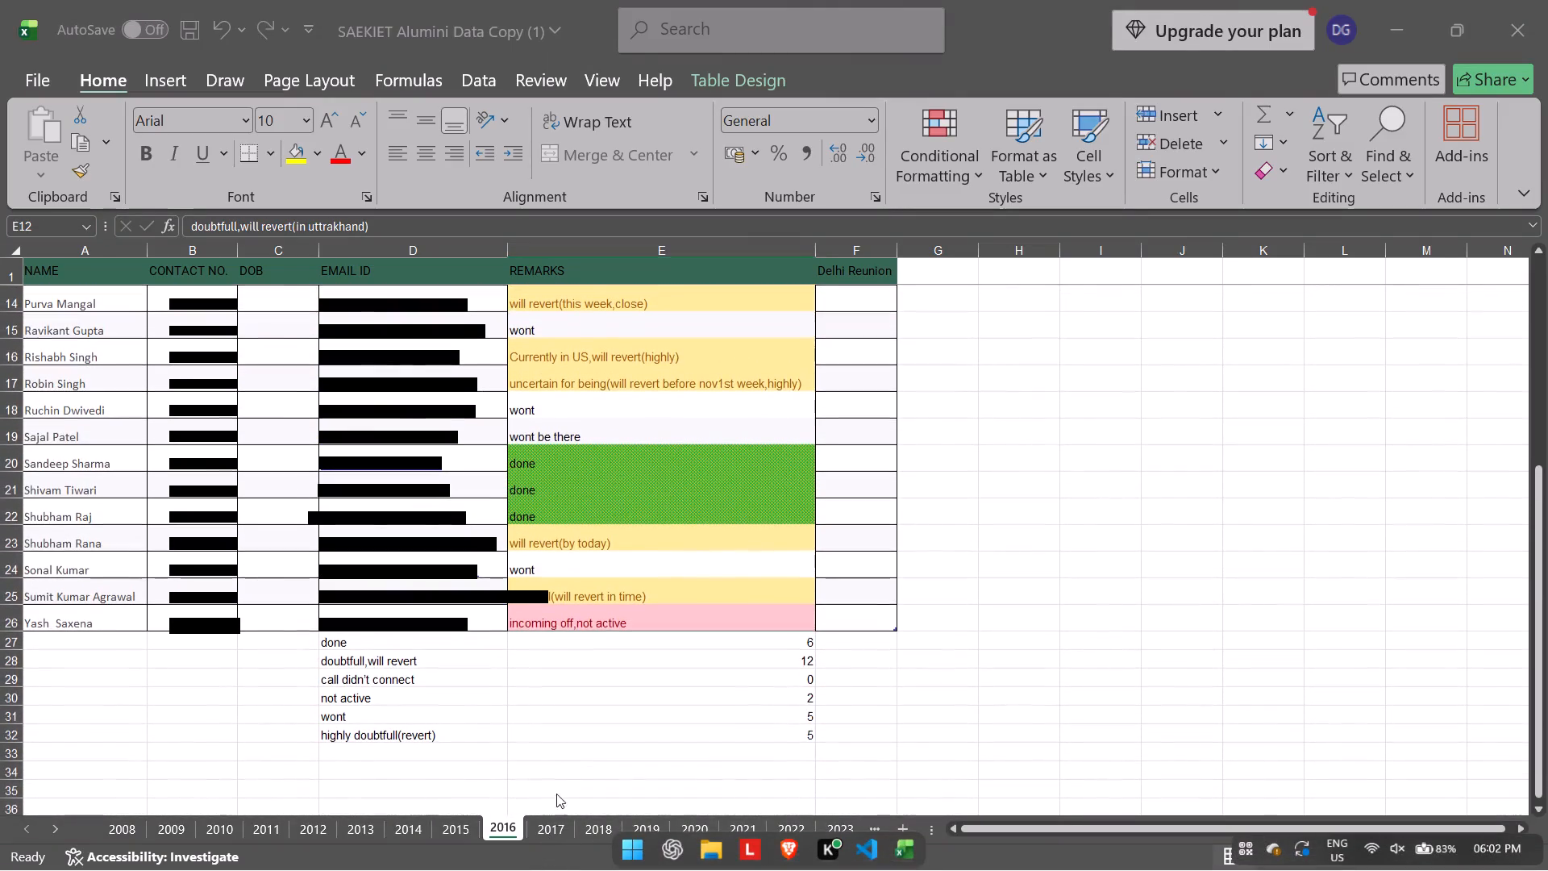
Widen the REMARKS column E on the 2017 sheet.
click(554, 823)
click(560, 819)
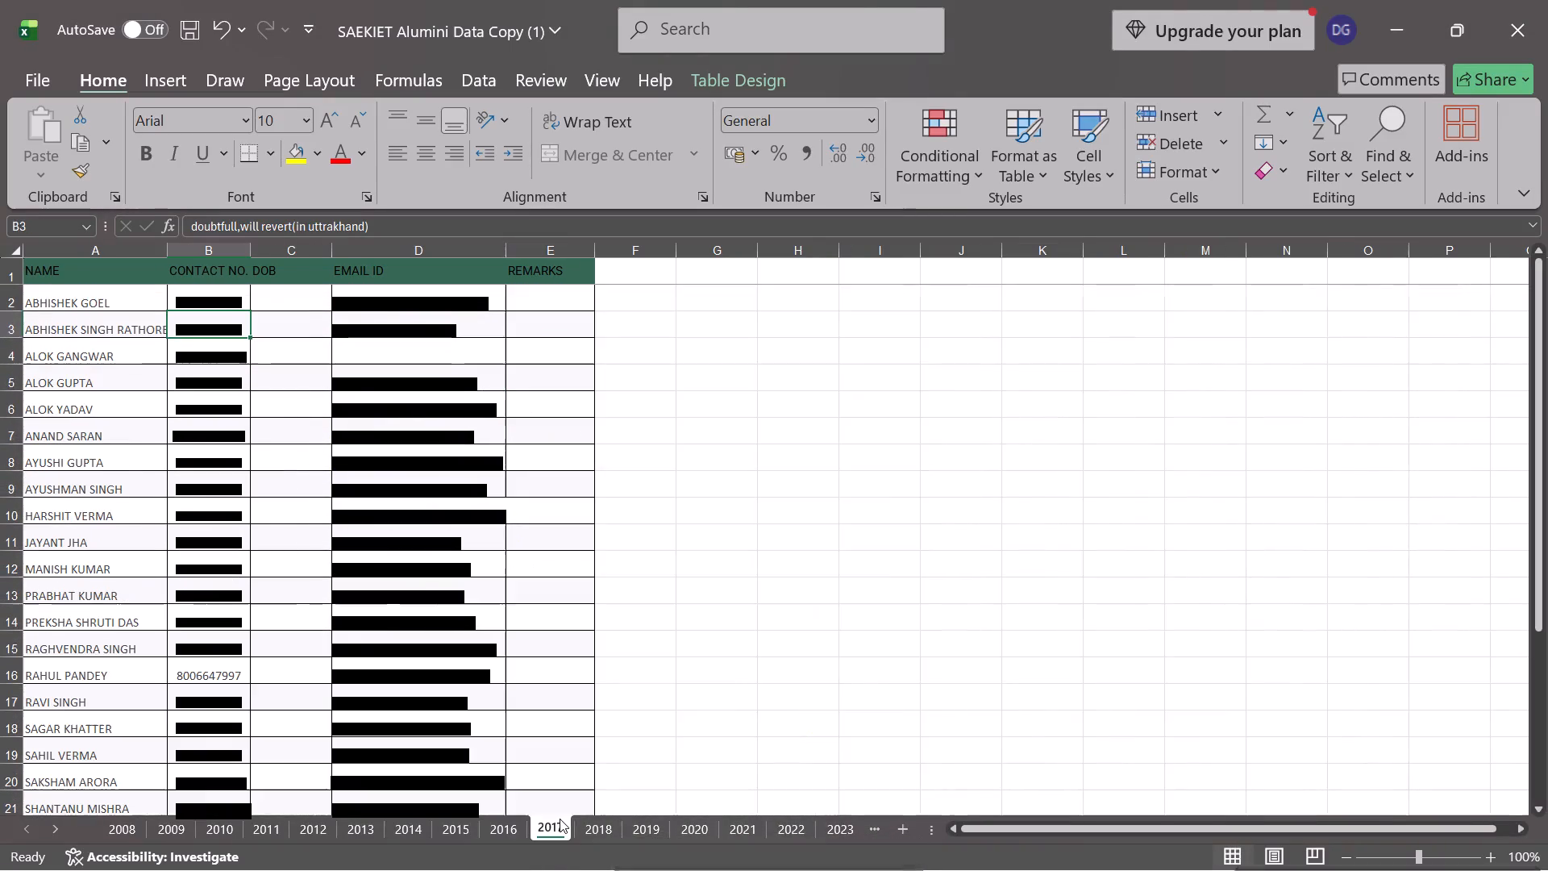
scroll(582, 725, up, 1)
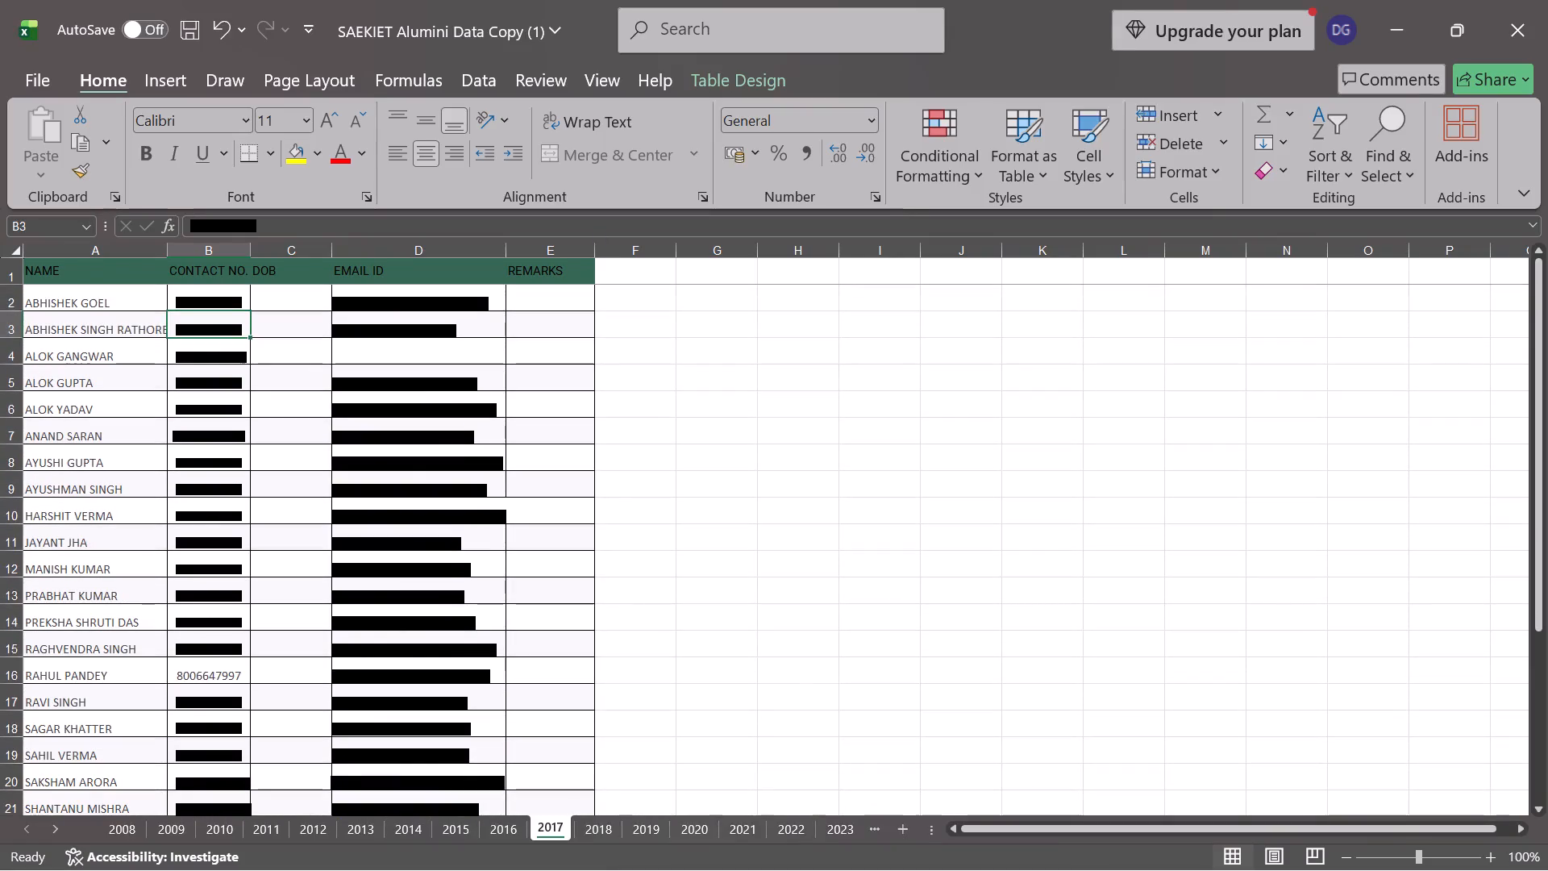
drag(595, 248, 704, 255)
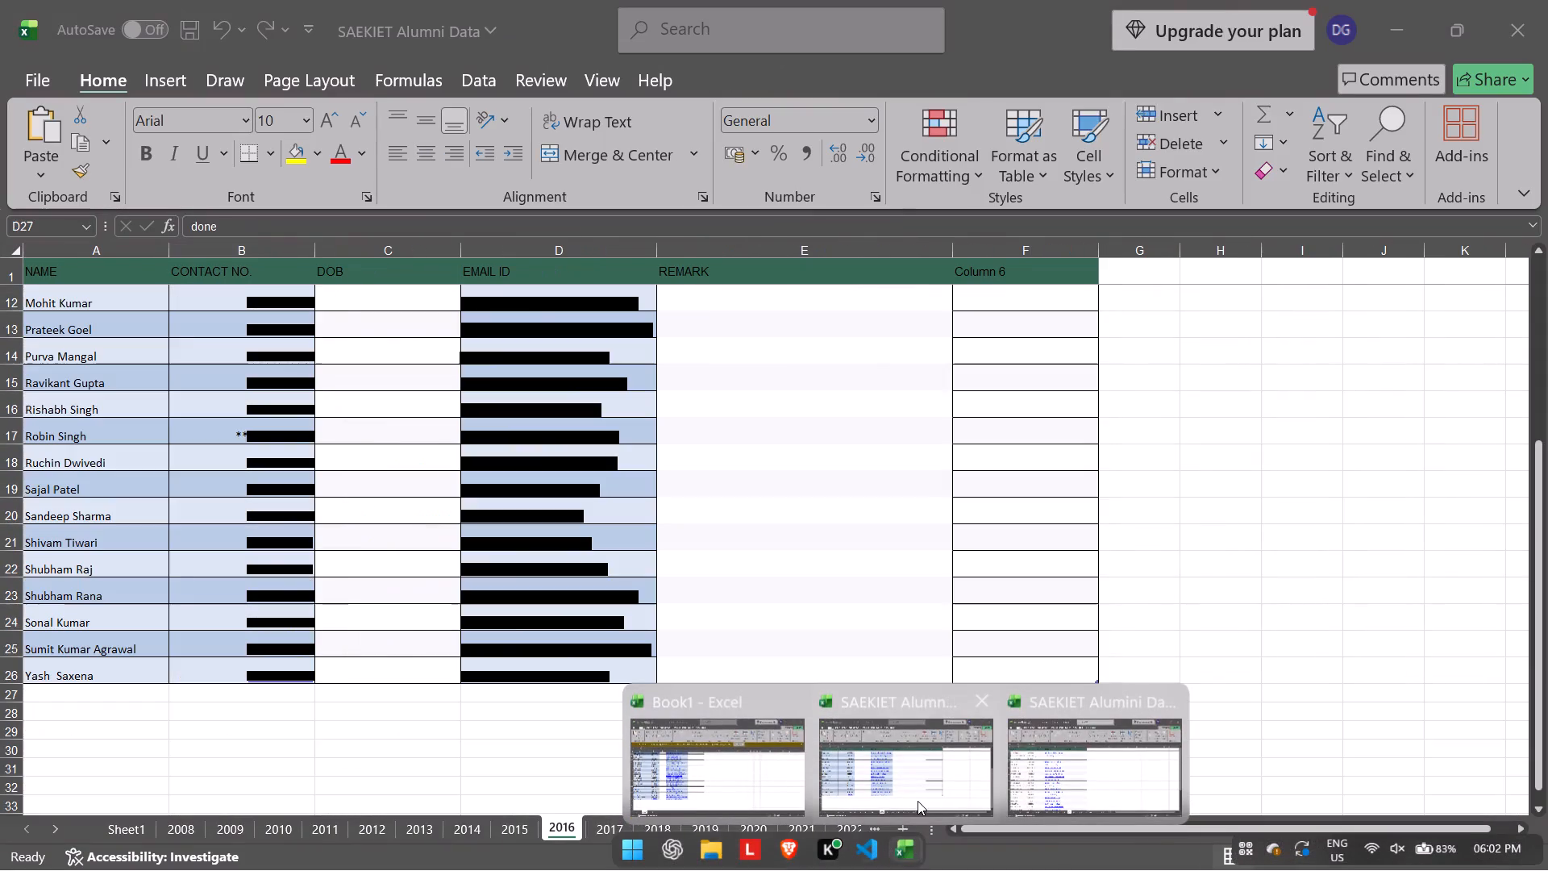
Copy the remarks in E2:E4 from the 2017 sheet of SAEKIET Alumni Data into E2:E4 of the Copy (1) workbook's 2017 sheet.
click(918, 801)
scroll(922, 690, up, 1)
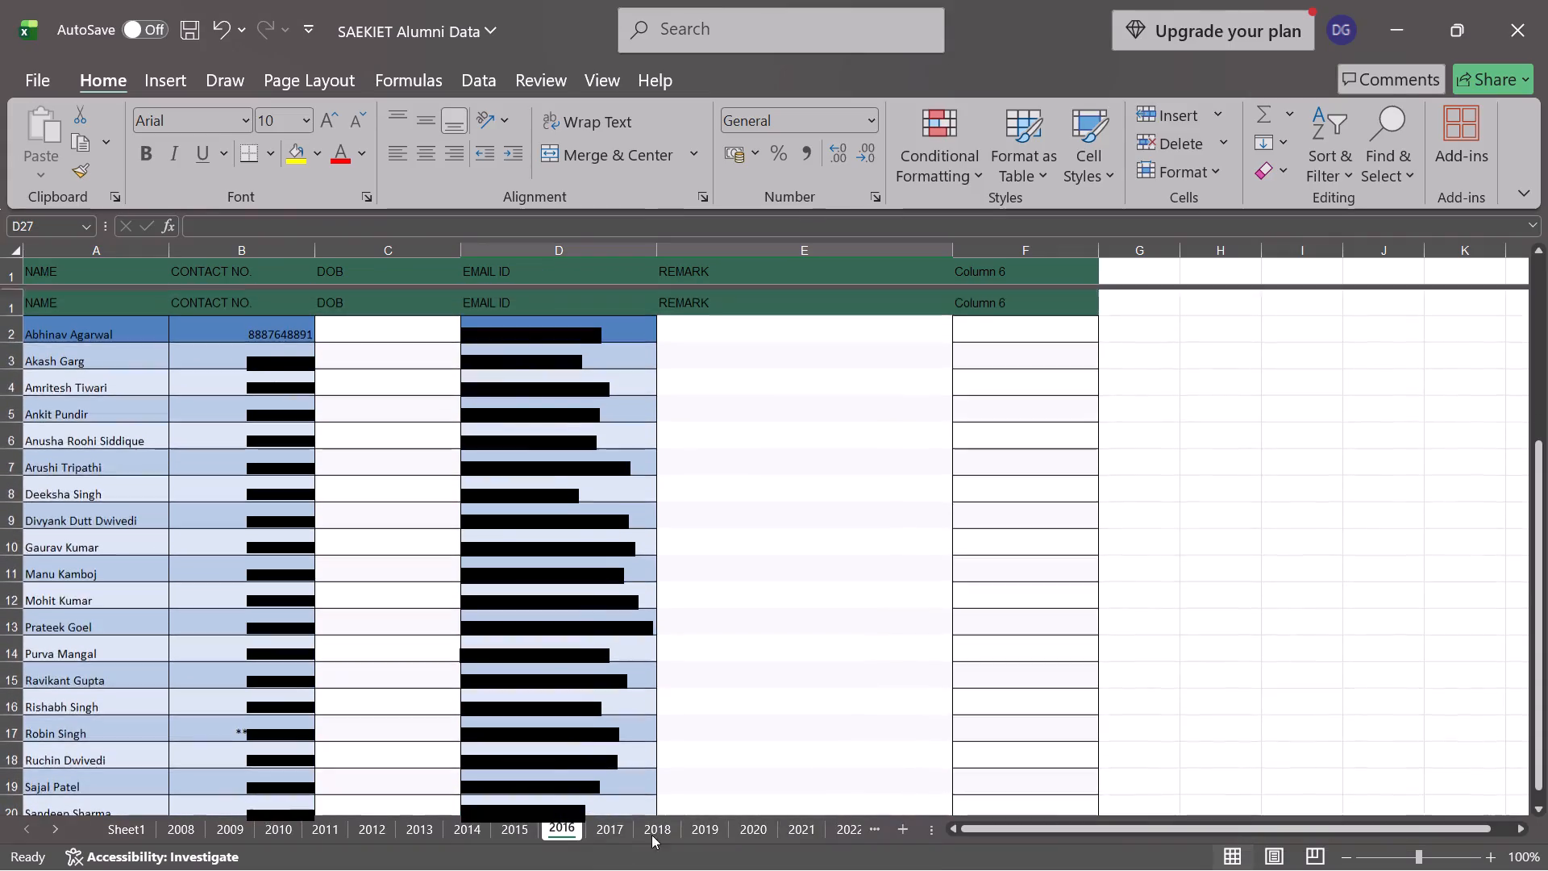
click(614, 835)
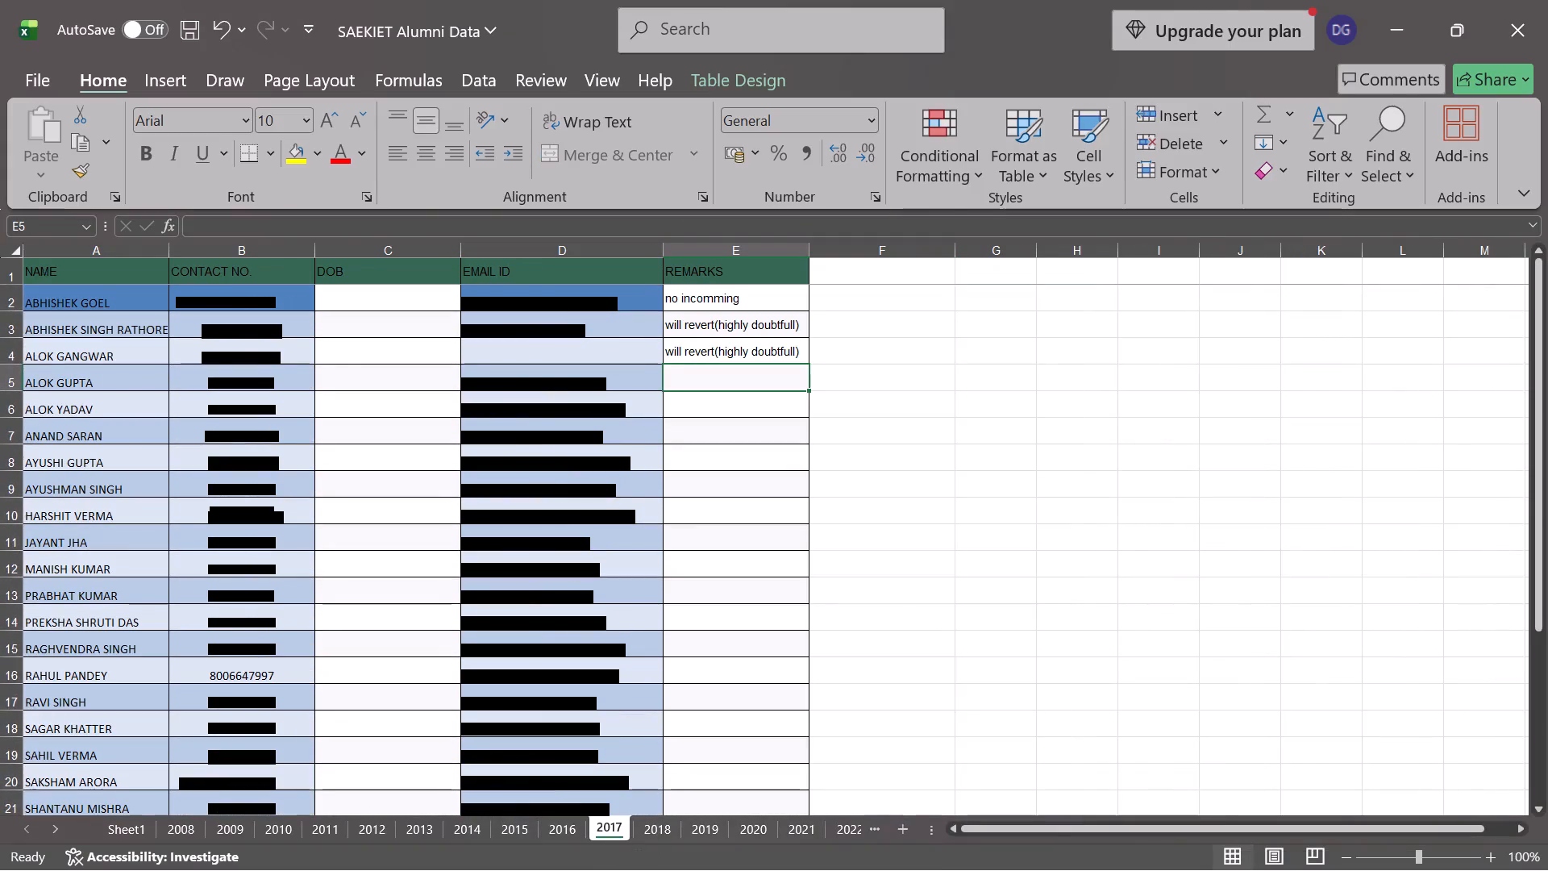
click(689, 299)
drag(689, 299, 724, 385)
click(896, 422)
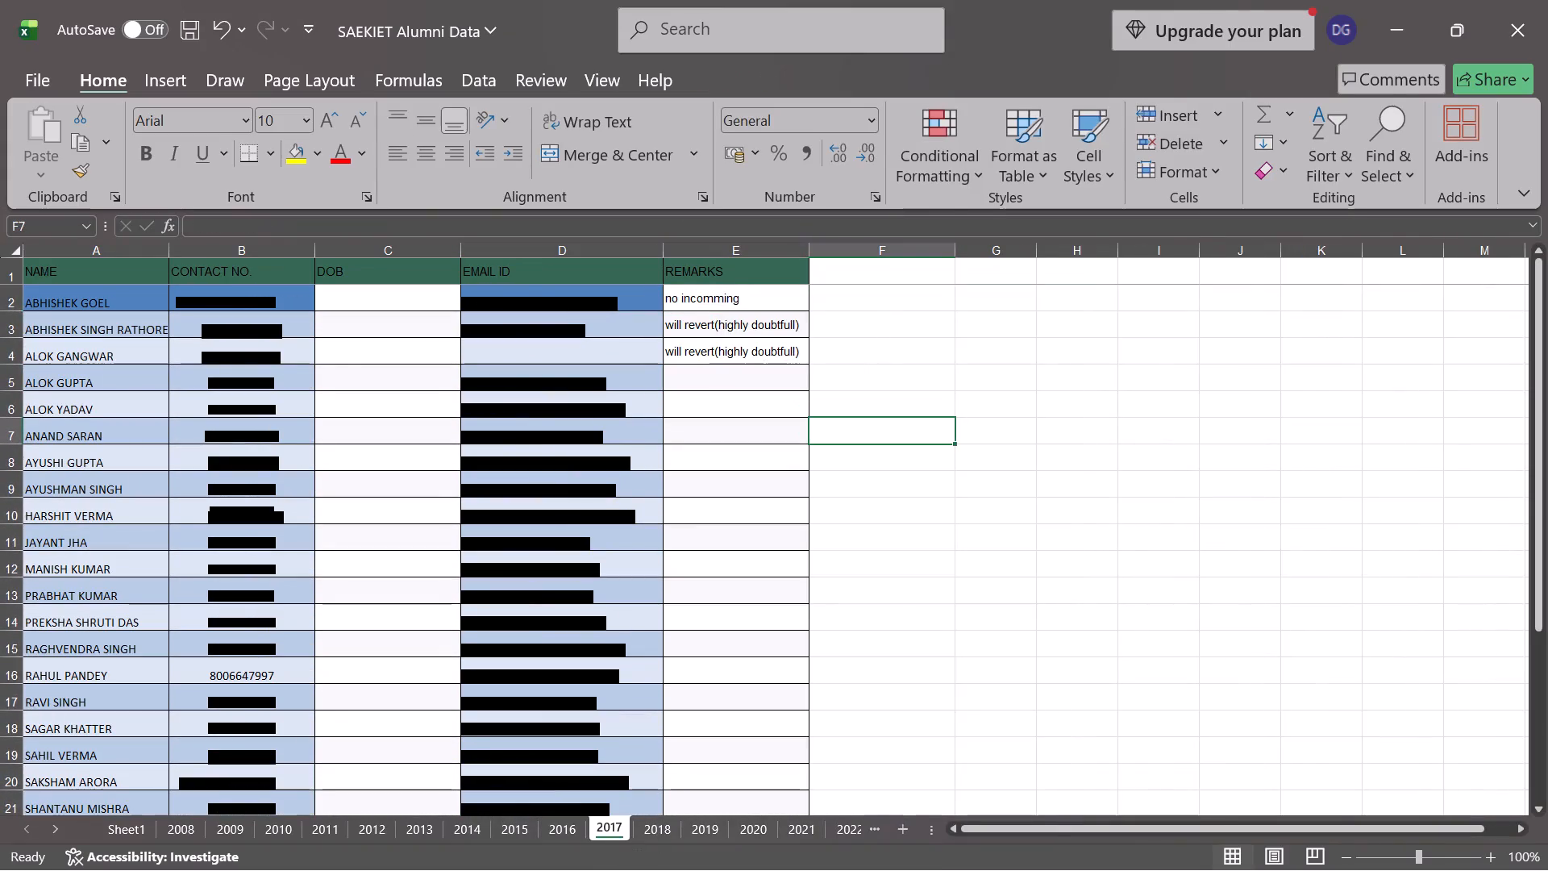
drag(750, 291, 778, 366)
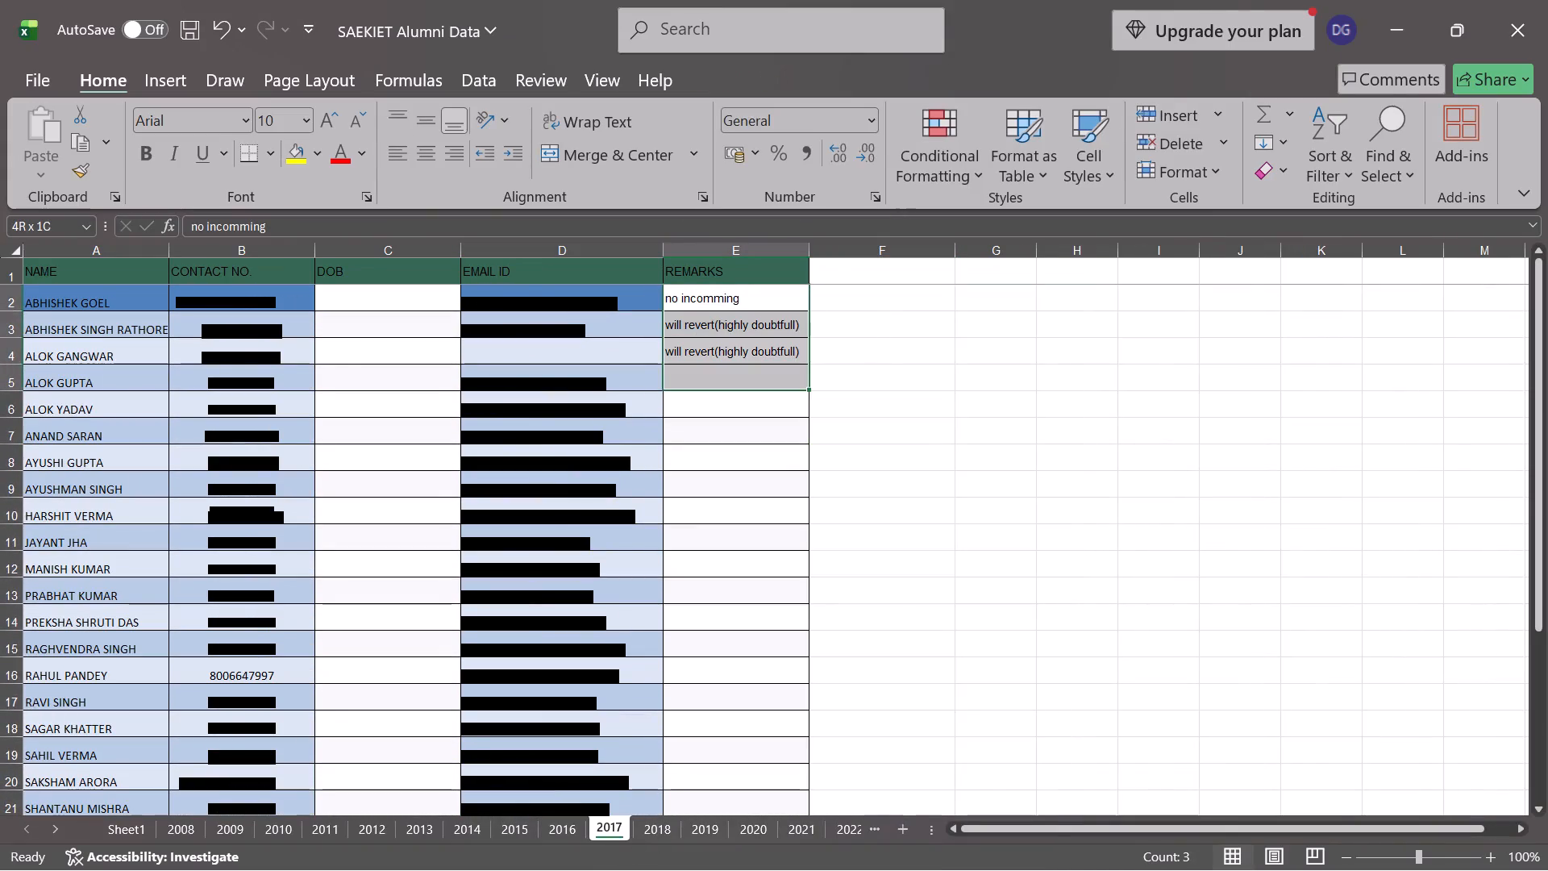
drag(778, 366, 776, 359)
key(ctrl+c)
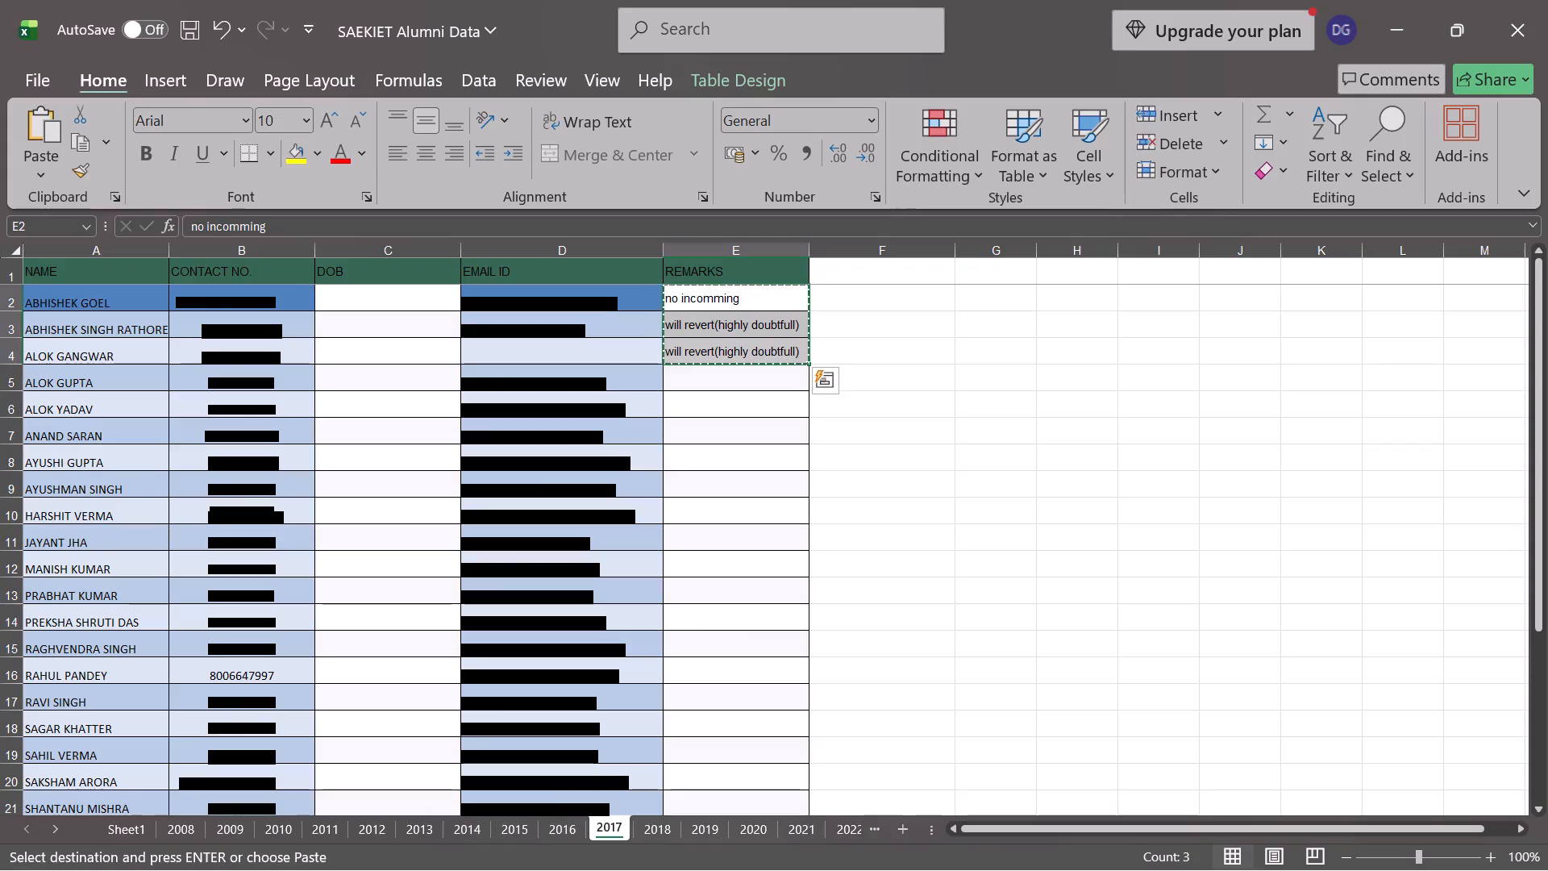
key(alt+Tab)
click(636, 308)
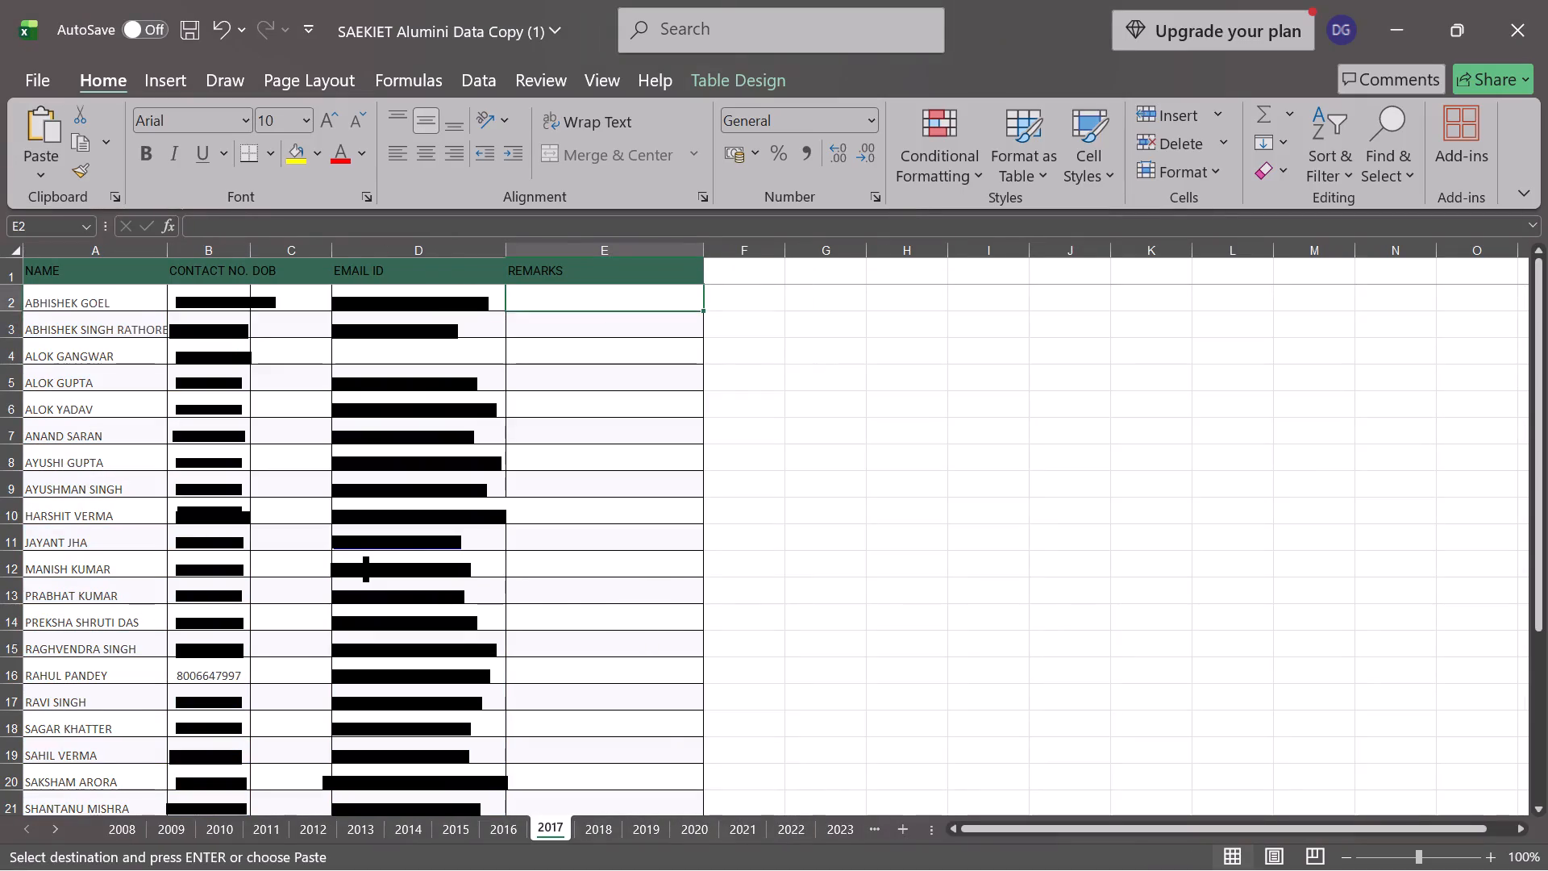
key(ctrl+v)
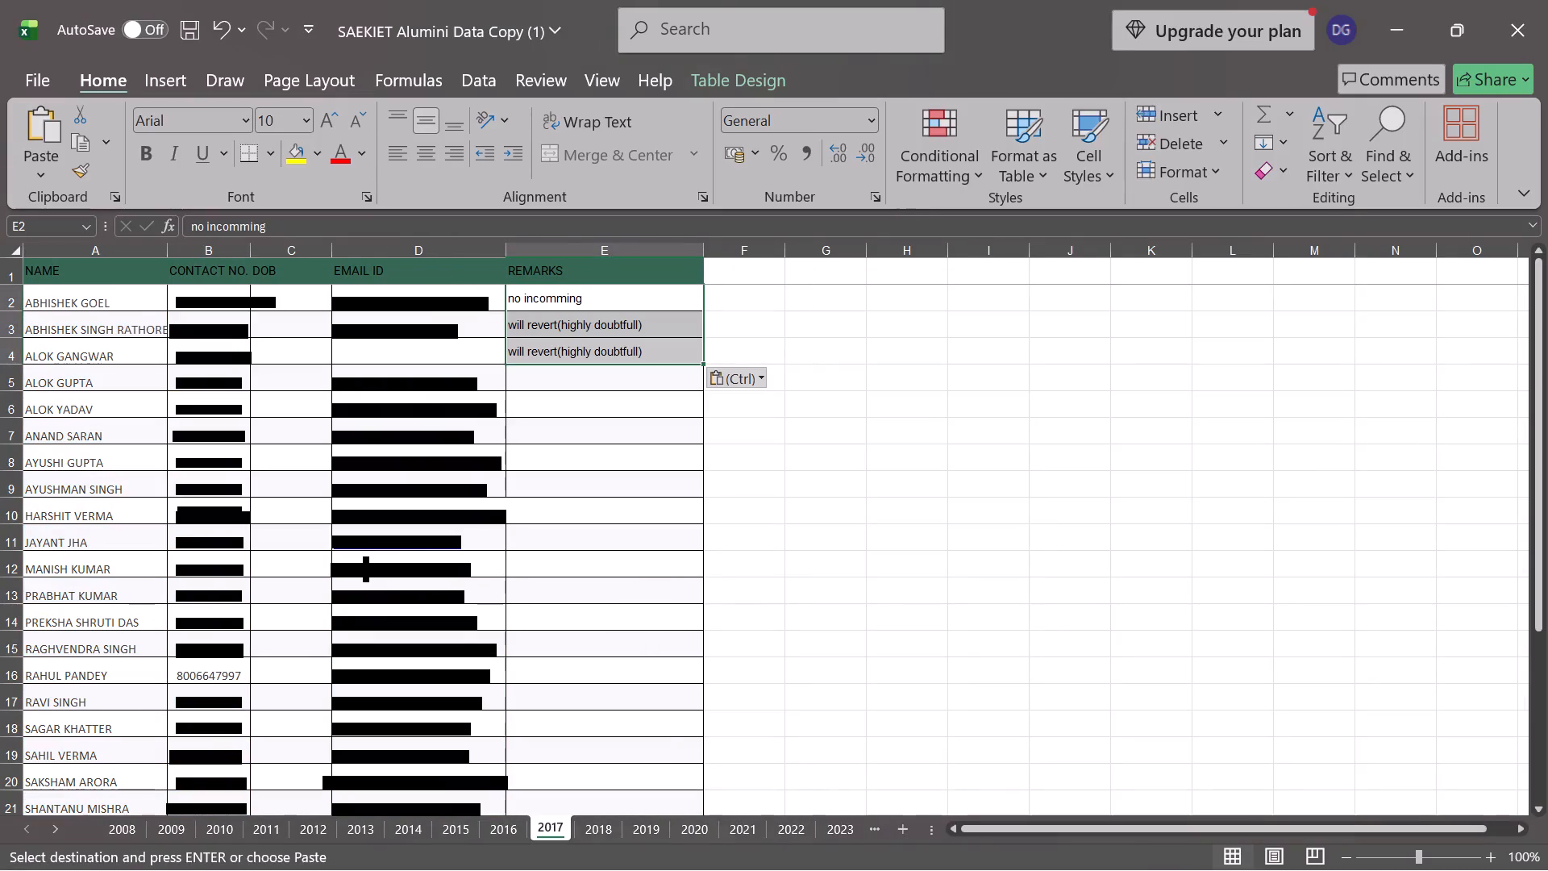
click(545, 386)
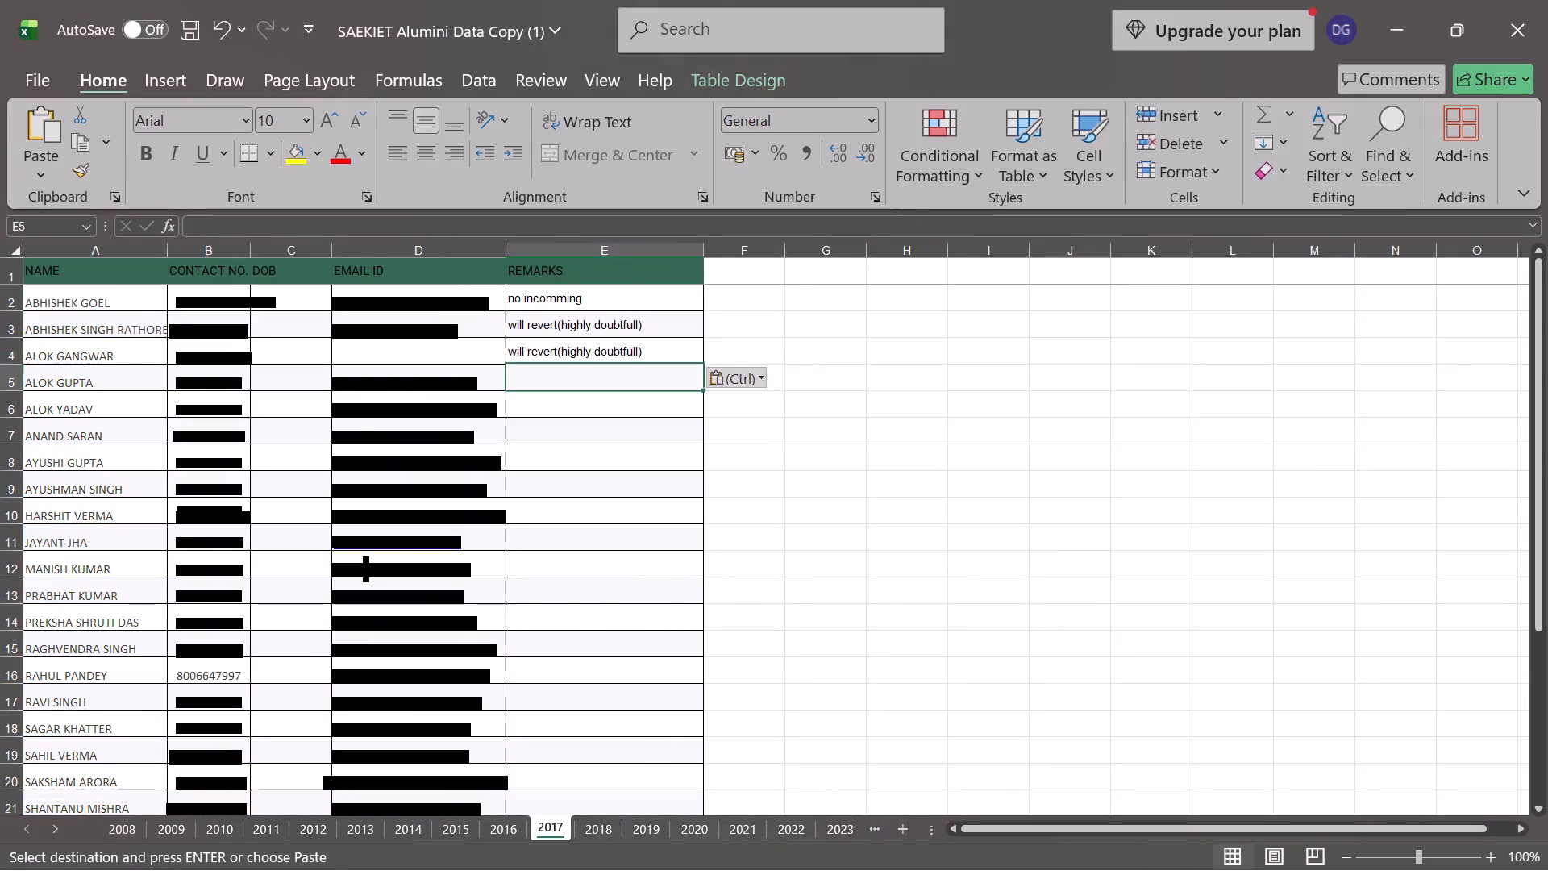
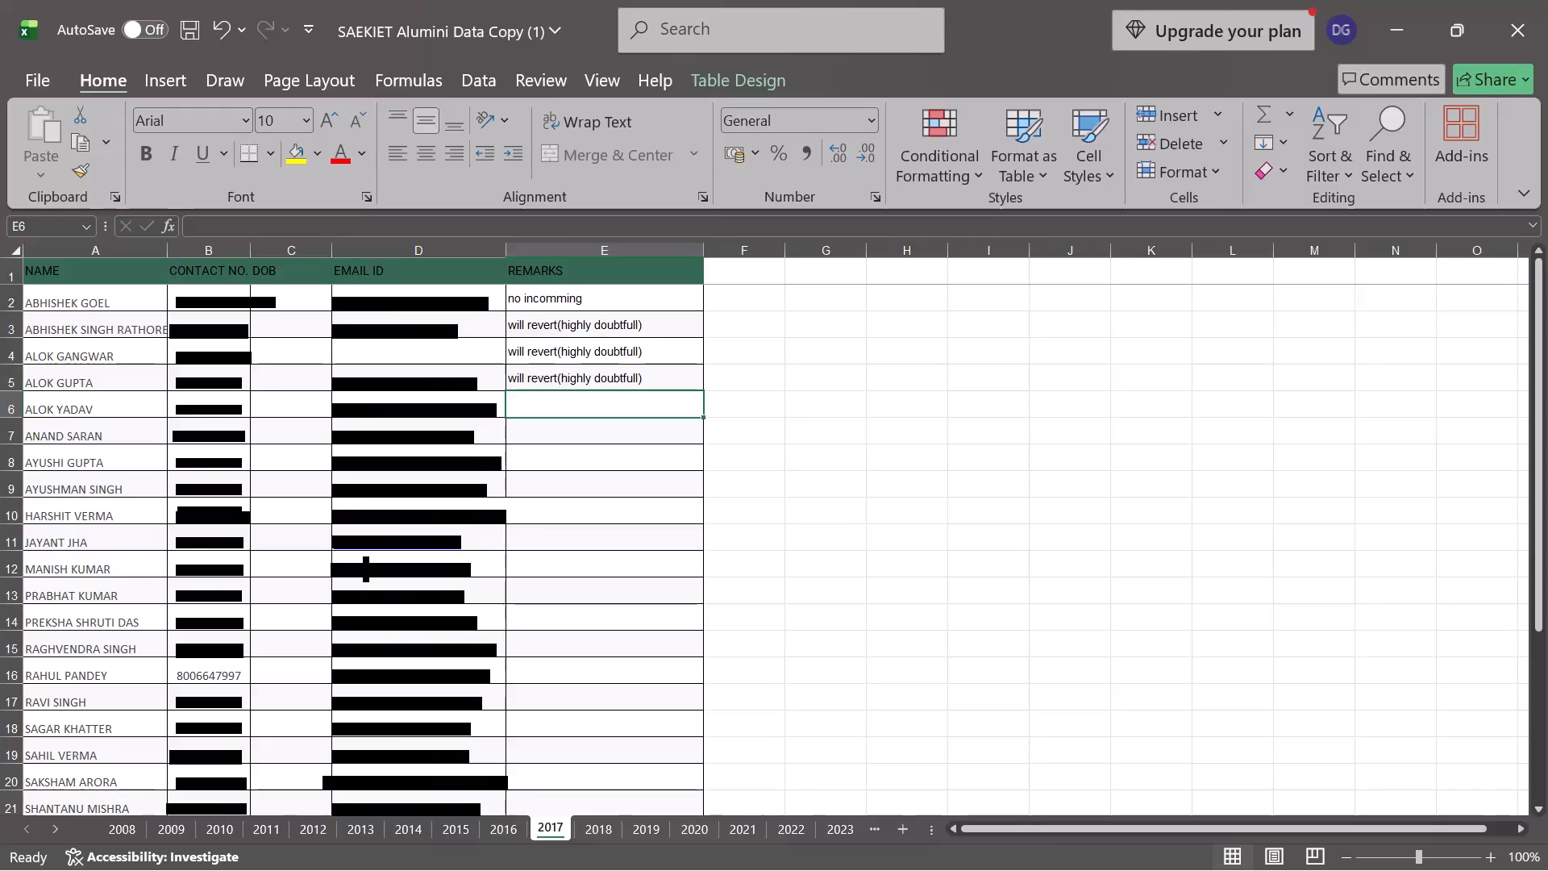
Enter the remark "will revert(highly doubtfull)" in E6 on the 2017 sheet.
key(shift+d)
key(BackSpace)
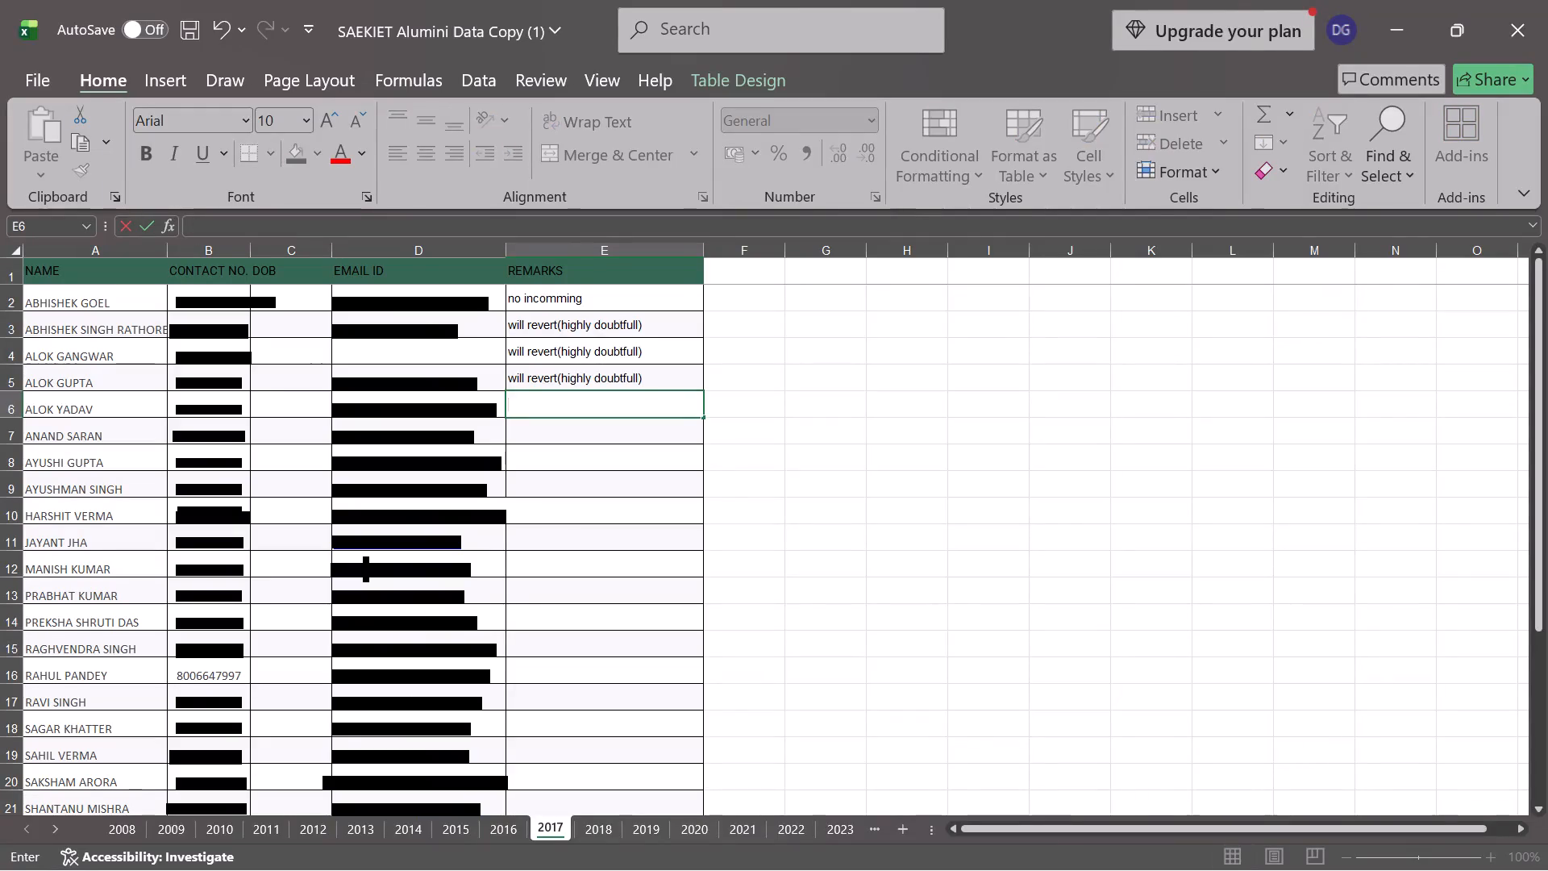
key(shift+w)
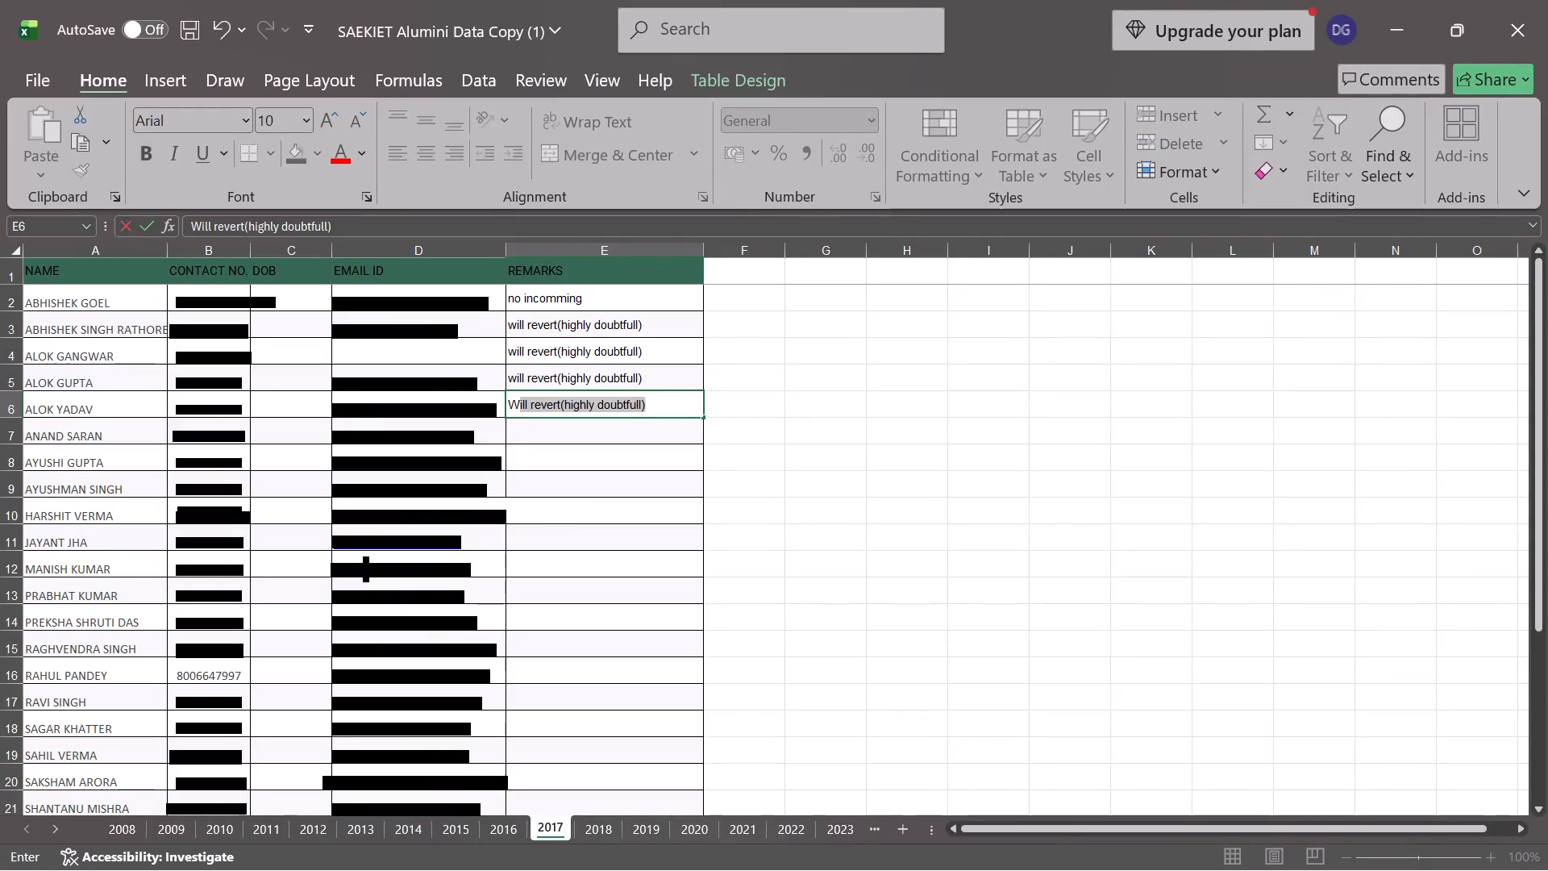
key(BackSpace)
key(BackSpace)
key(w)
key(Return)
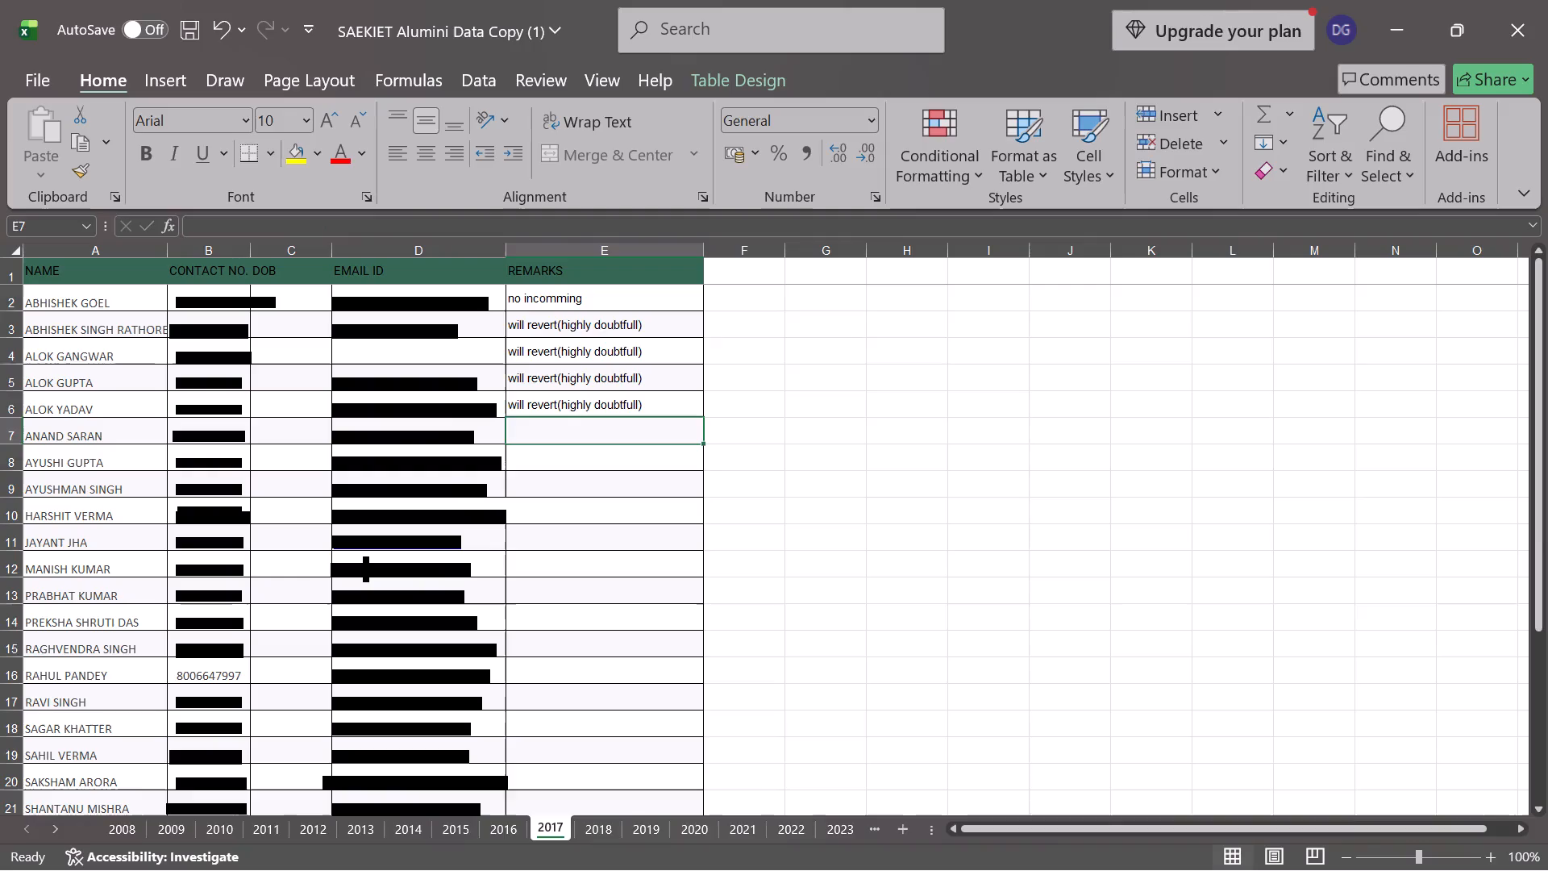
Edit the bracketed part of the remark in E6 on the 2017 sheet to read "will revert(most probably yes)".
click(639, 398)
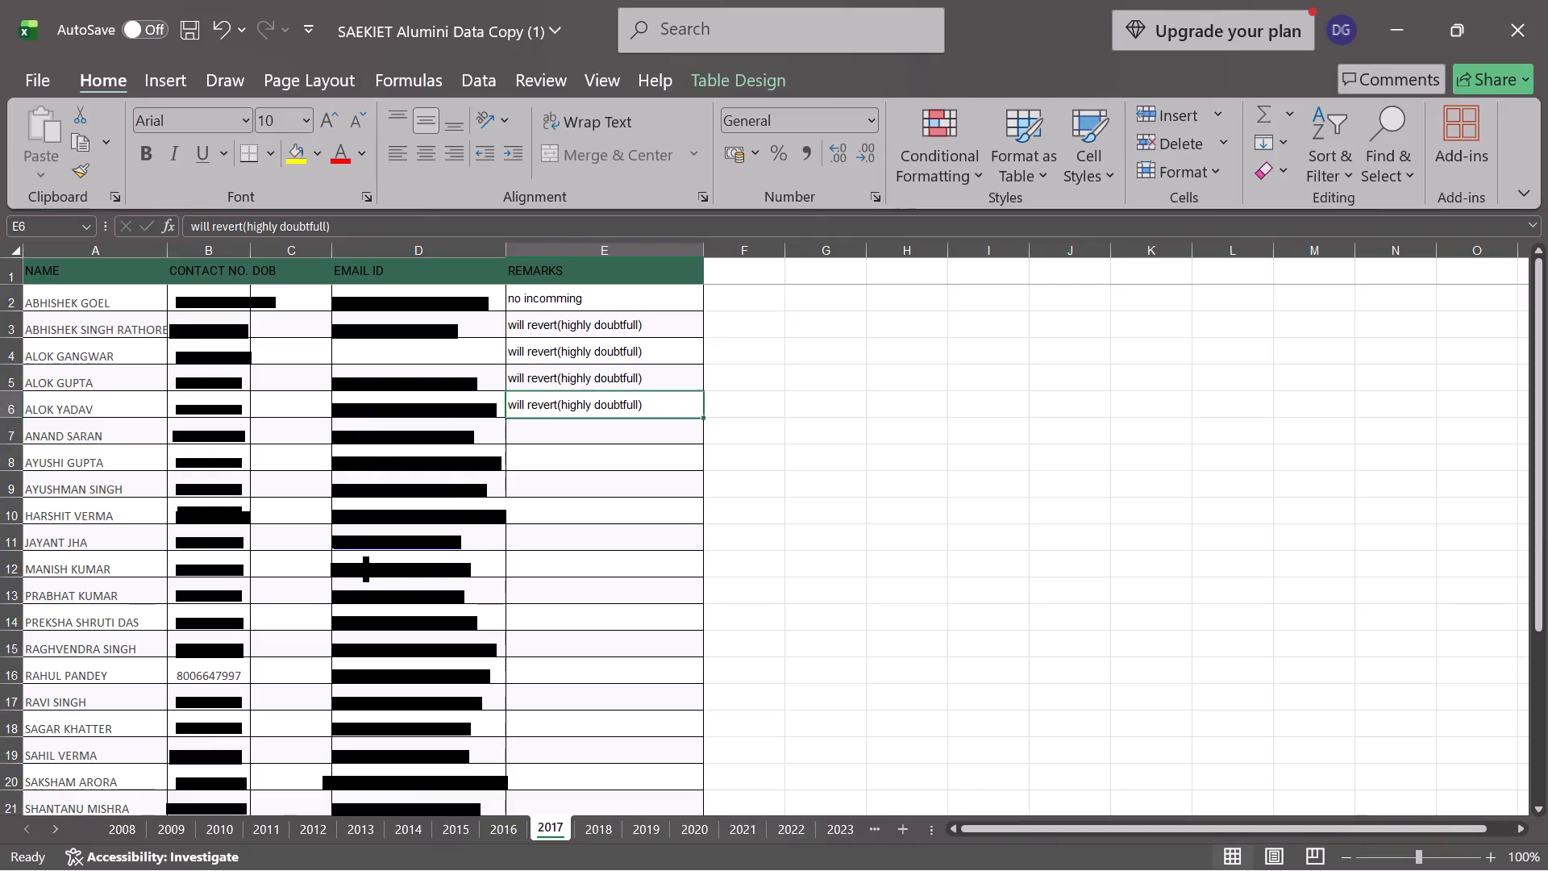
double_click(669, 405)
key(BackSpace)
key(BackSpace)
key(BackSpace)
key(BackSpace)
key(BackSpace)
key(BackSpace)
key(BackSpace)
key(BackSpace)
key(BackSpace)
key(BackSpace)
key(BackSpace)
key(BackSpace)
key(BackSpace)
key(BackSpace)
key(BackSpace)
key(BackSpace)
key(BackSpace)
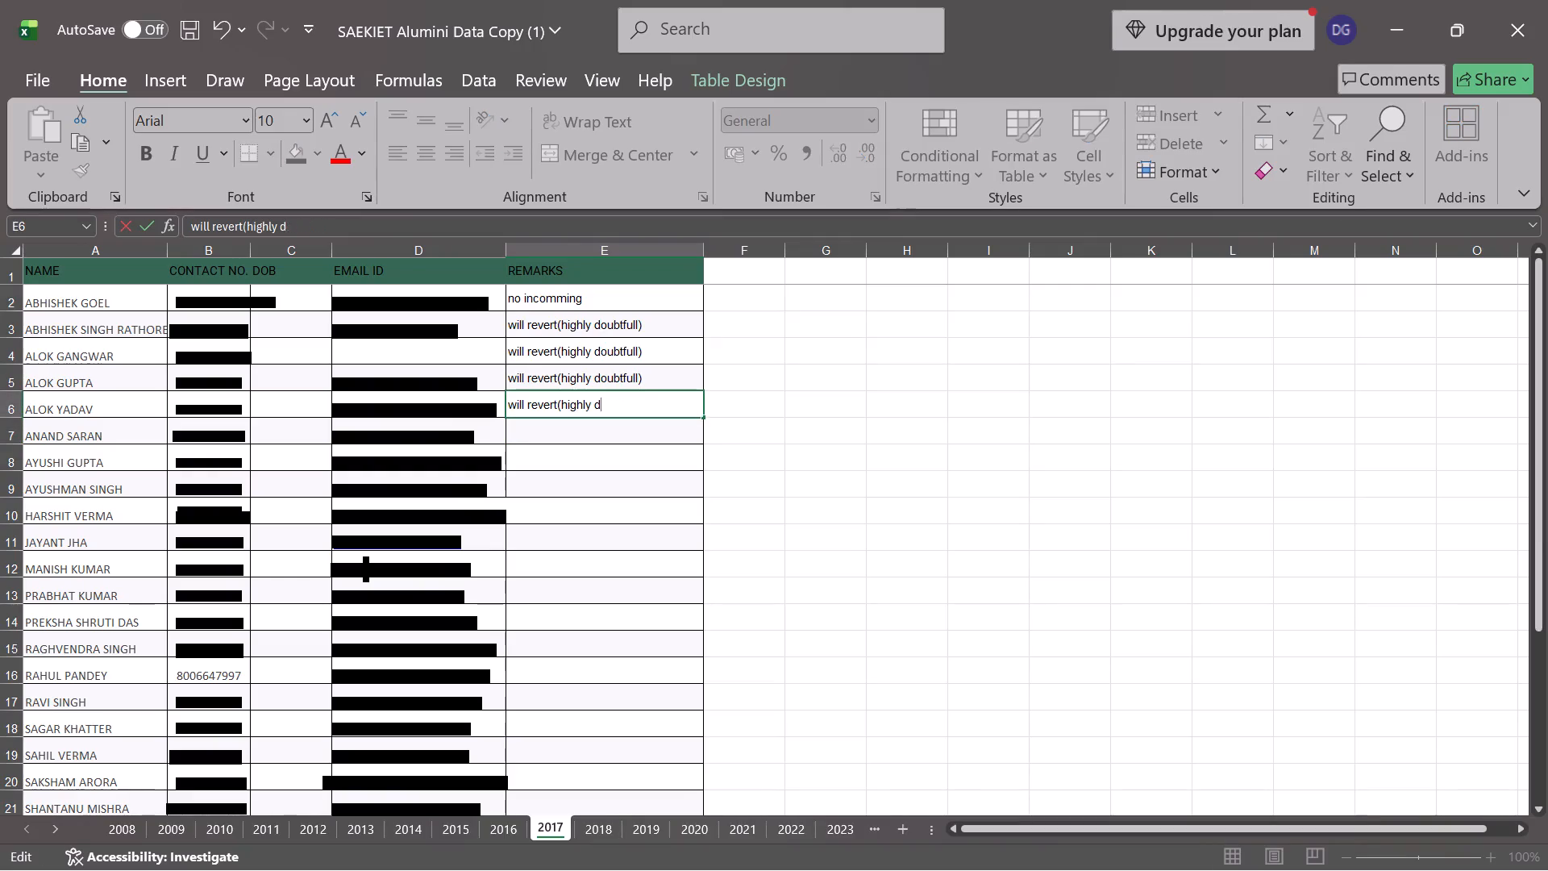
text(most pr)
text(obably)
key(space)
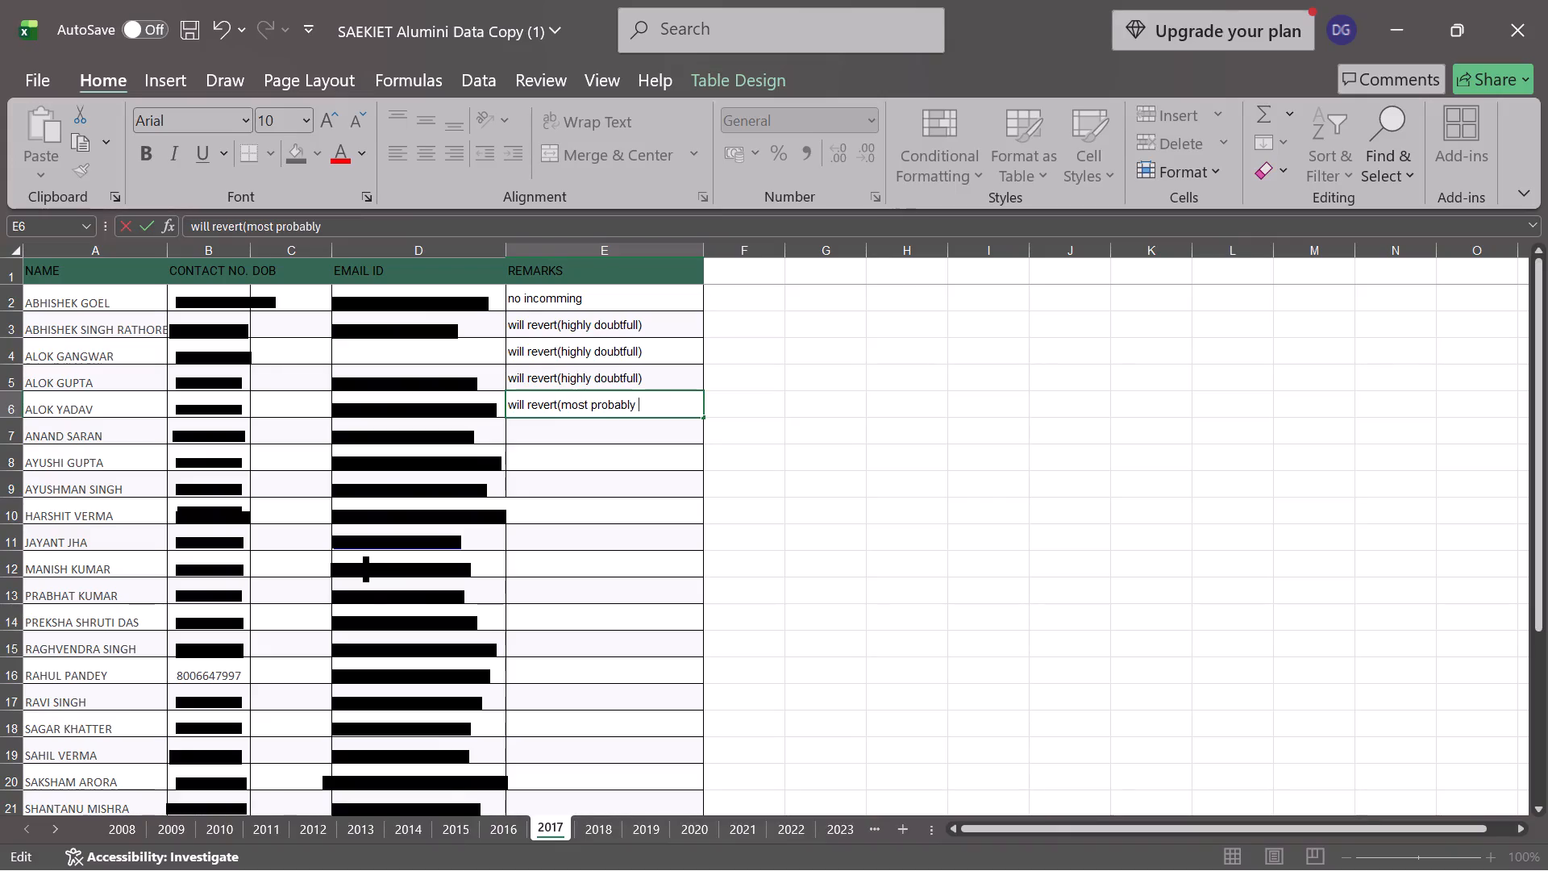
text(yes))
key(Return)
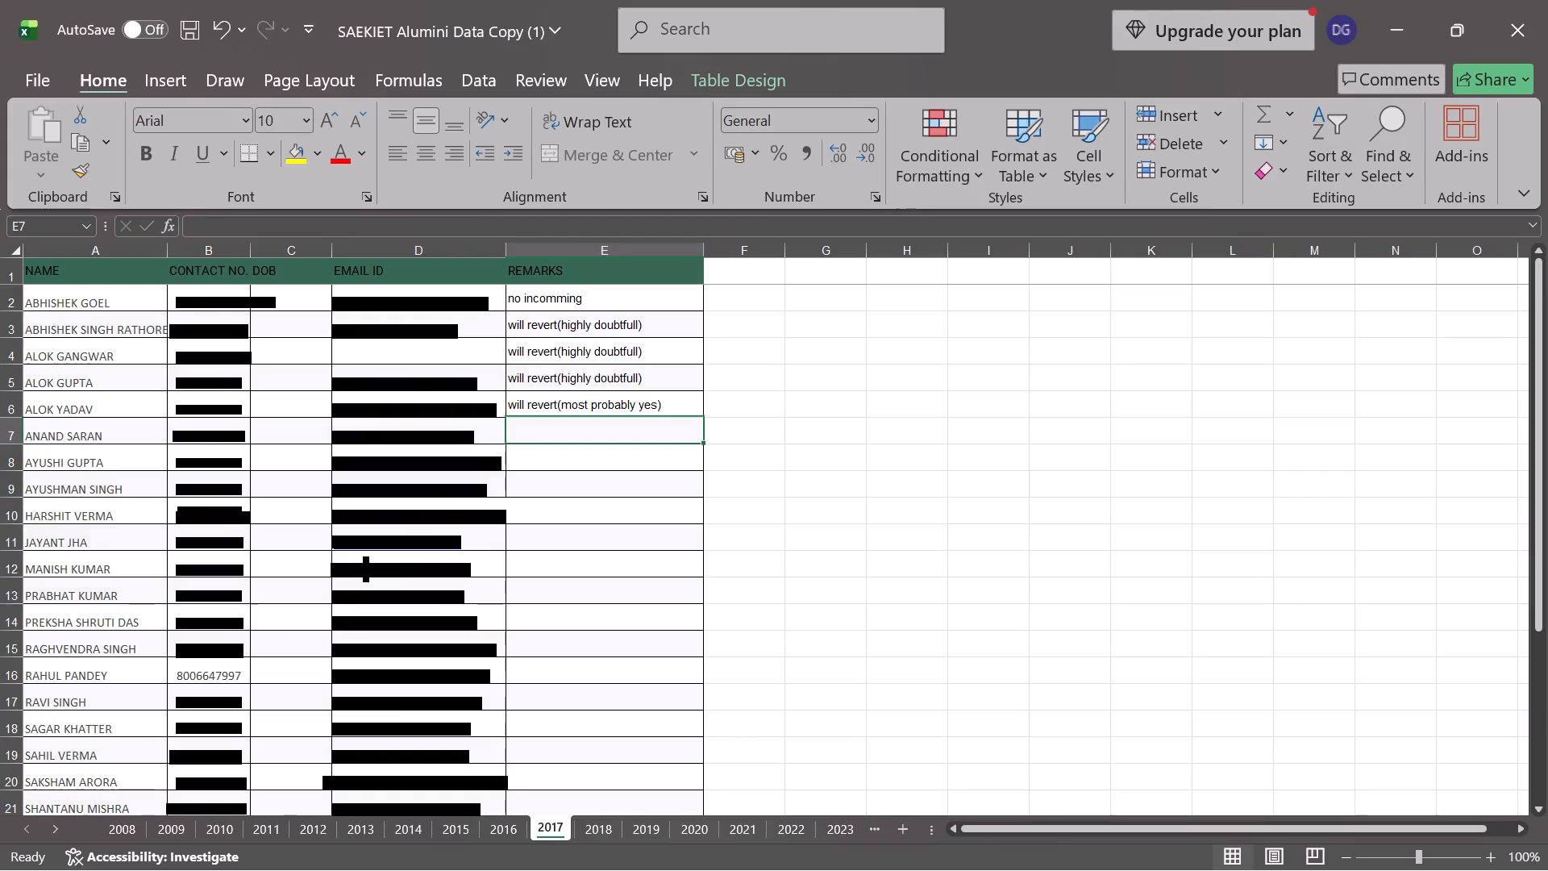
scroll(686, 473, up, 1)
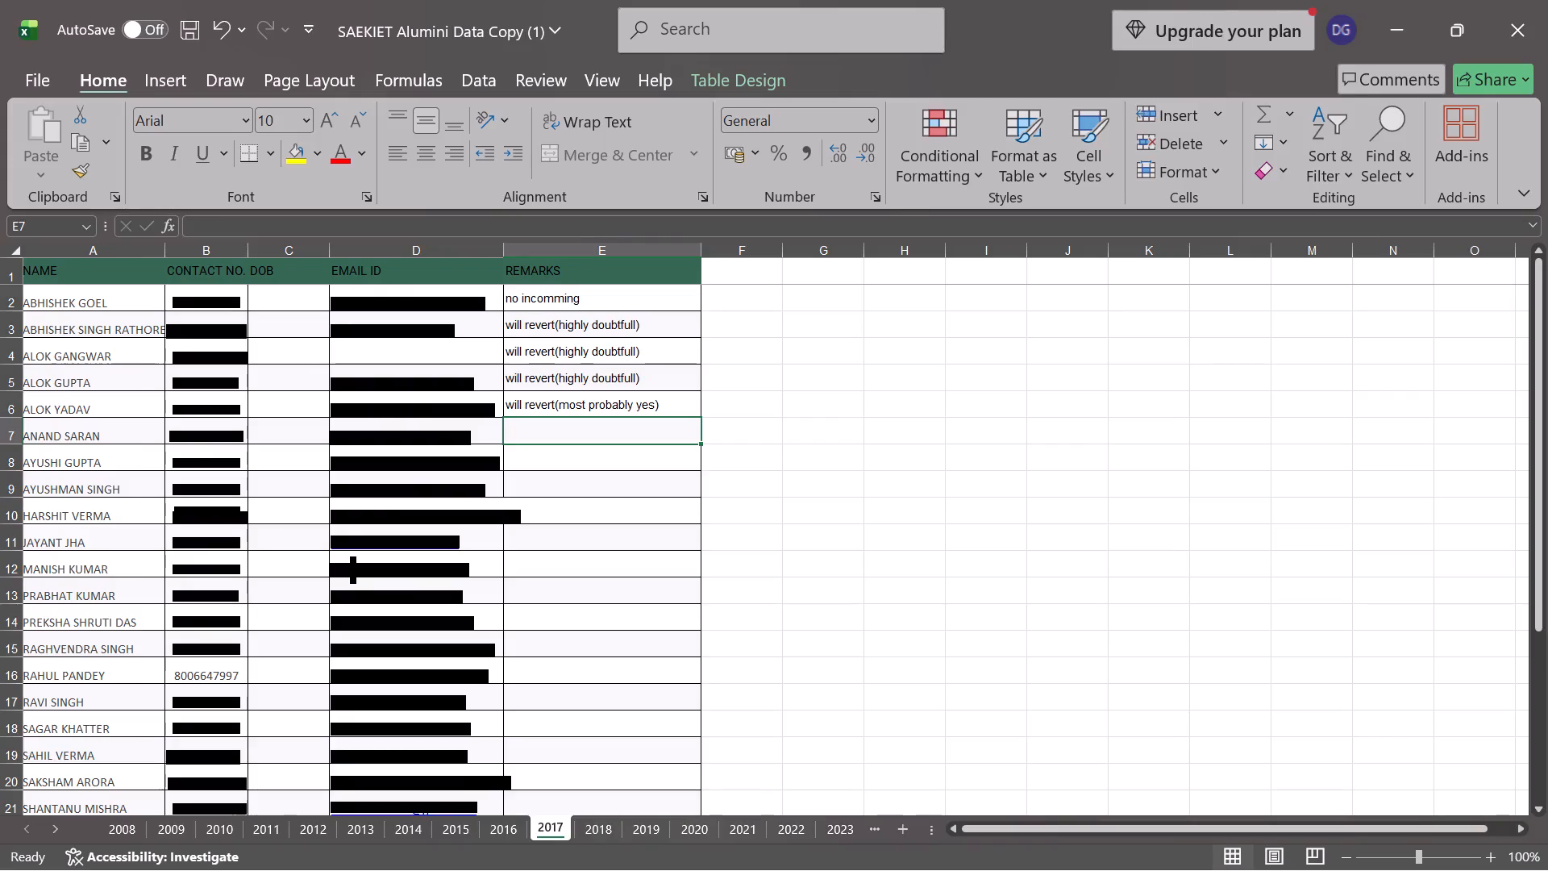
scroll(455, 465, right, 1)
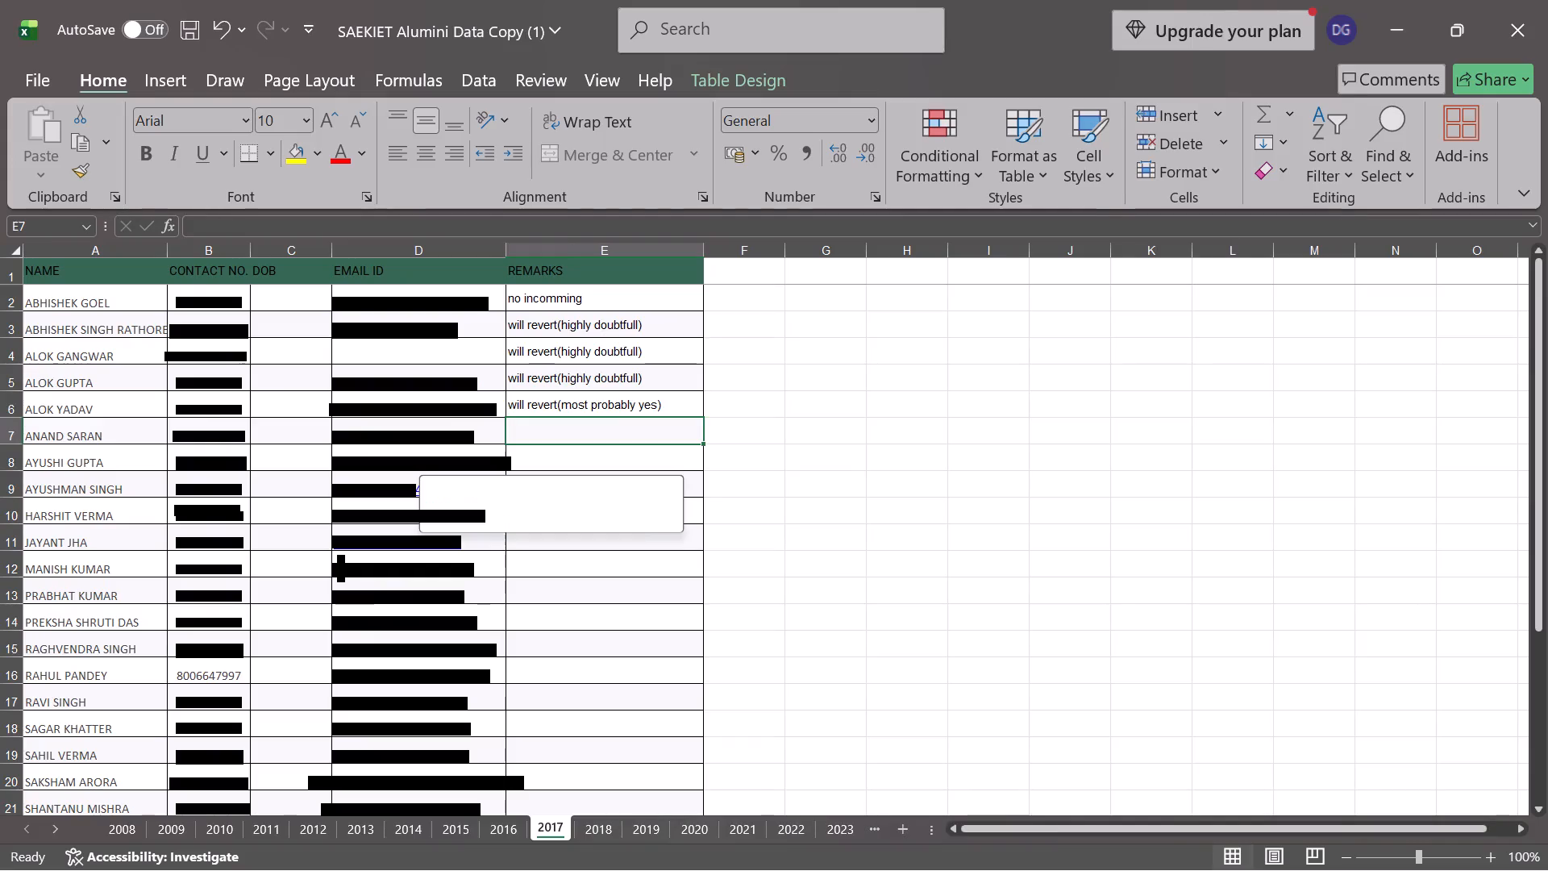
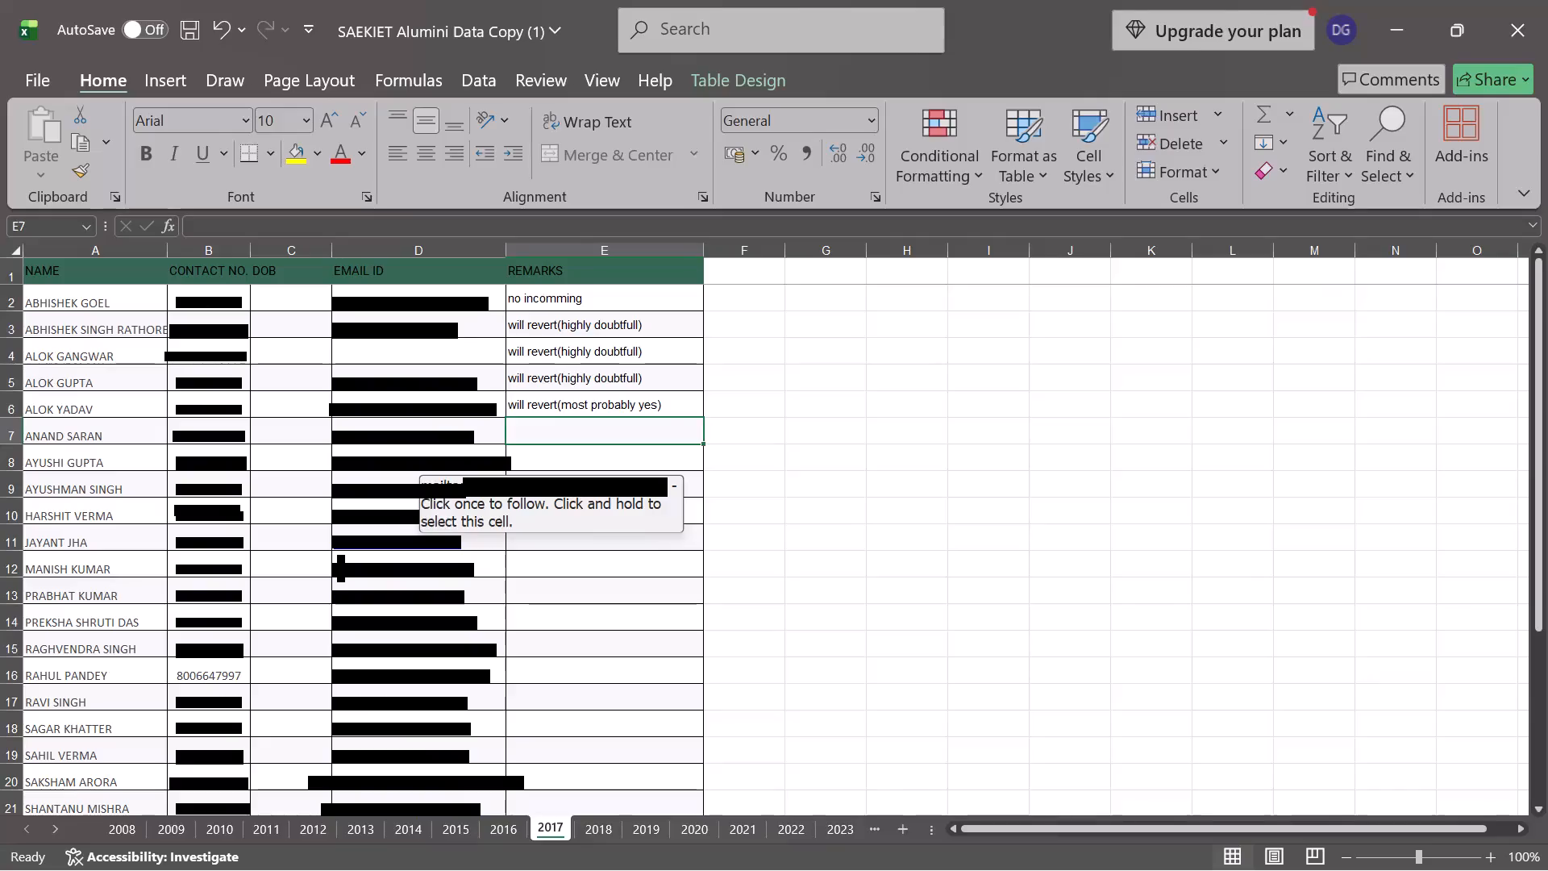
Enter the remark "not active" in E7 on the 2017 sheet.
click(580, 439)
key(n)
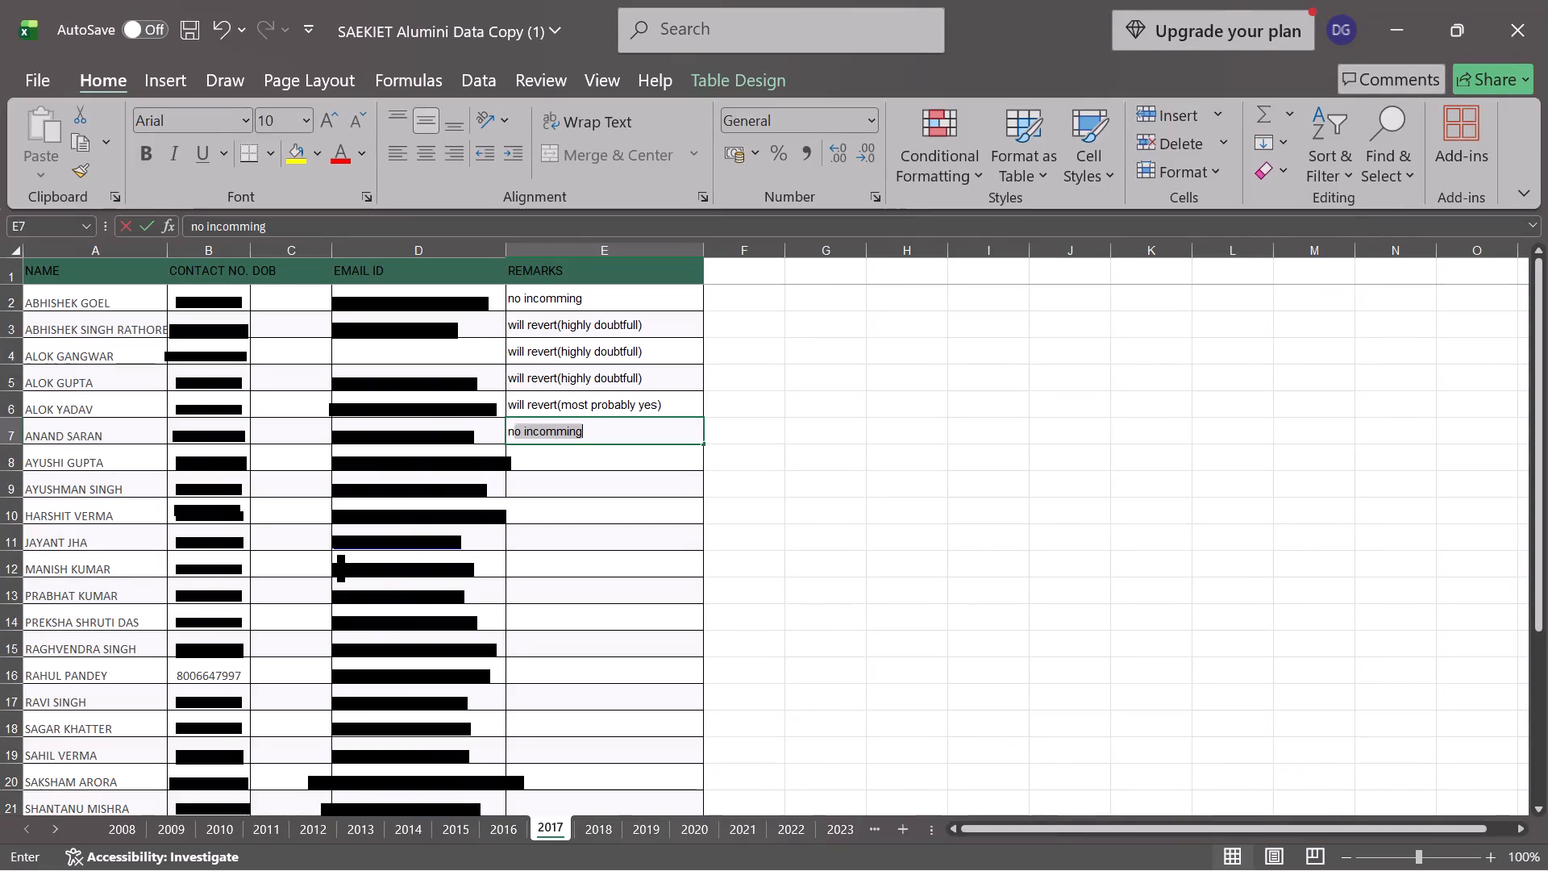
text(ot)
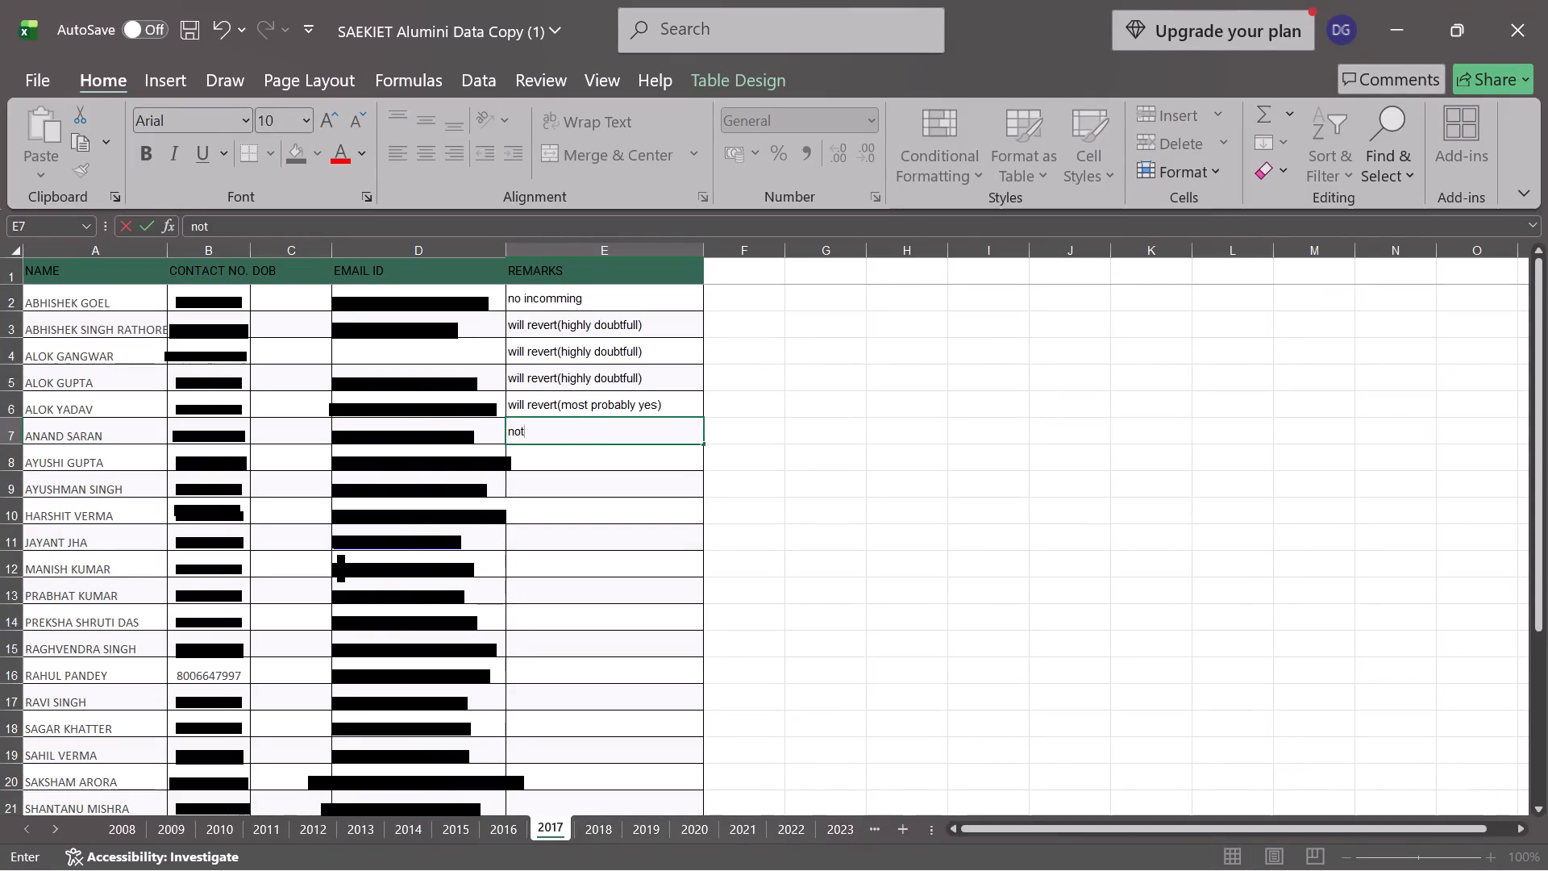
key(space)
text(acti)
text(ve)
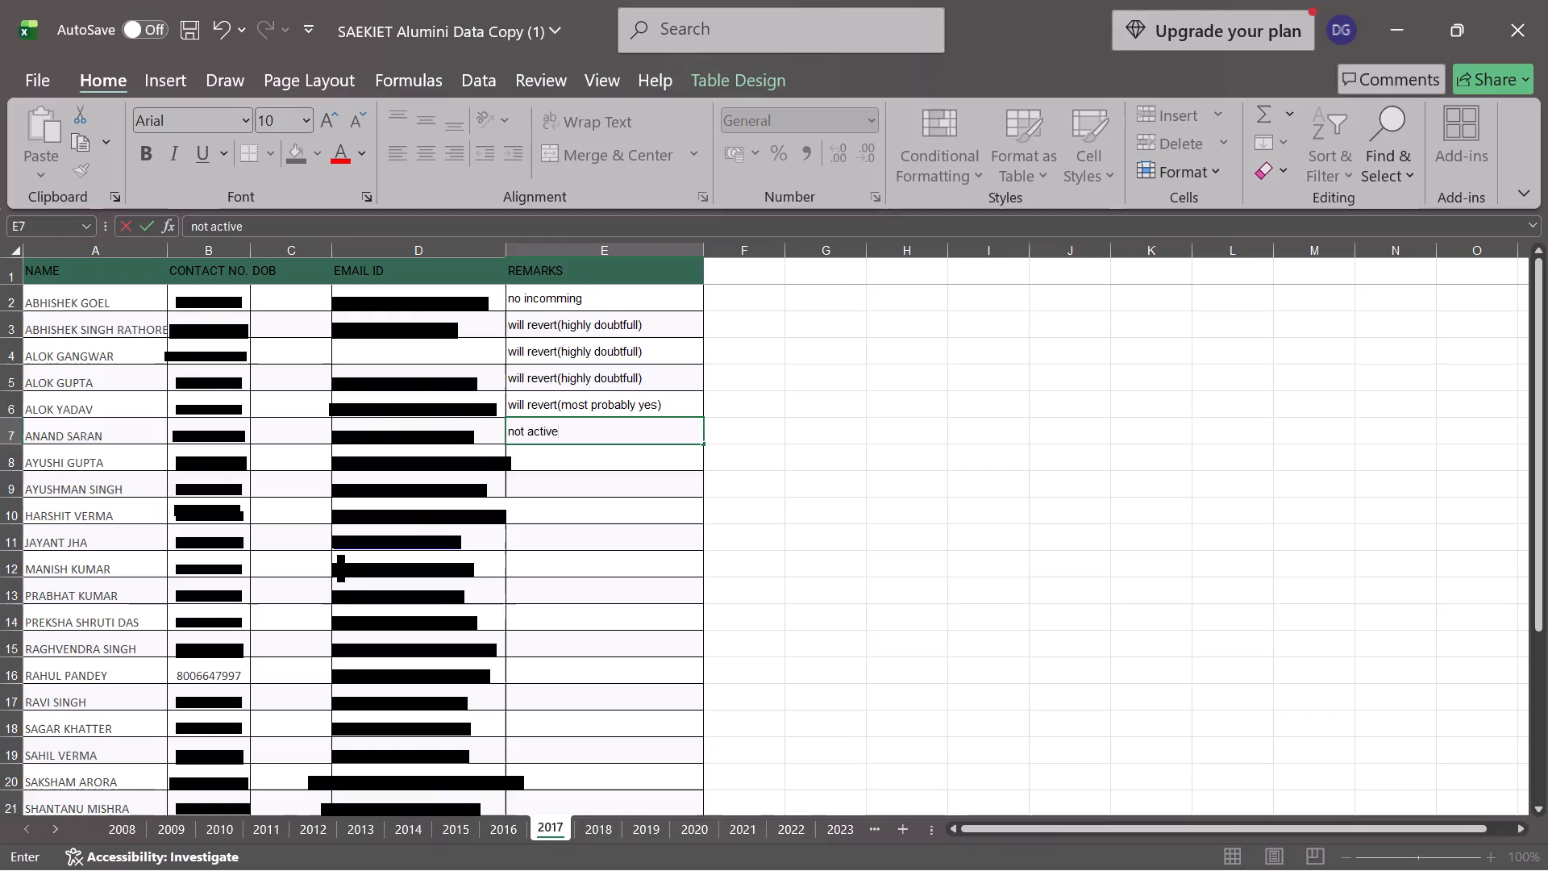
key(Return)
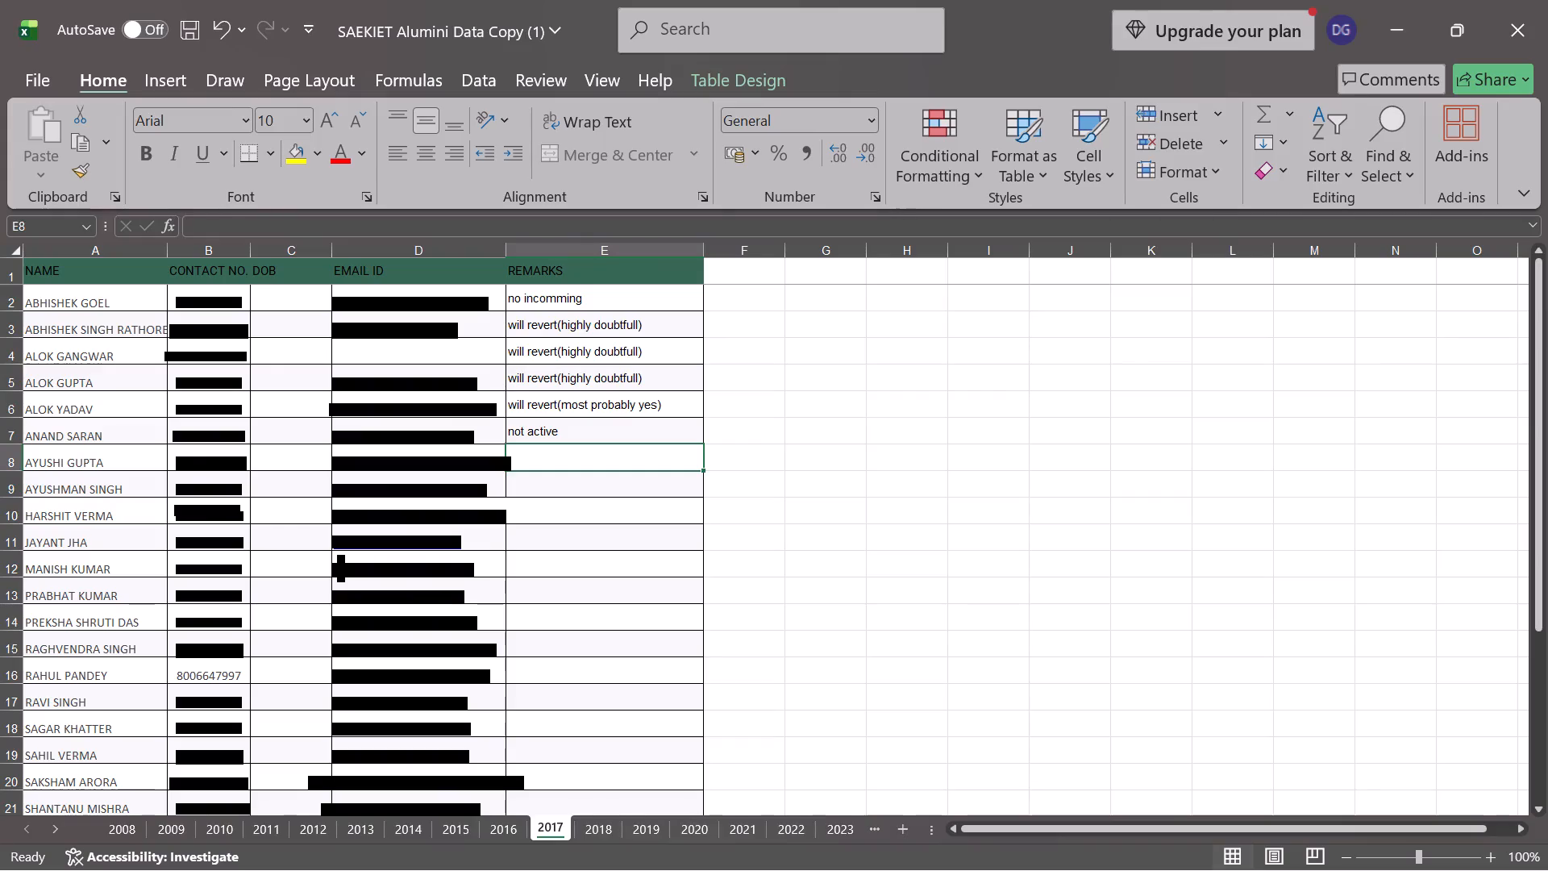
Change the remark in E2 on the 2017 sheet to "not active".
click(622, 303)
drag(622, 303, 590, 300)
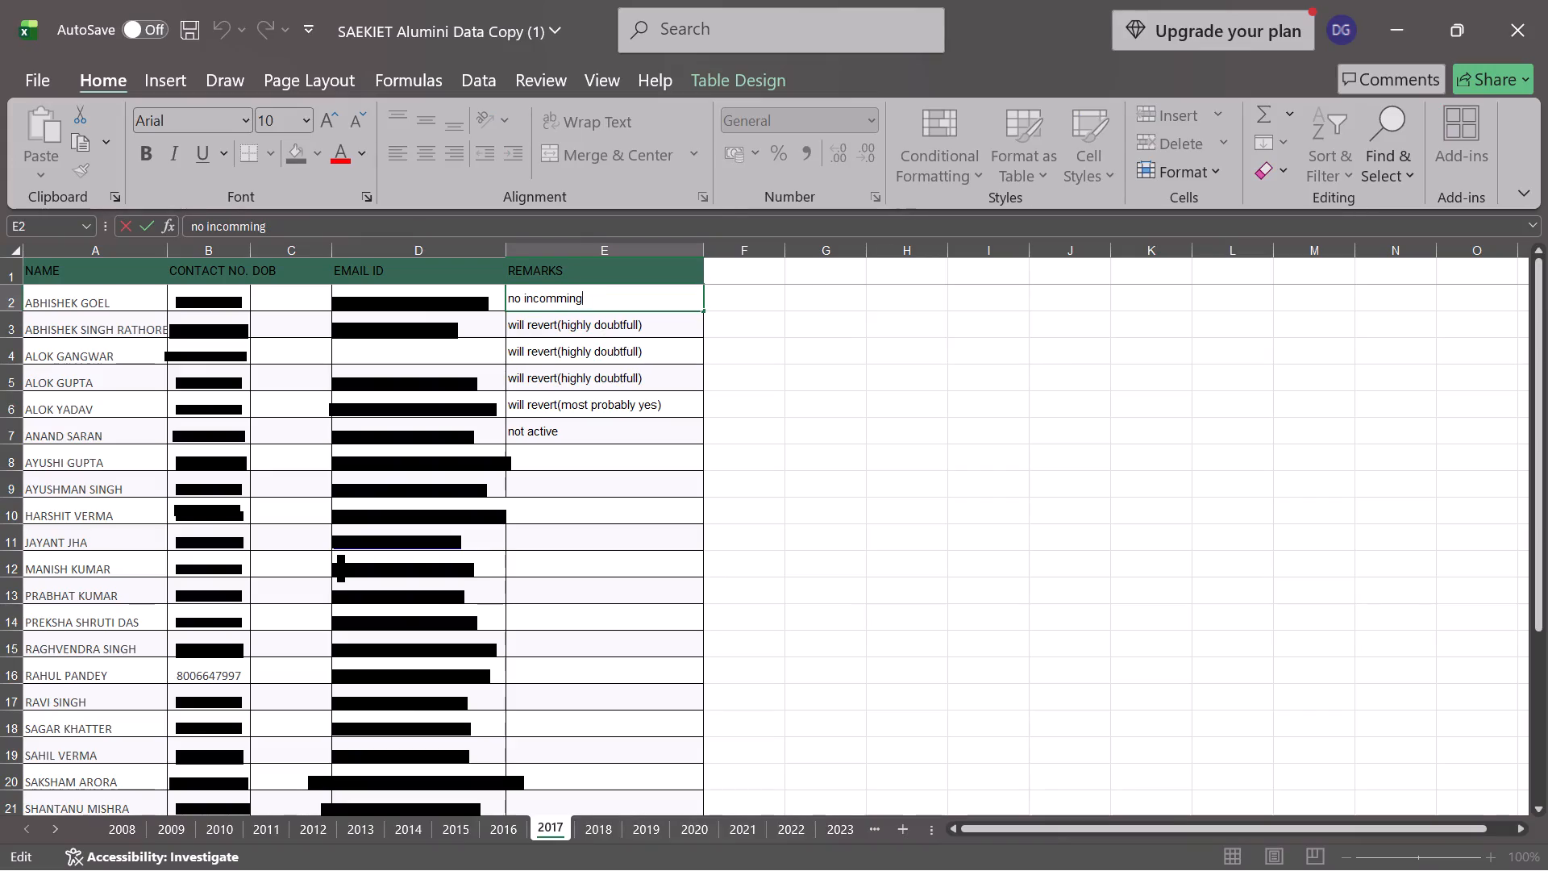
key(BackSpace)
key(BackSpace)
key(BackSpace)
key(BackSpace)
key(BackSpace)
key(BackSpace)
key(BackSpace)
key(BackSpace)
key(BackSpace)
key(BackSpace)
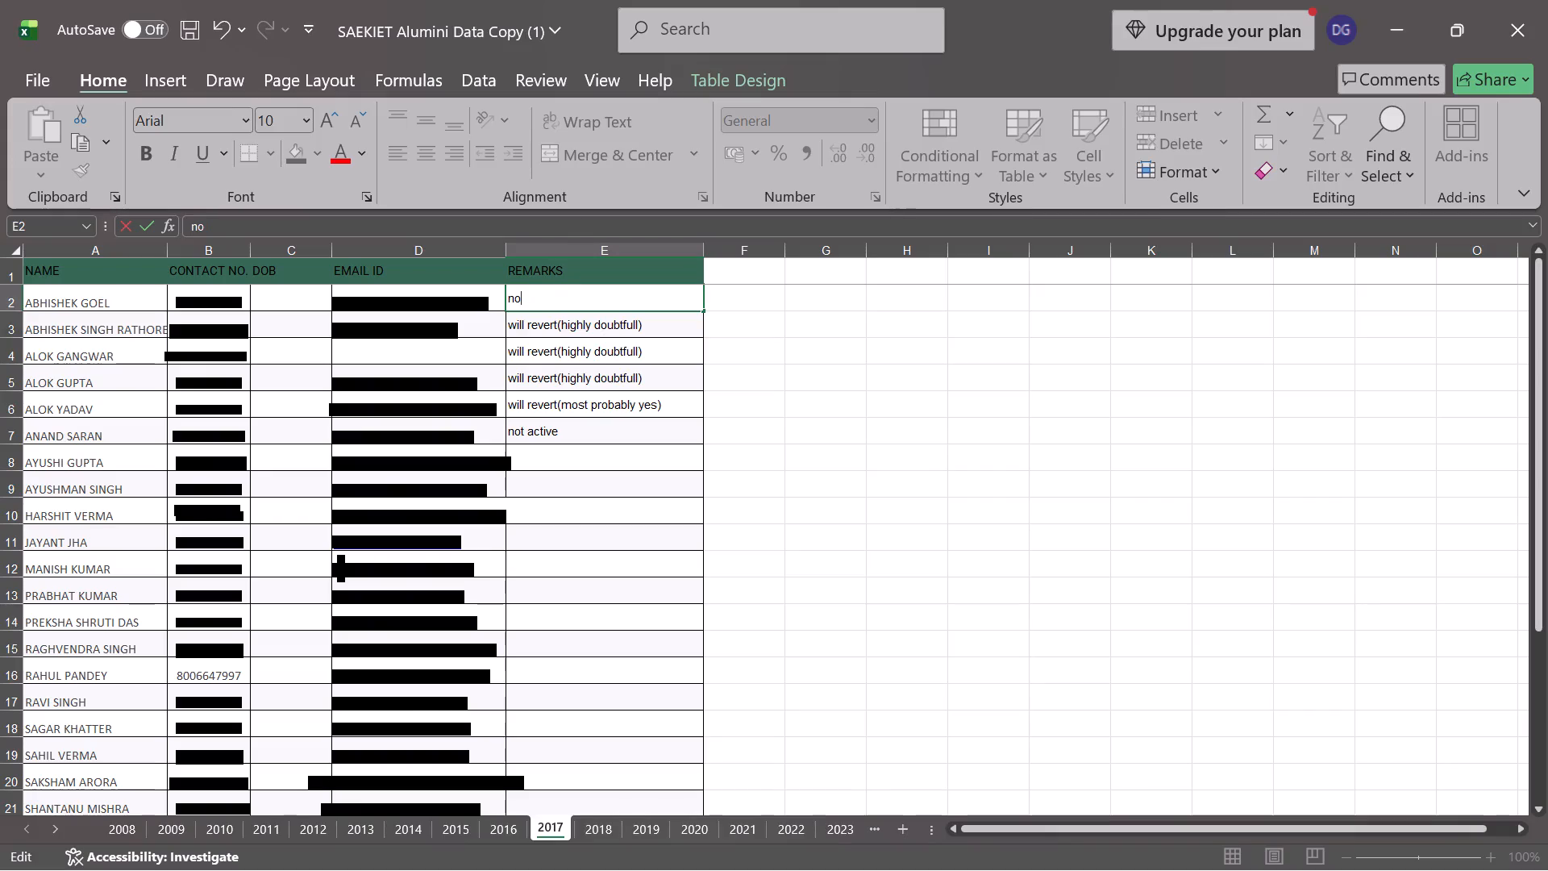
text(t)
key(space)
key(Return)
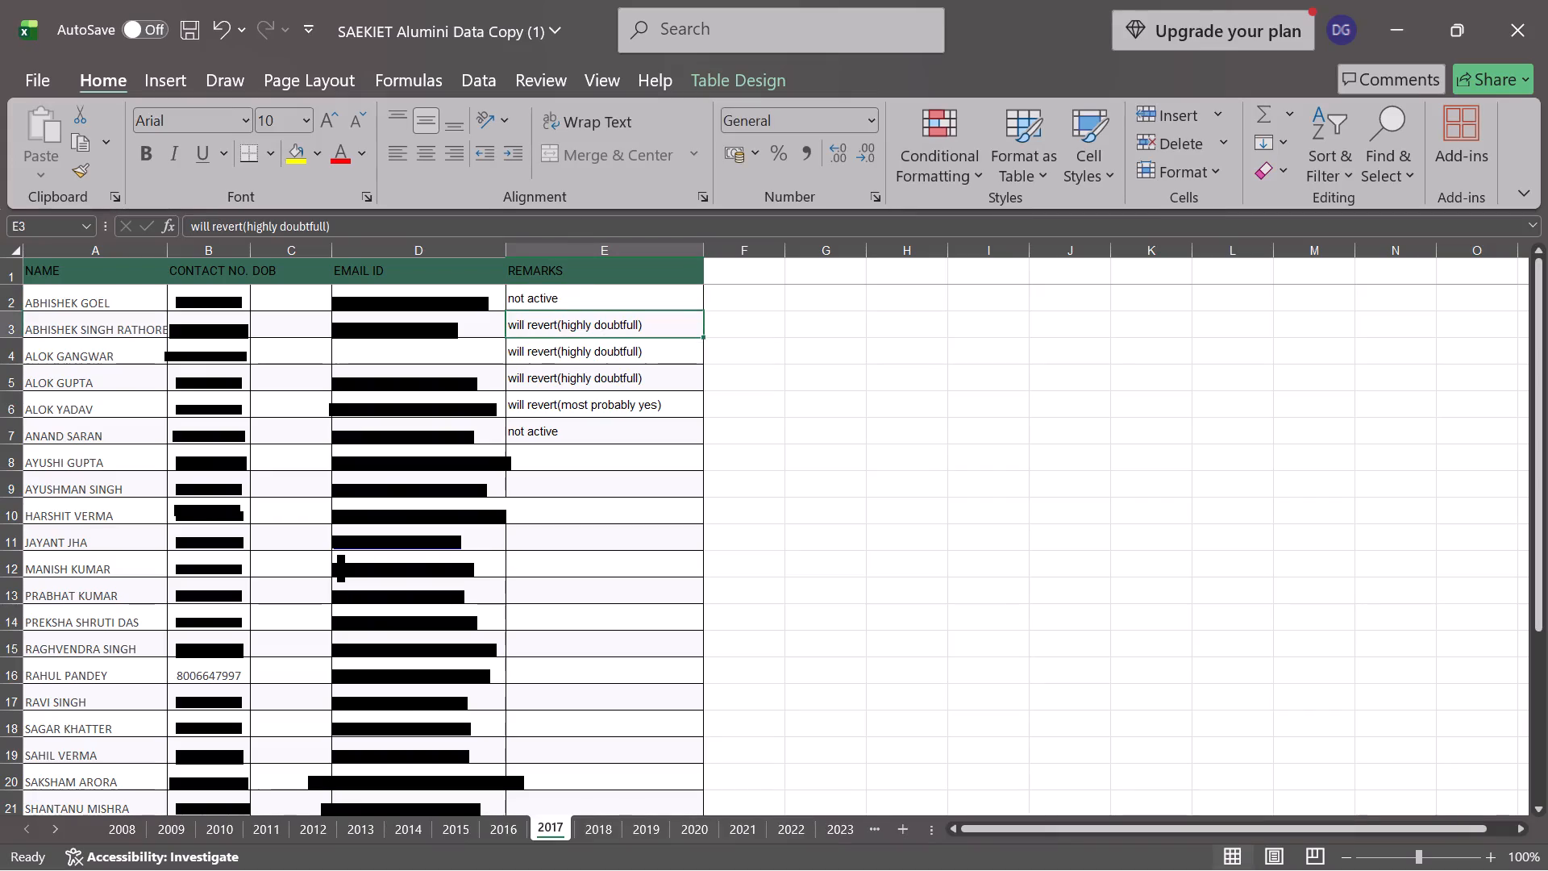
Select the empty remark cell E8 on the 2017 sheet.
click(563, 453)
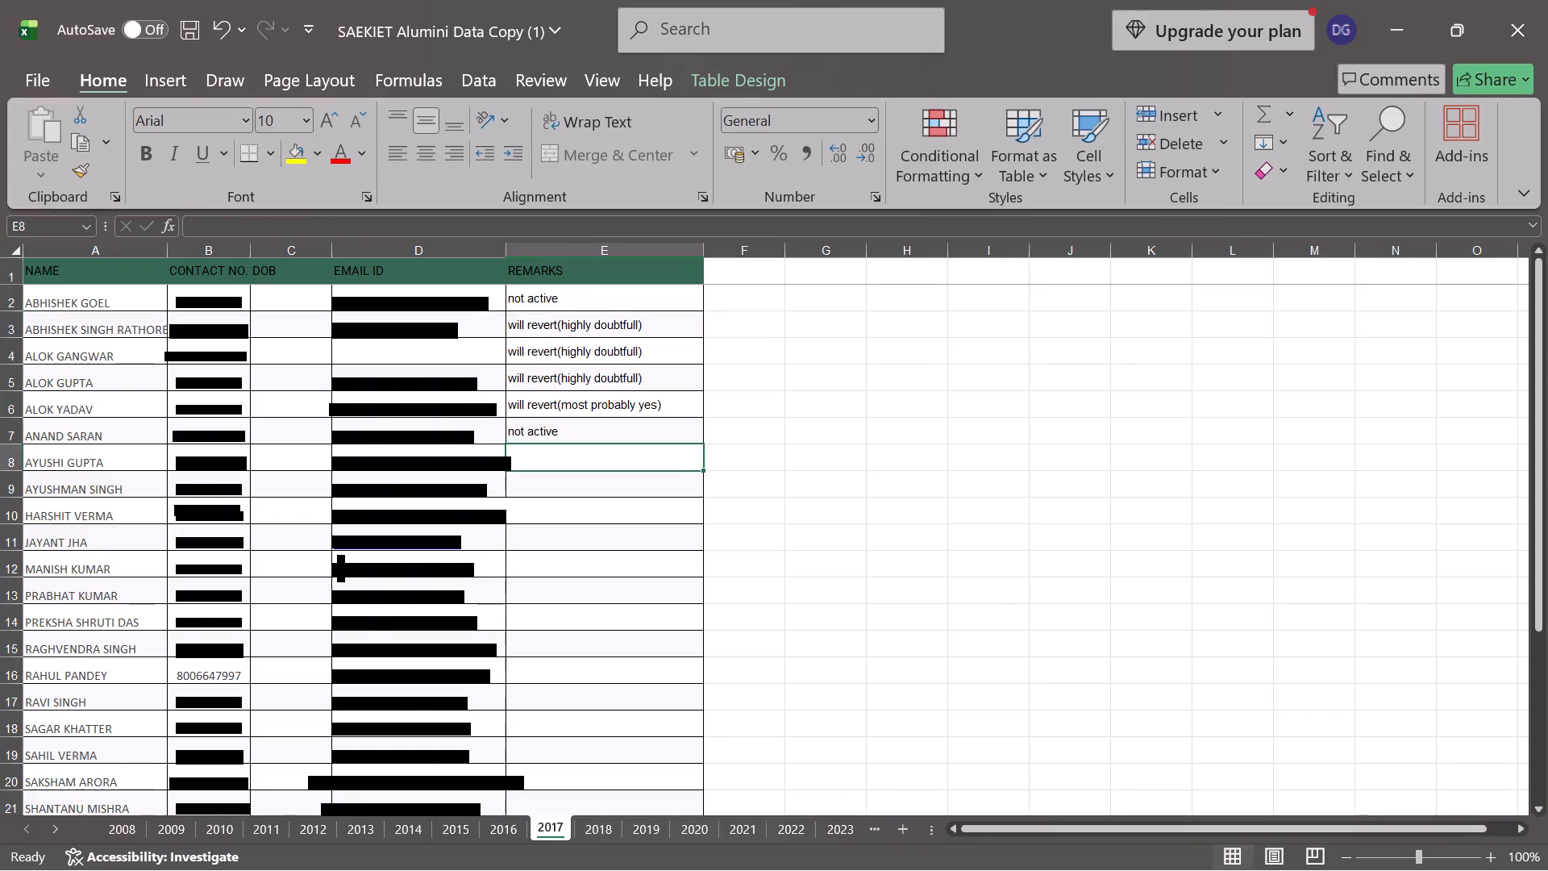
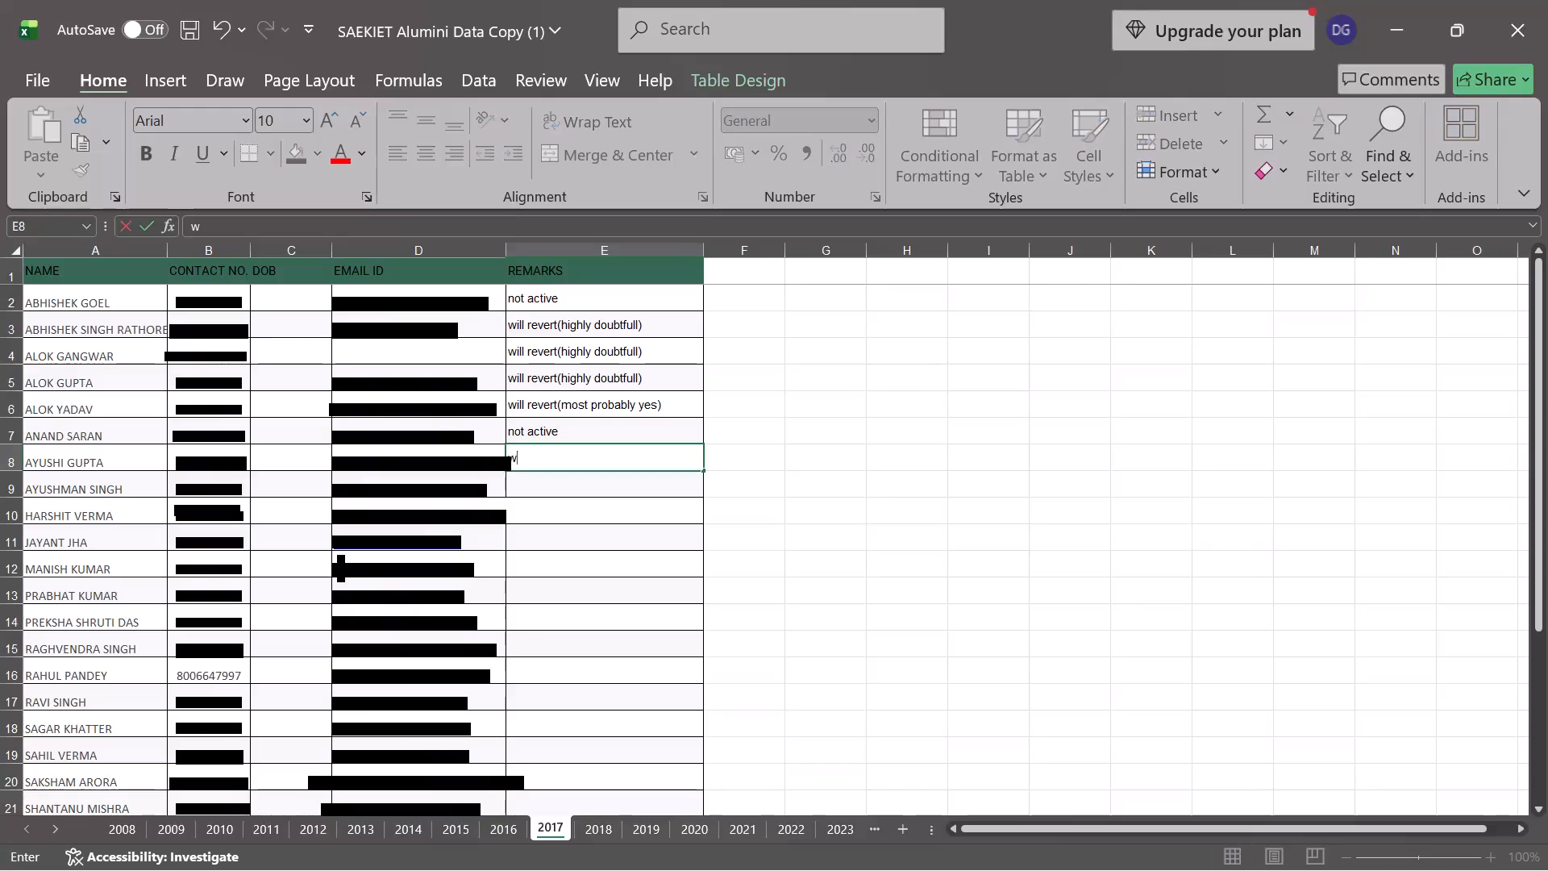
Enter the remark "call didn't connect,texted" in E8 on the 2017 sheet, replacing the text already started there.
key(BackSpace)
key(c)
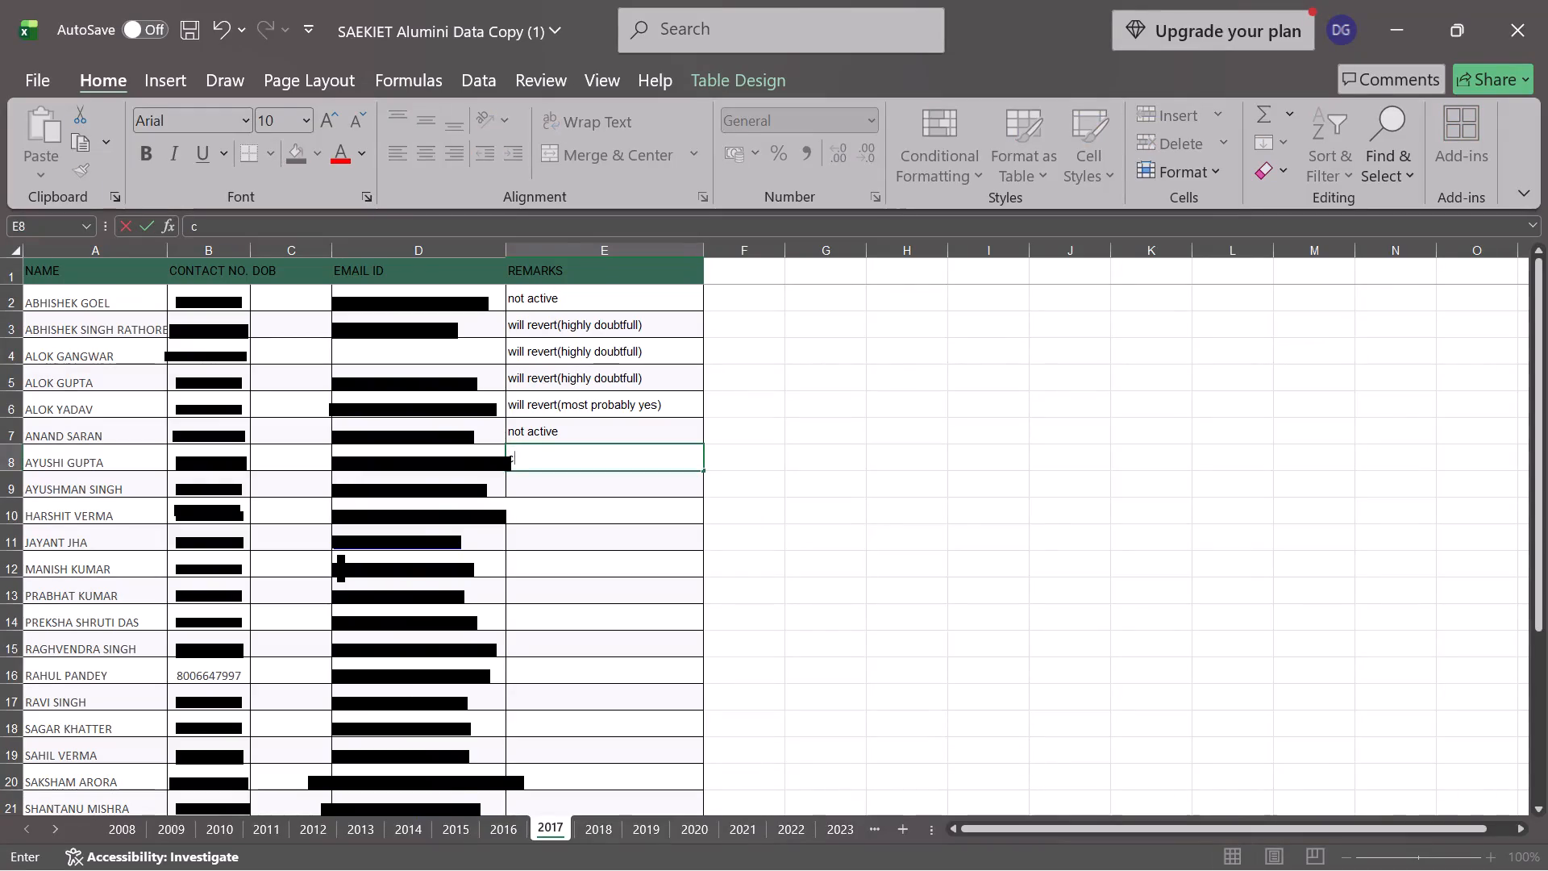
key(BackSpace)
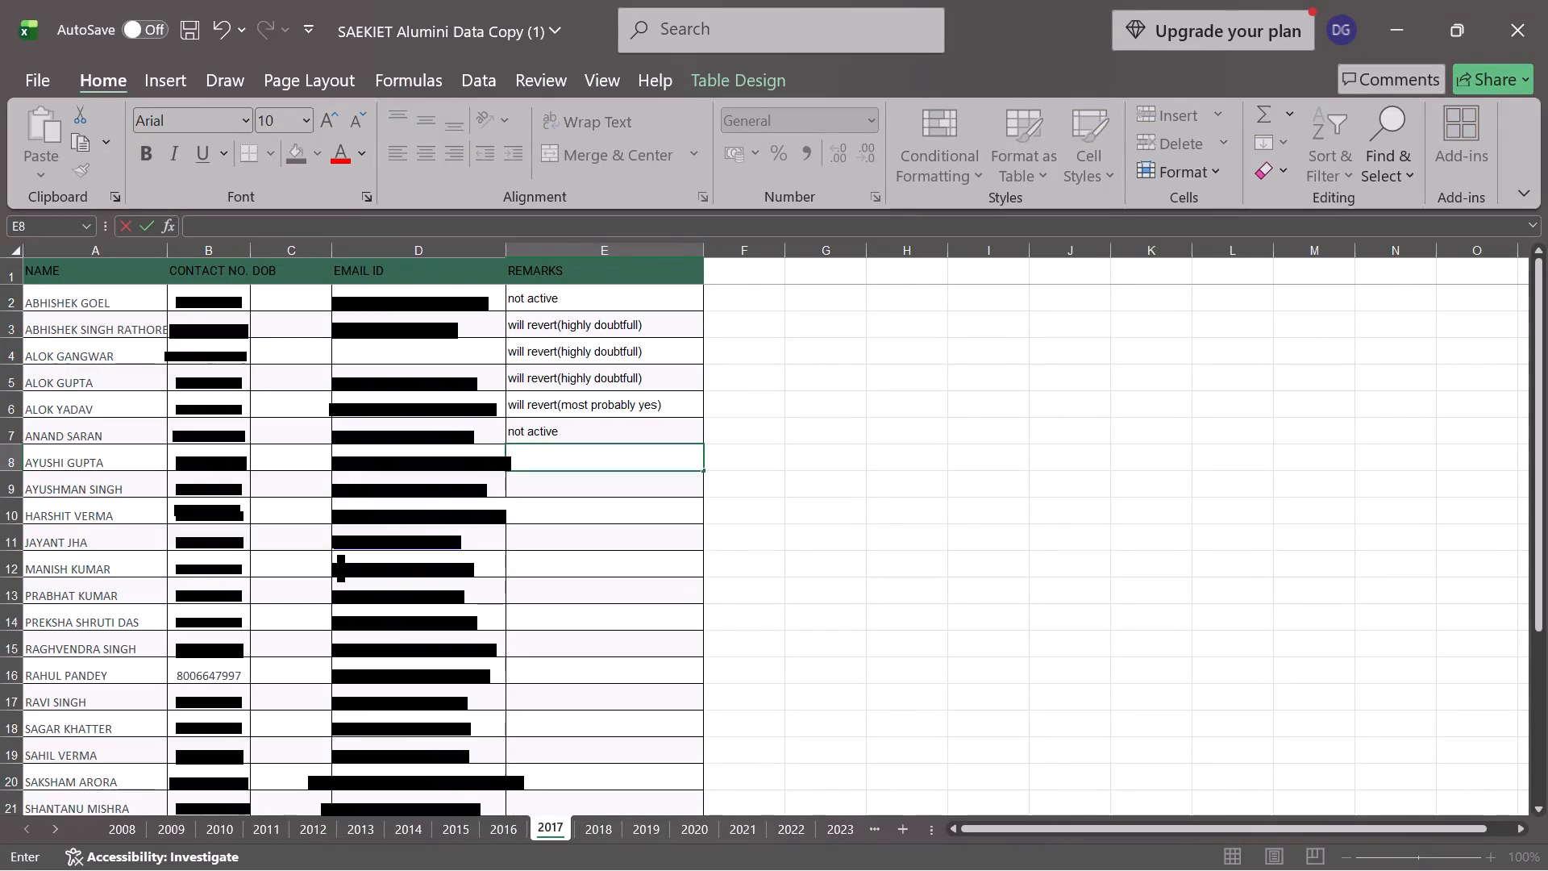
text(no ca)
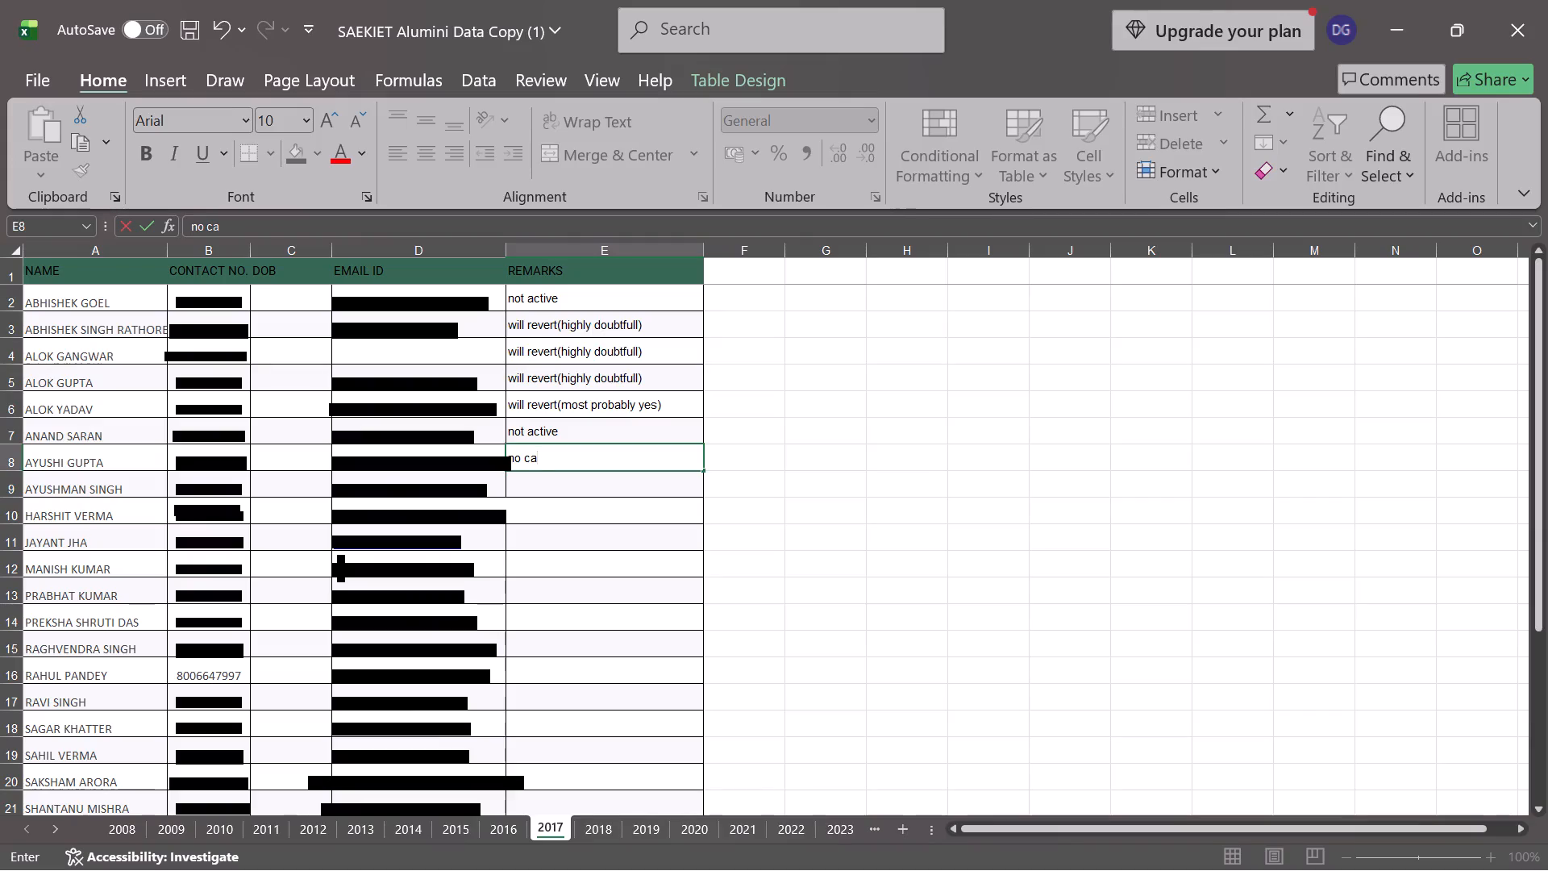
key(BackSpace)
key(BackSpace)
key(BackSpace)
key(BackSpace)
key(BackSpace)
text(call didnt connect)
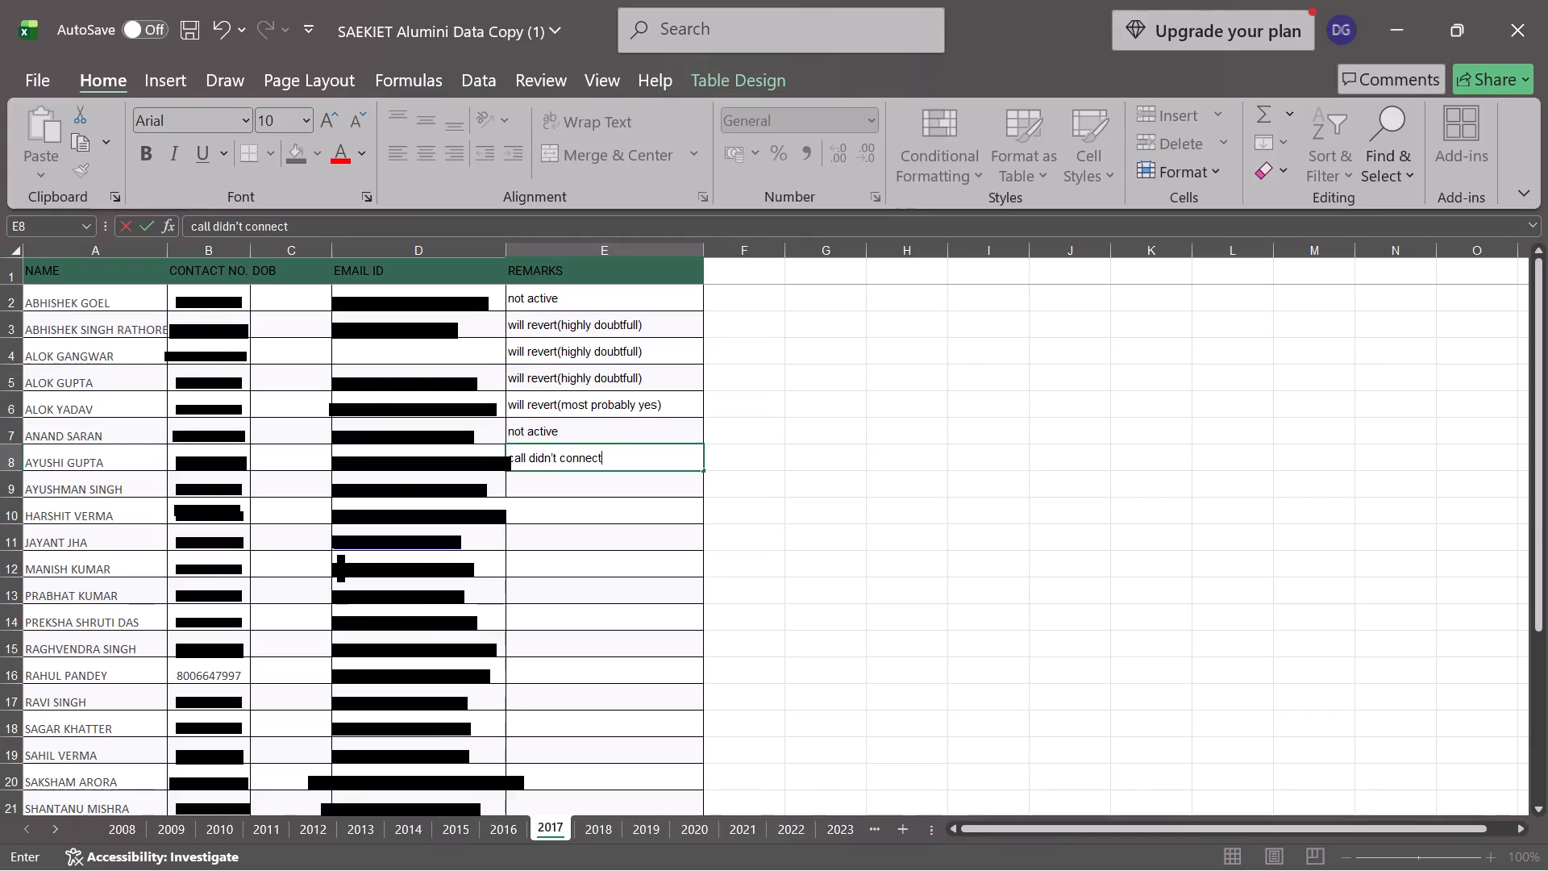
key(comma)
text(but)
key(BackSpace)
key(BackSpace)
key(BackSpace)
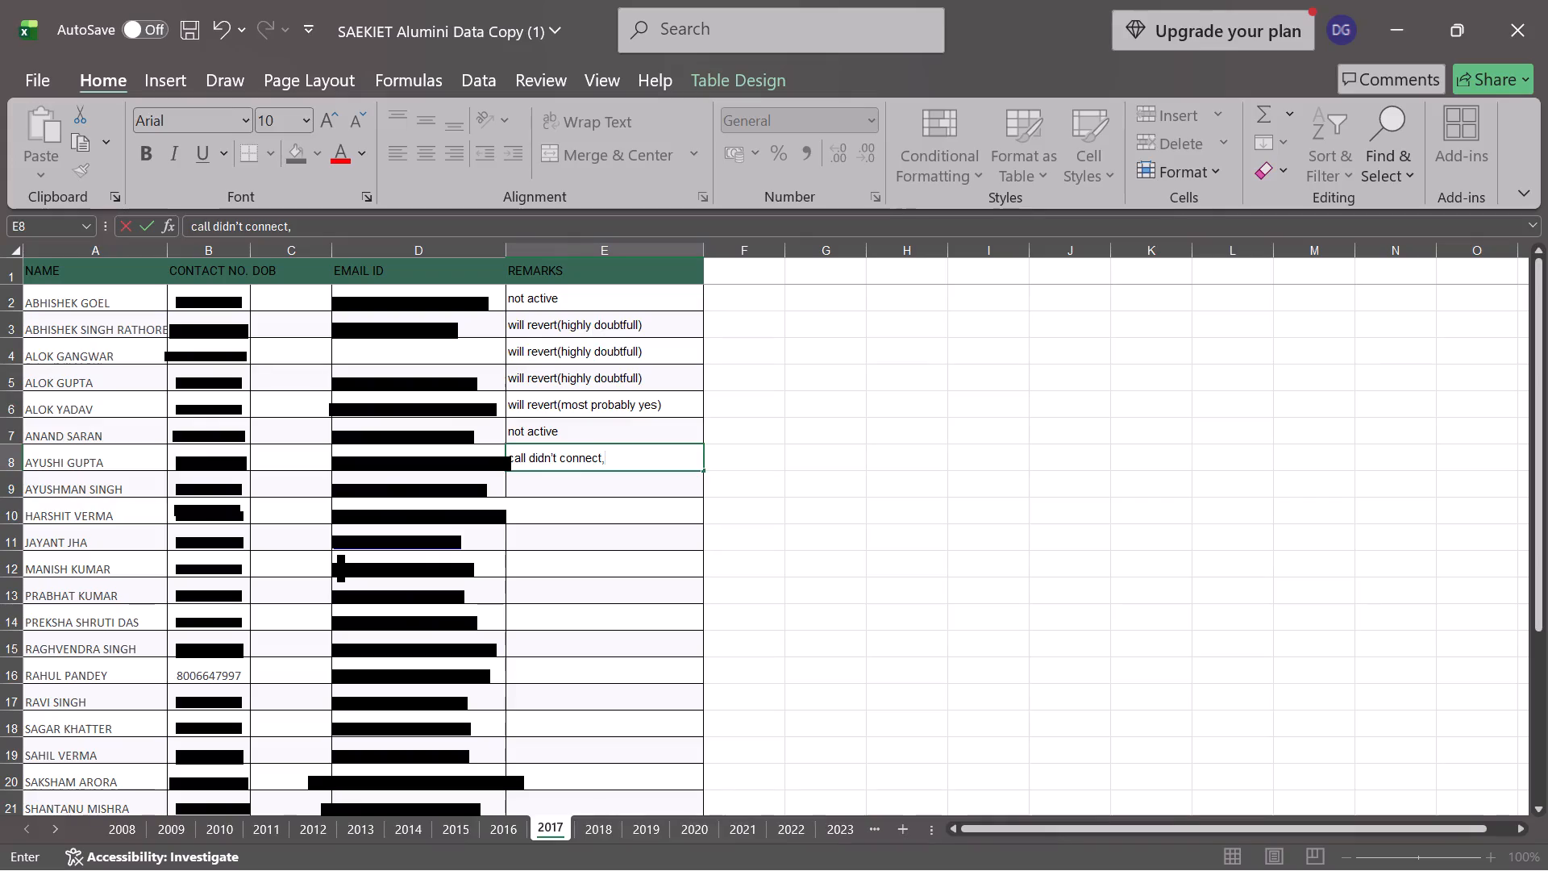
text(texted)
key(Return)
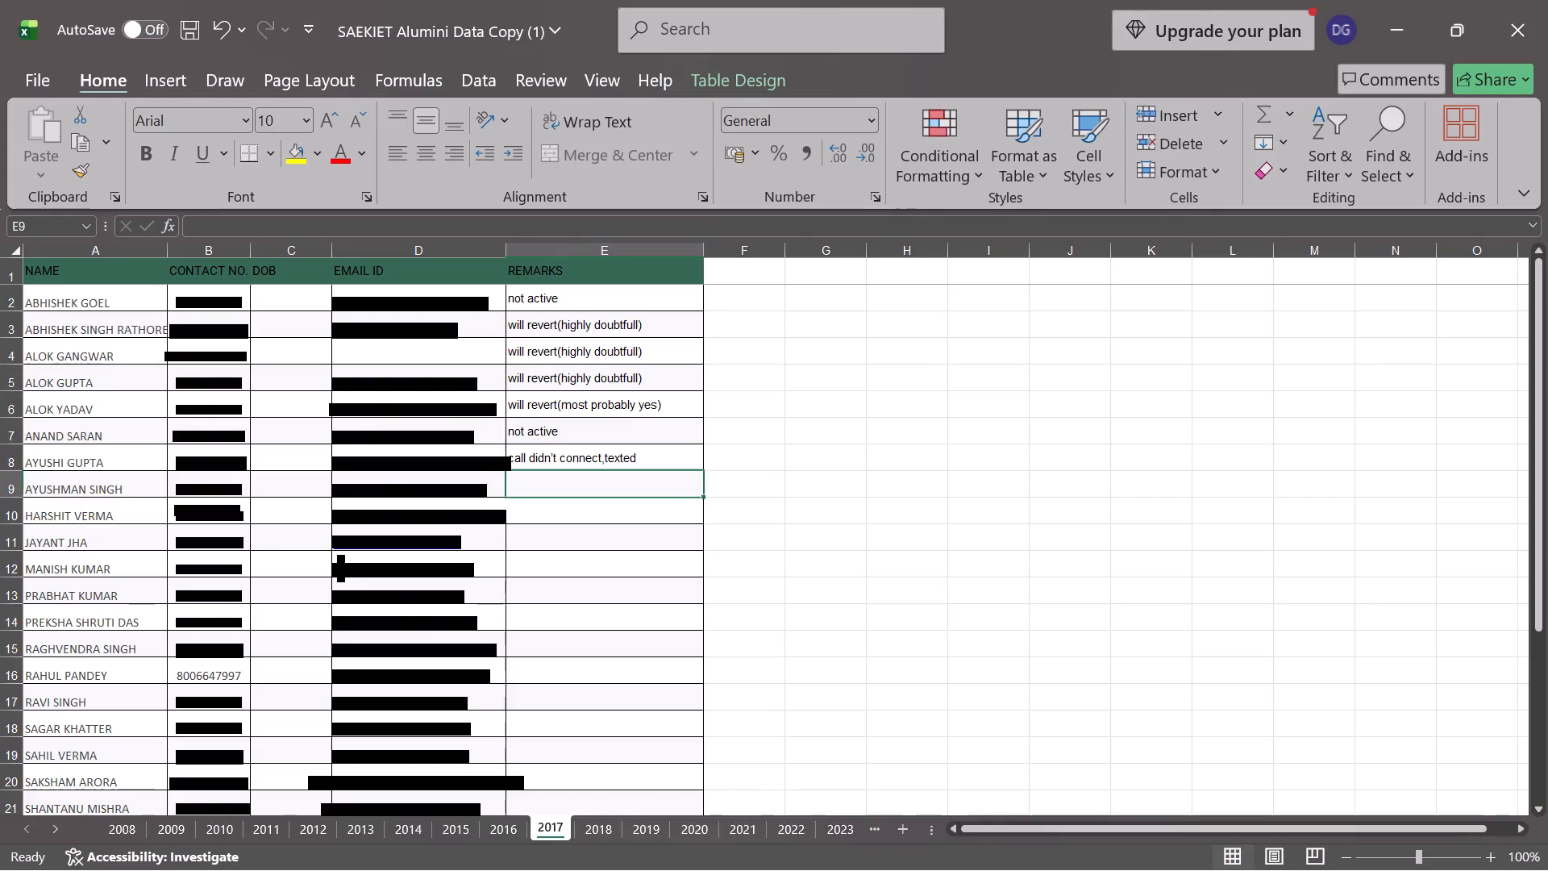
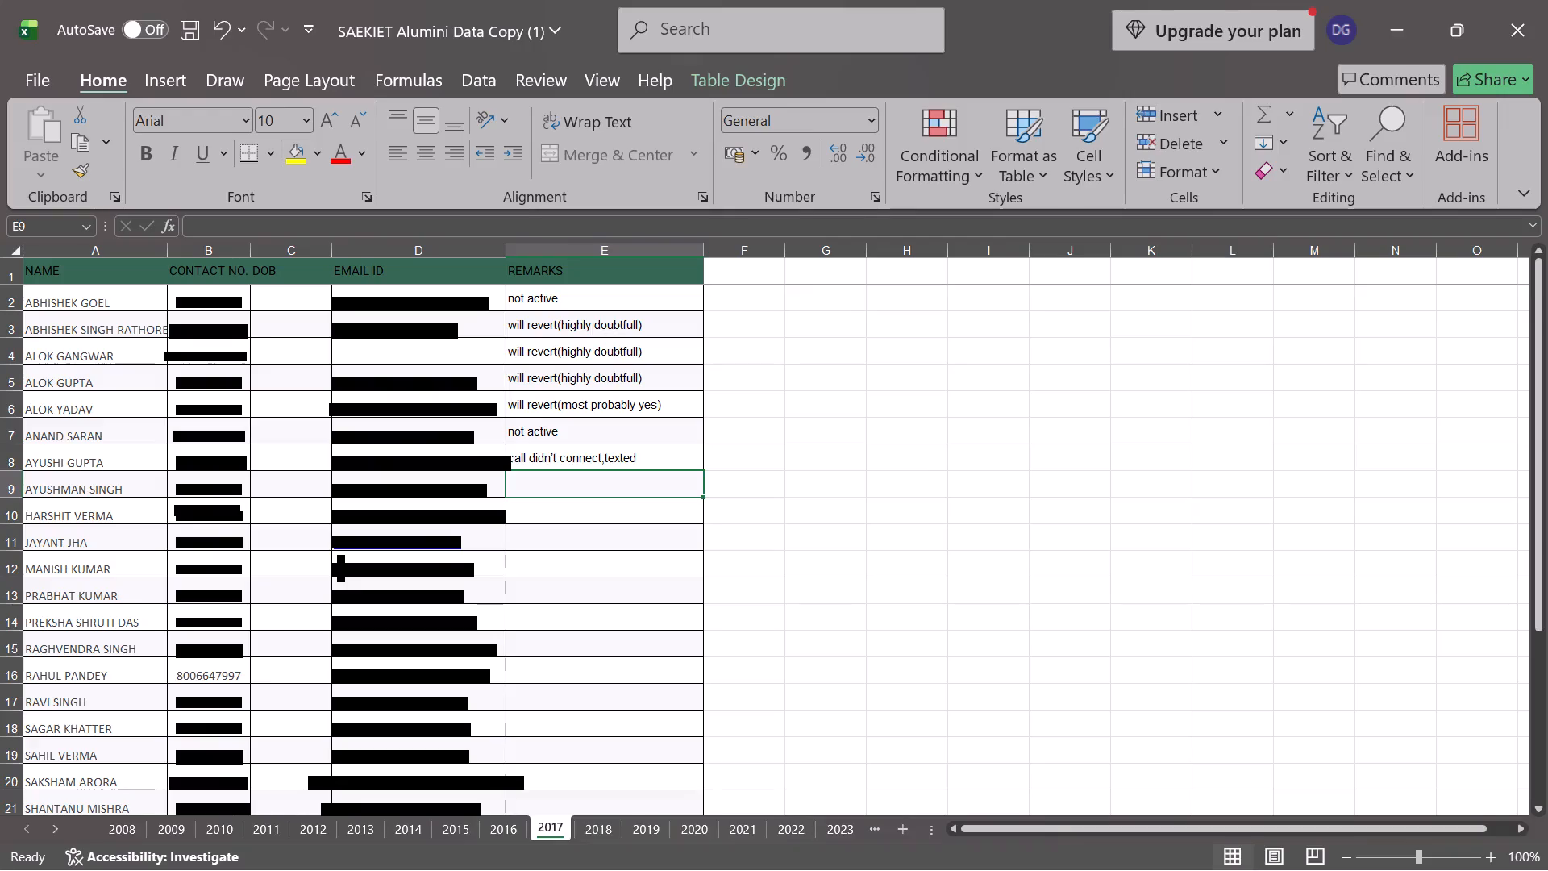
Enter the remark "not active" in E9 on the 2017 sheet.
key(n)
key(Return)
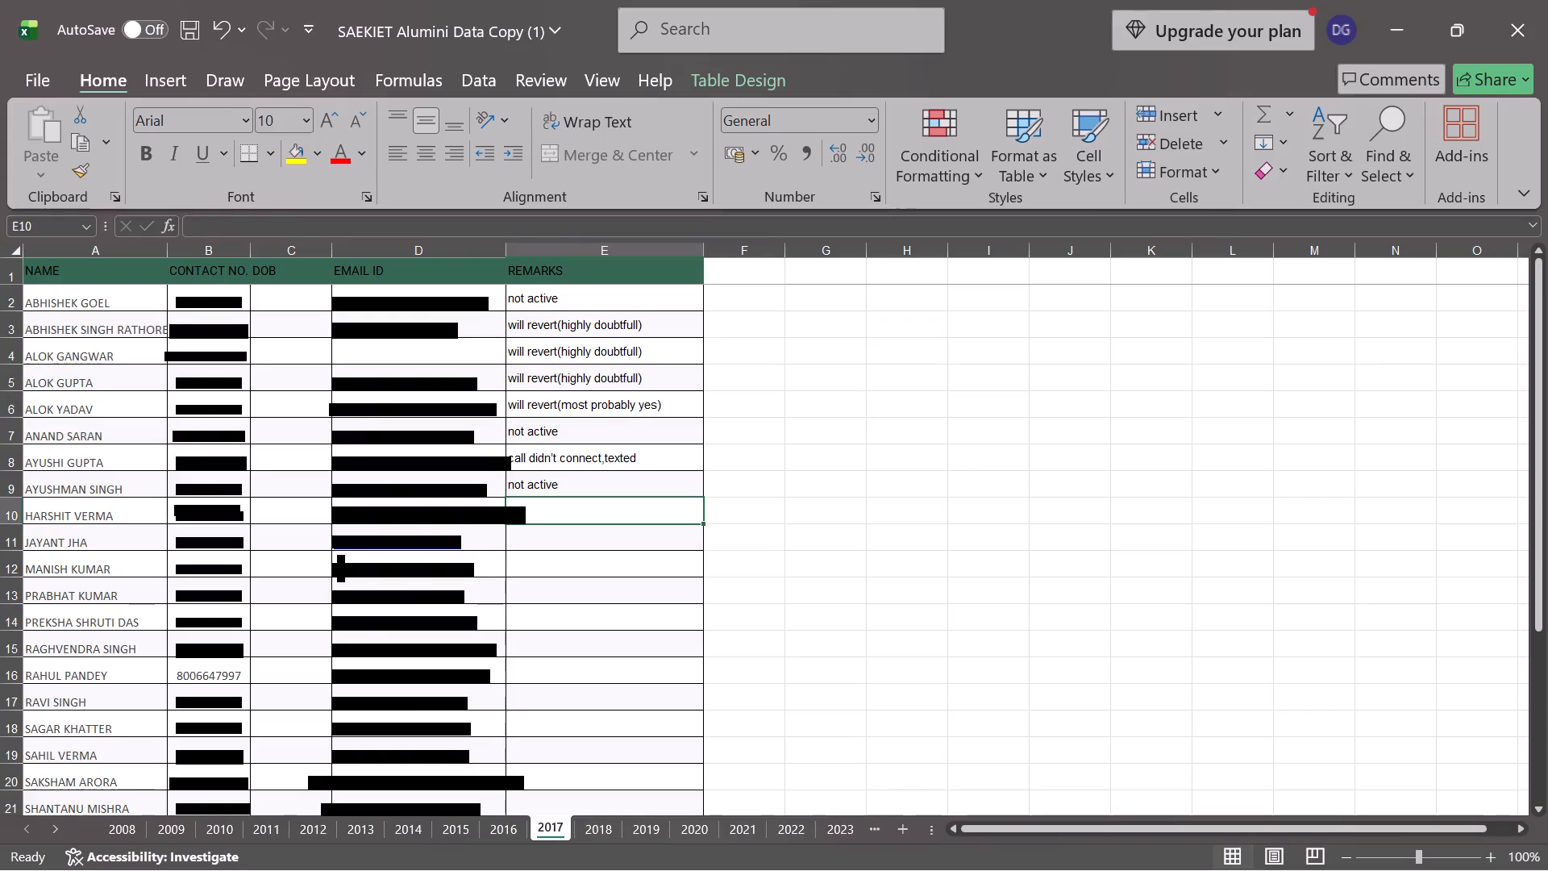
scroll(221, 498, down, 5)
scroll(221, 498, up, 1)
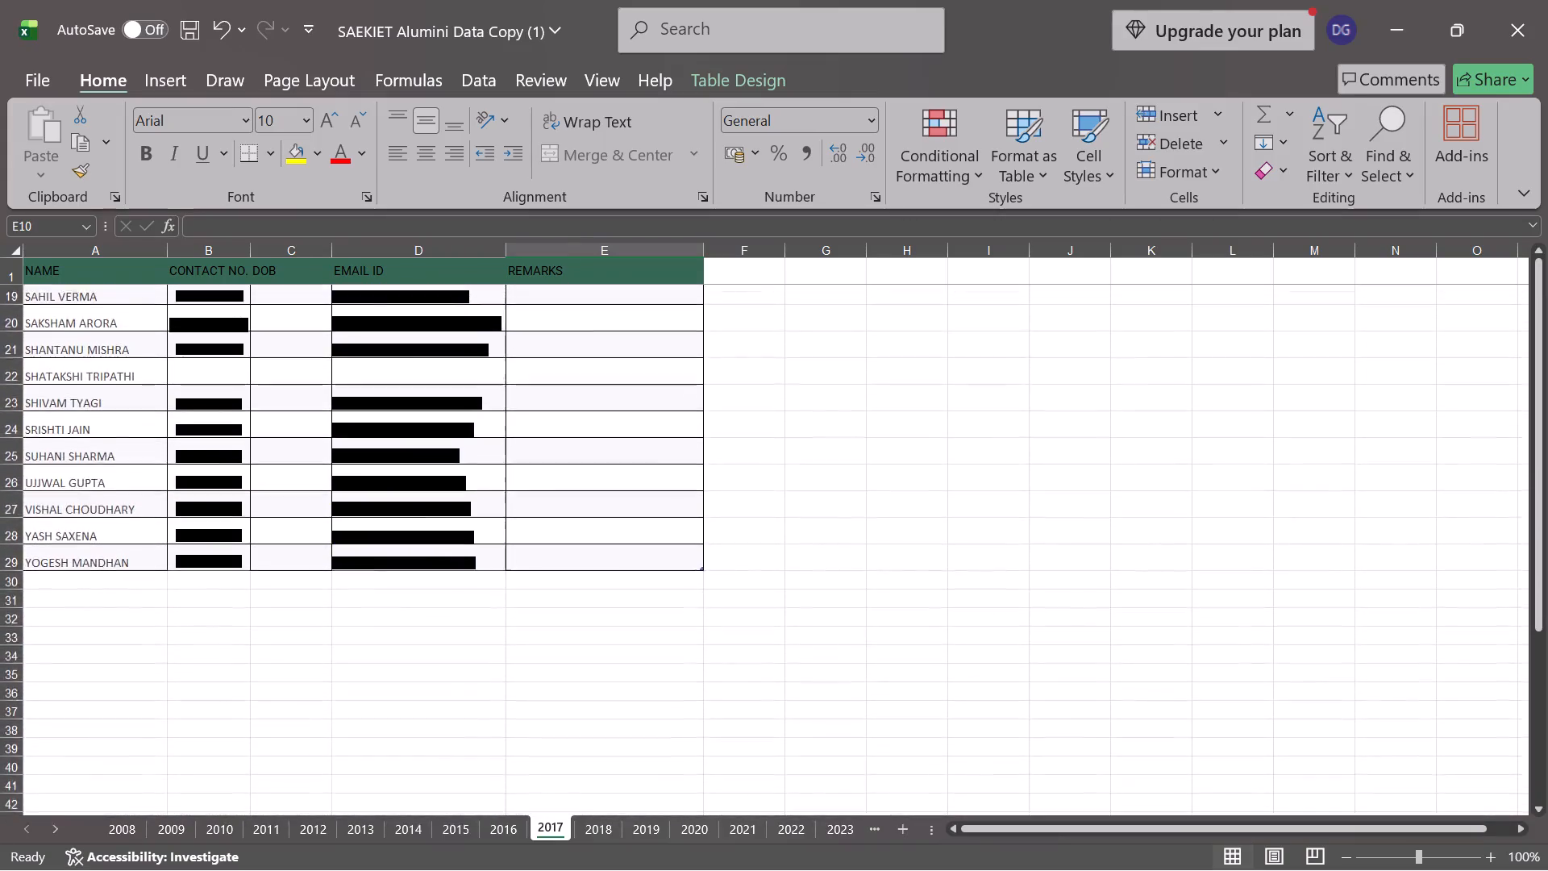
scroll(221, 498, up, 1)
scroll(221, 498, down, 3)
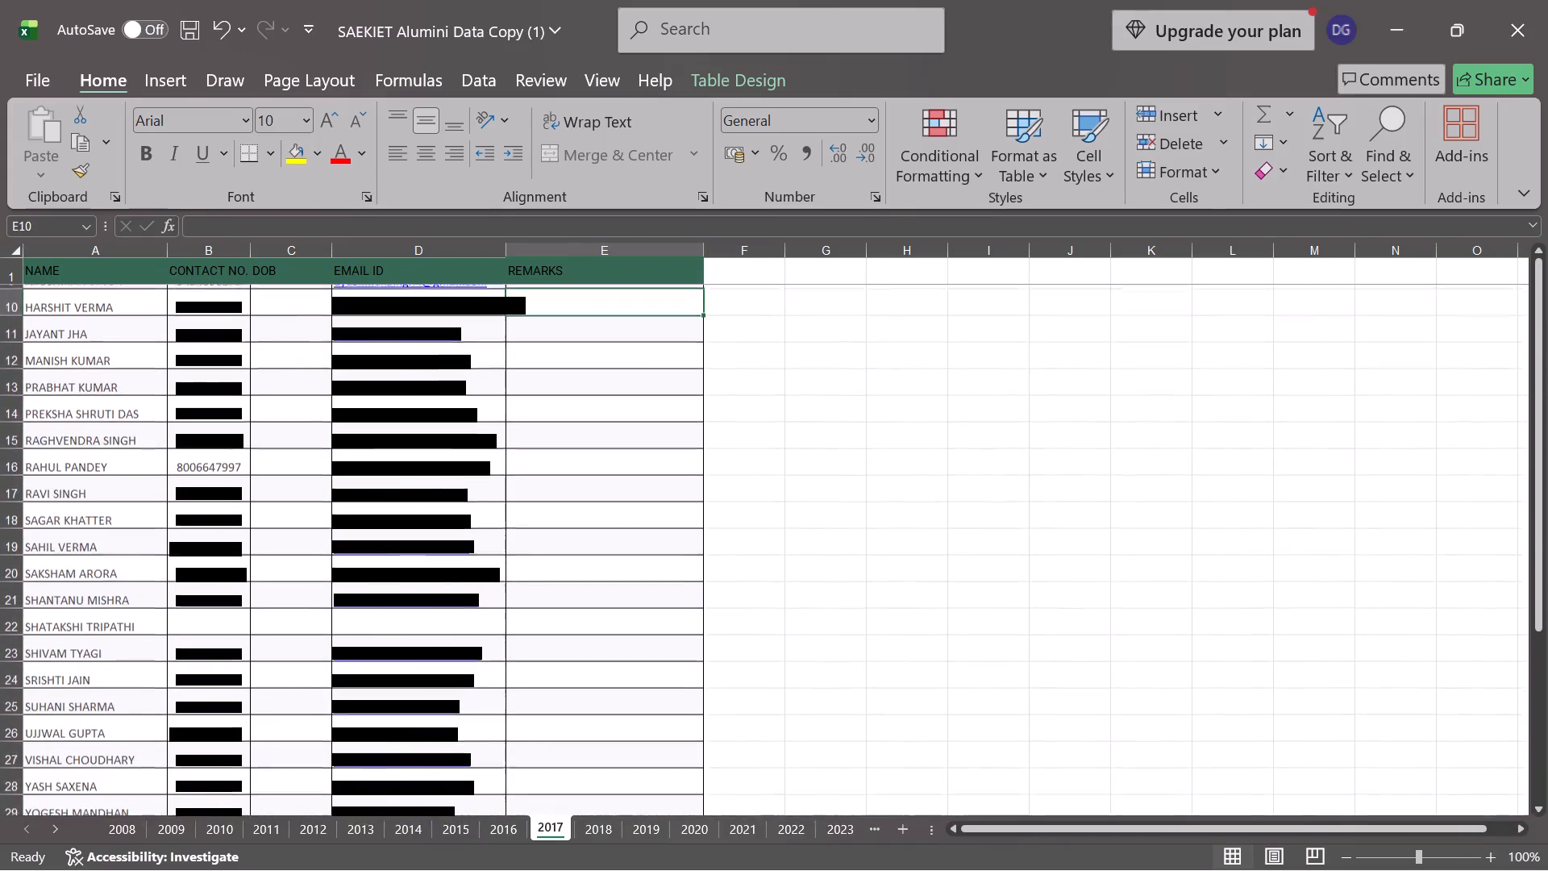
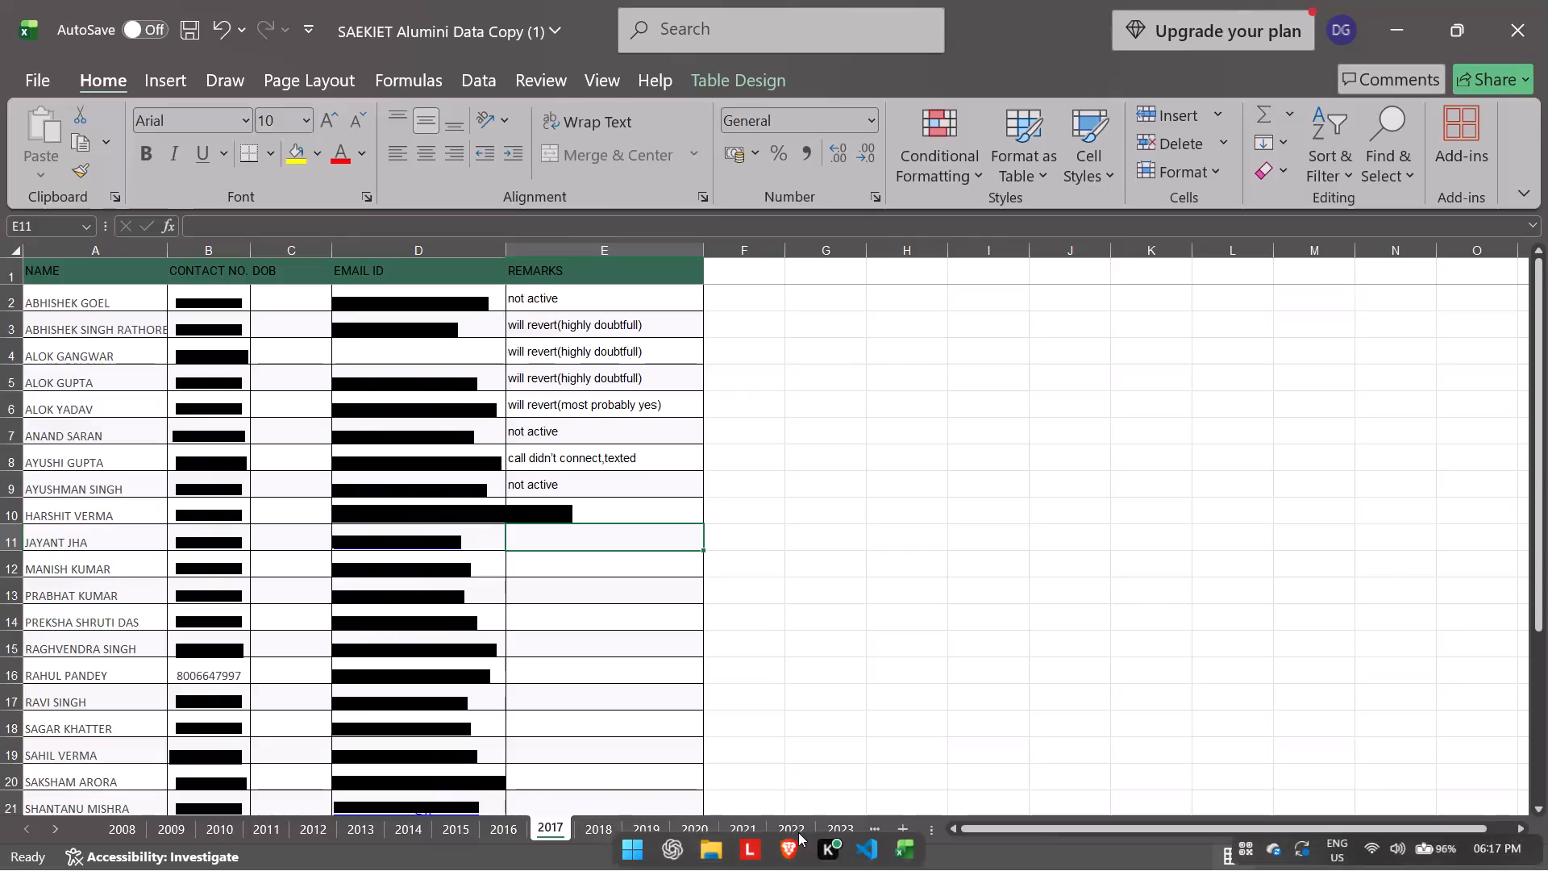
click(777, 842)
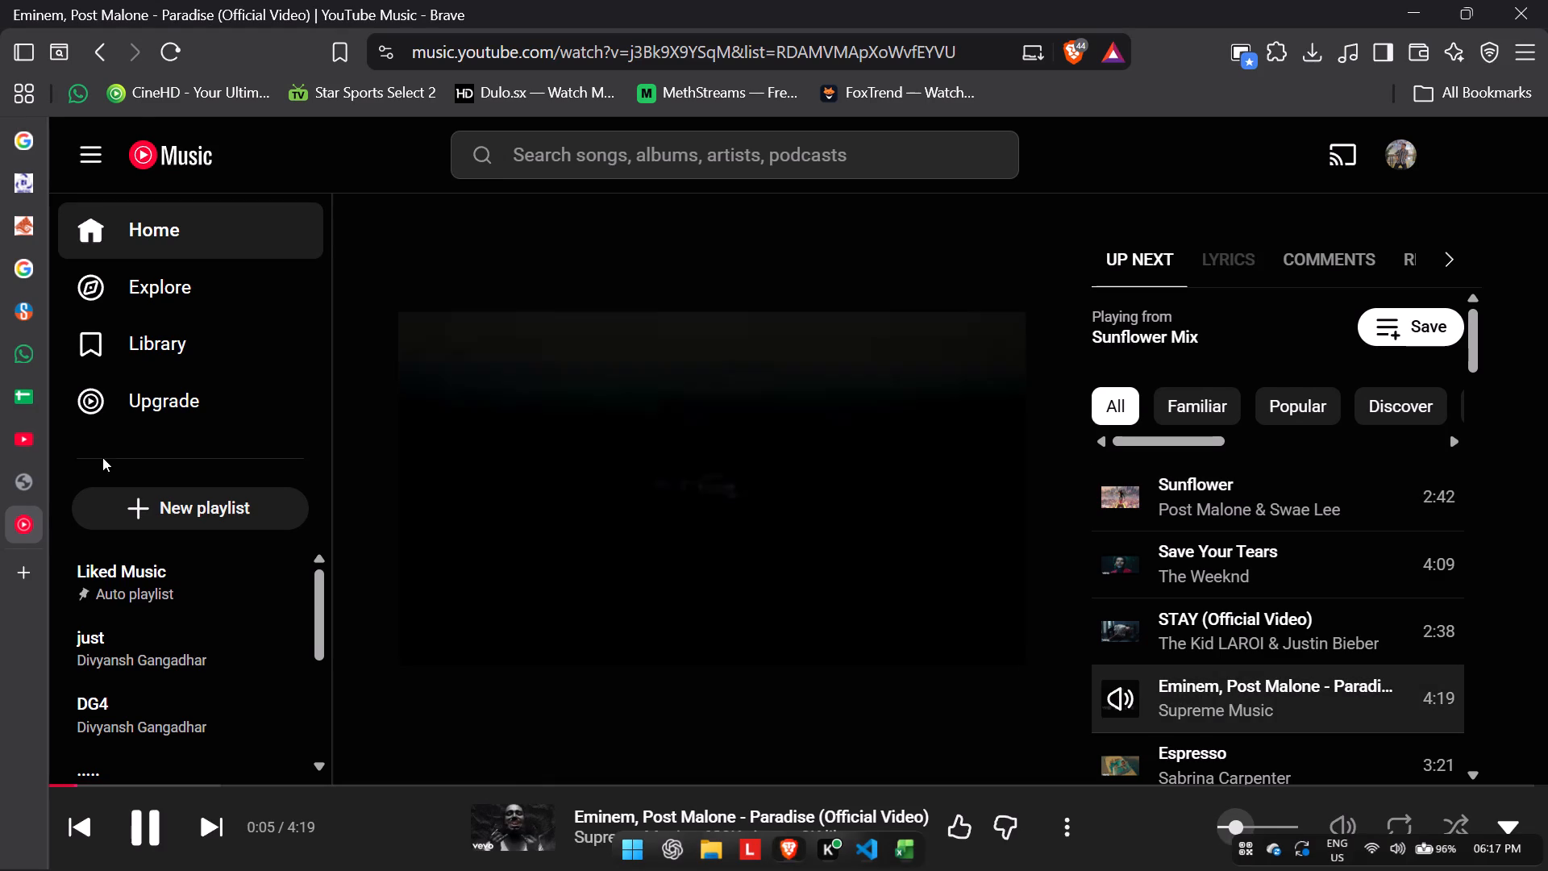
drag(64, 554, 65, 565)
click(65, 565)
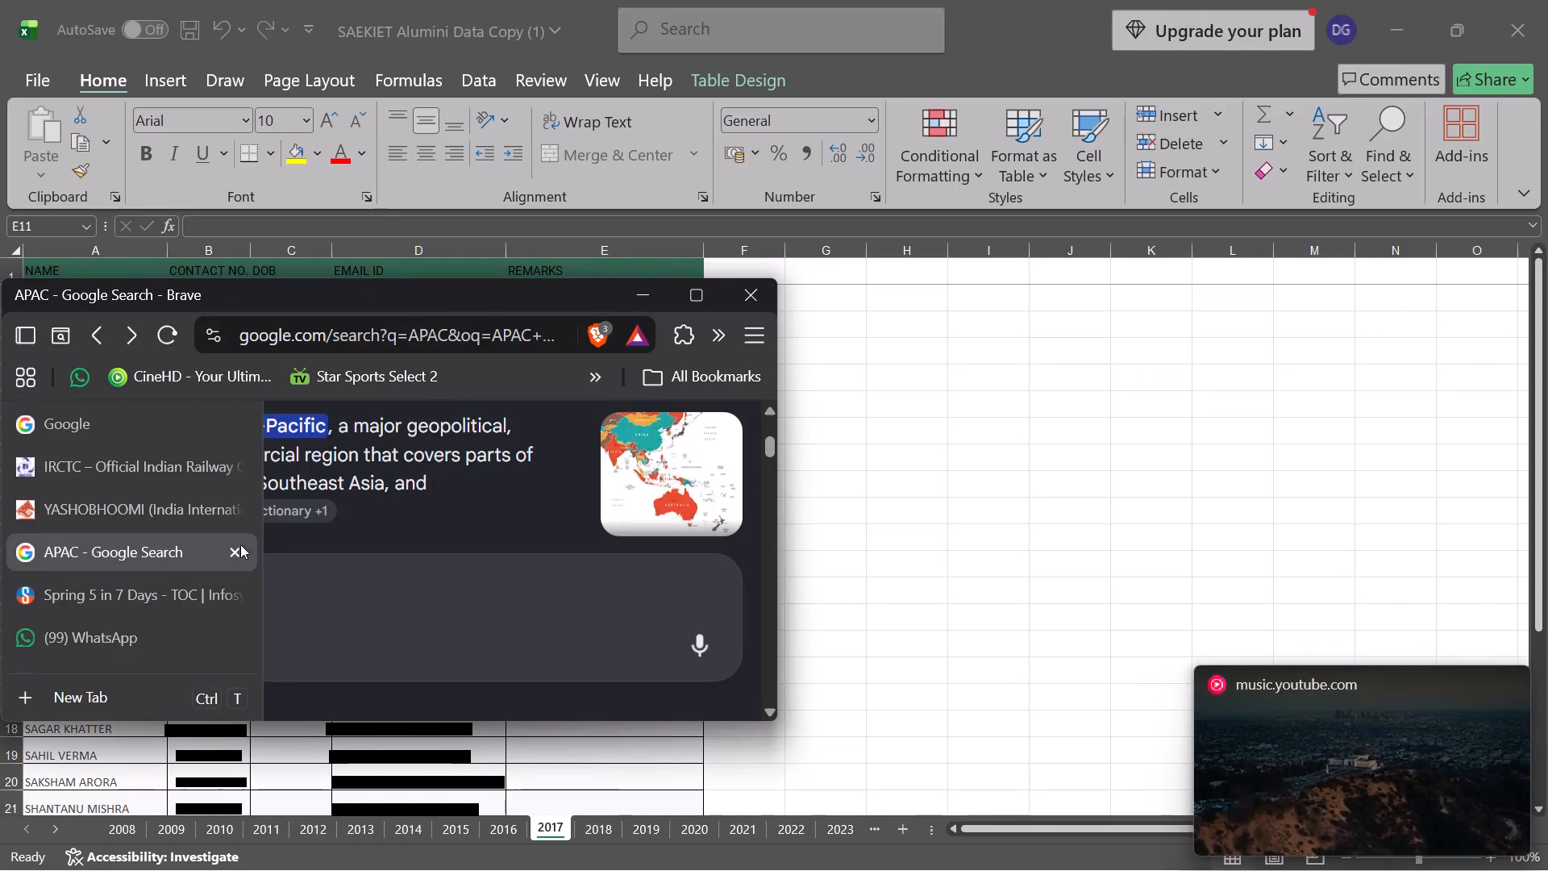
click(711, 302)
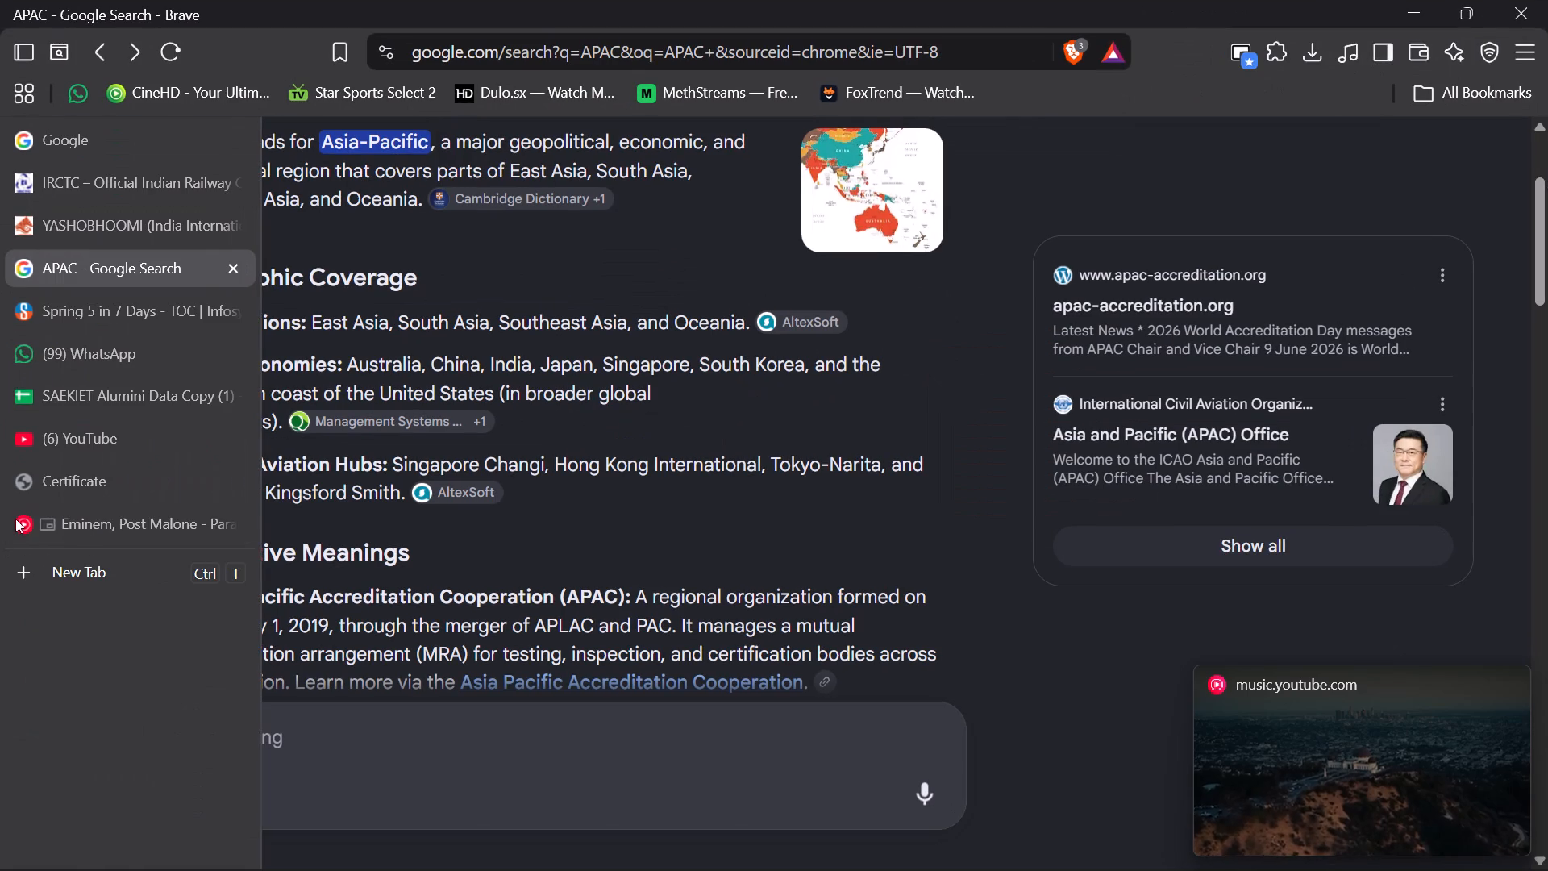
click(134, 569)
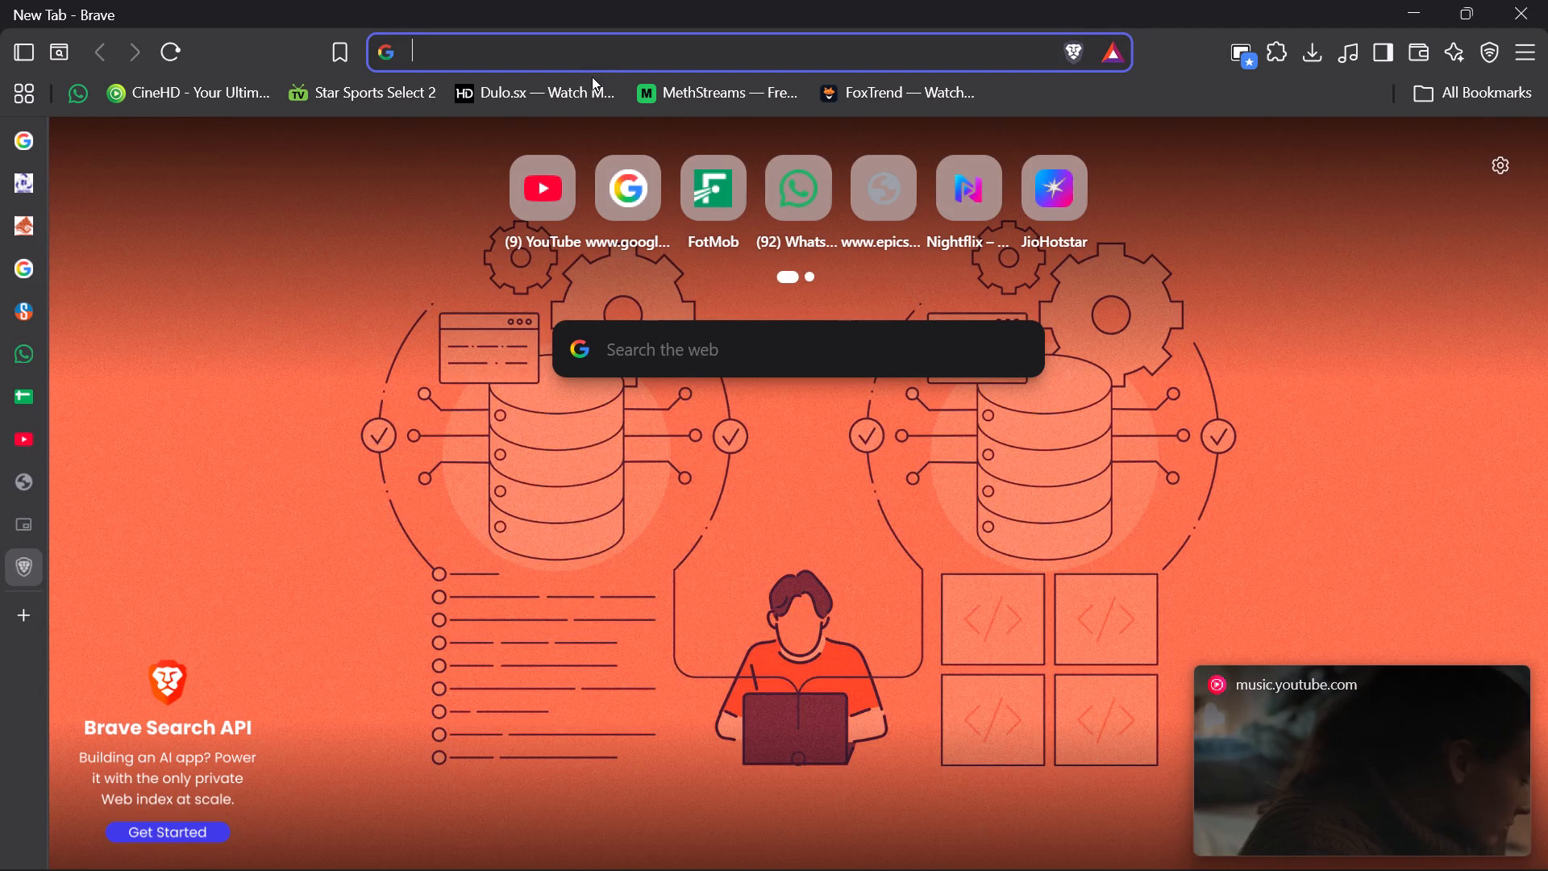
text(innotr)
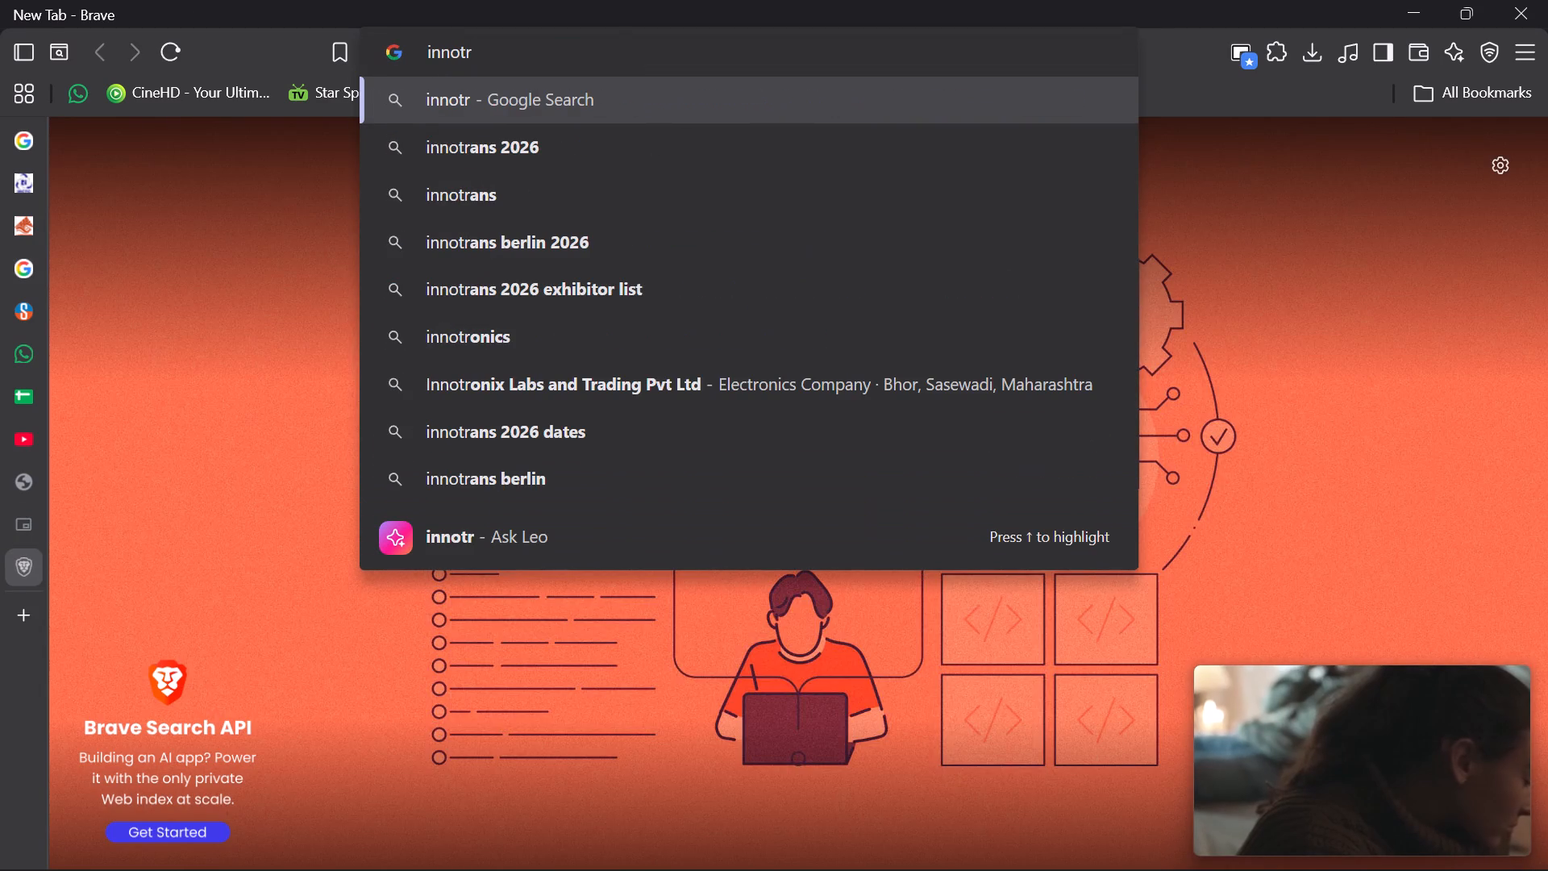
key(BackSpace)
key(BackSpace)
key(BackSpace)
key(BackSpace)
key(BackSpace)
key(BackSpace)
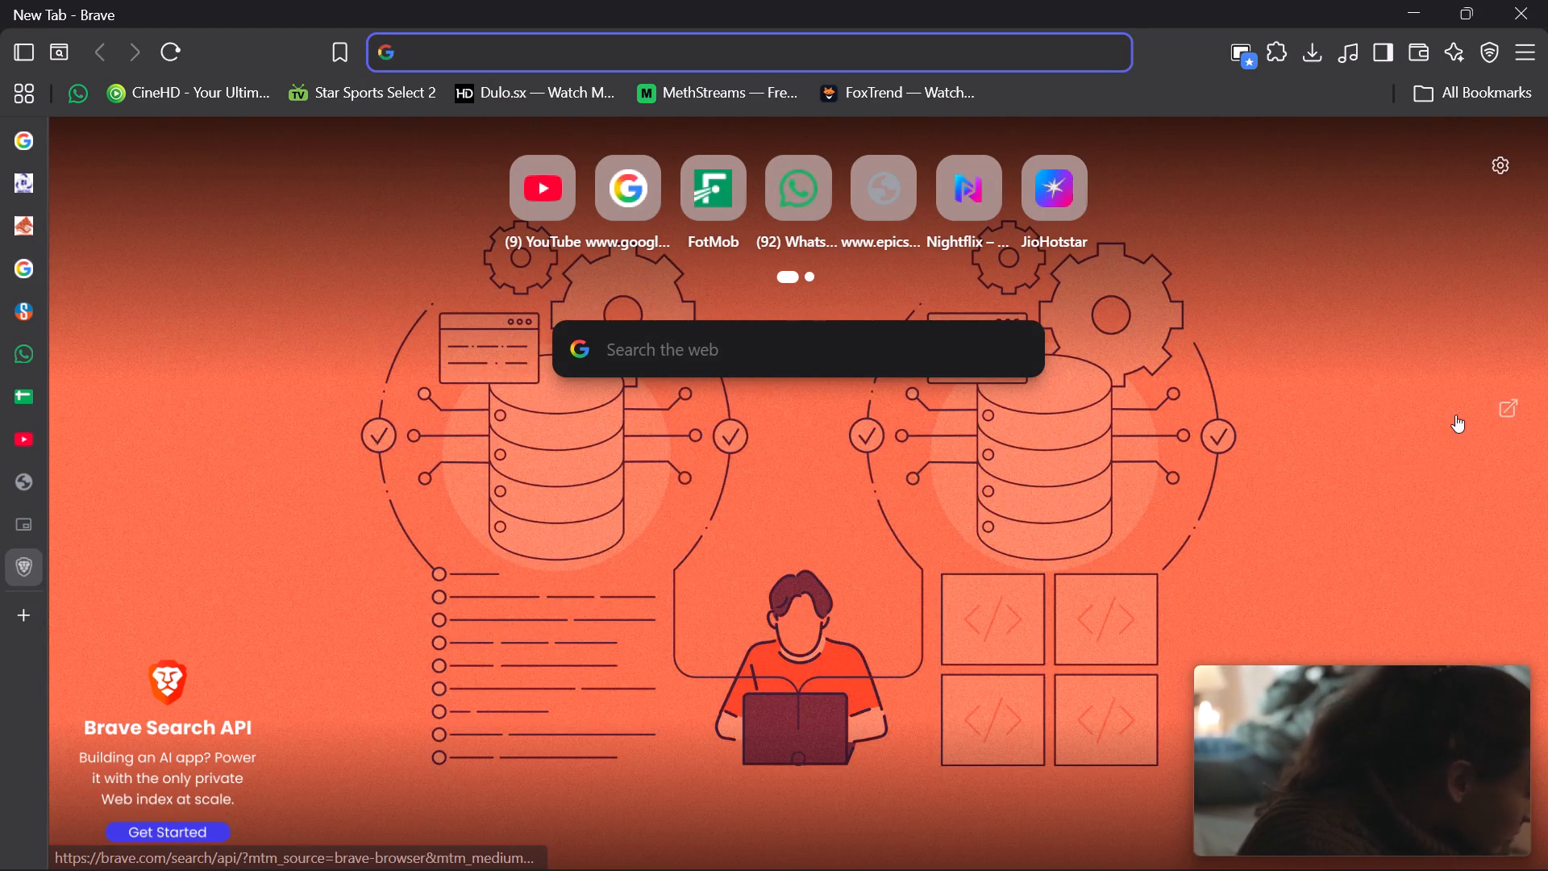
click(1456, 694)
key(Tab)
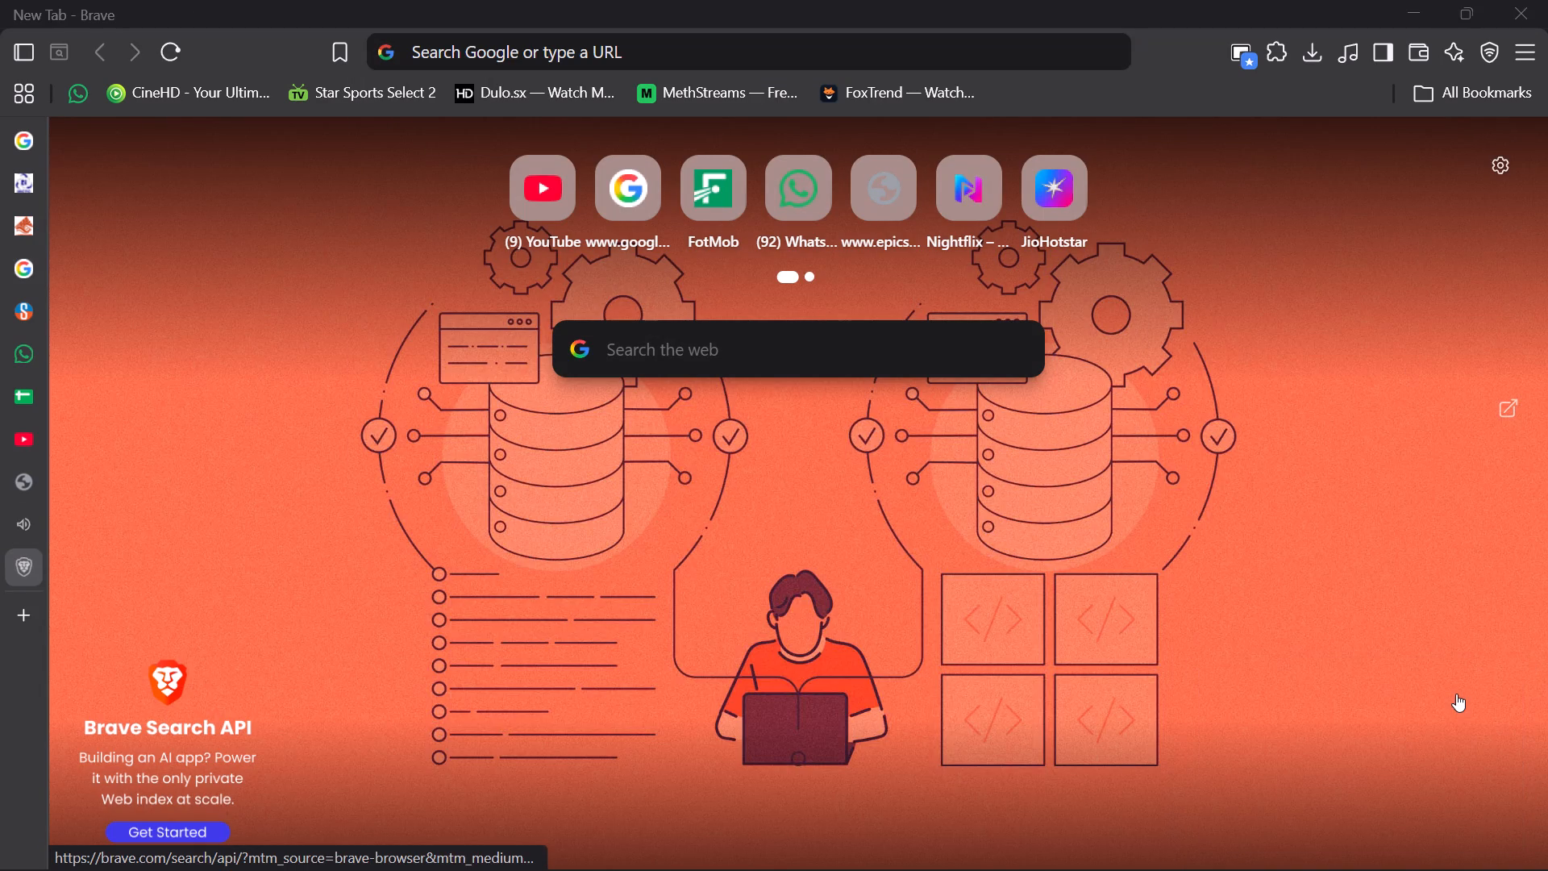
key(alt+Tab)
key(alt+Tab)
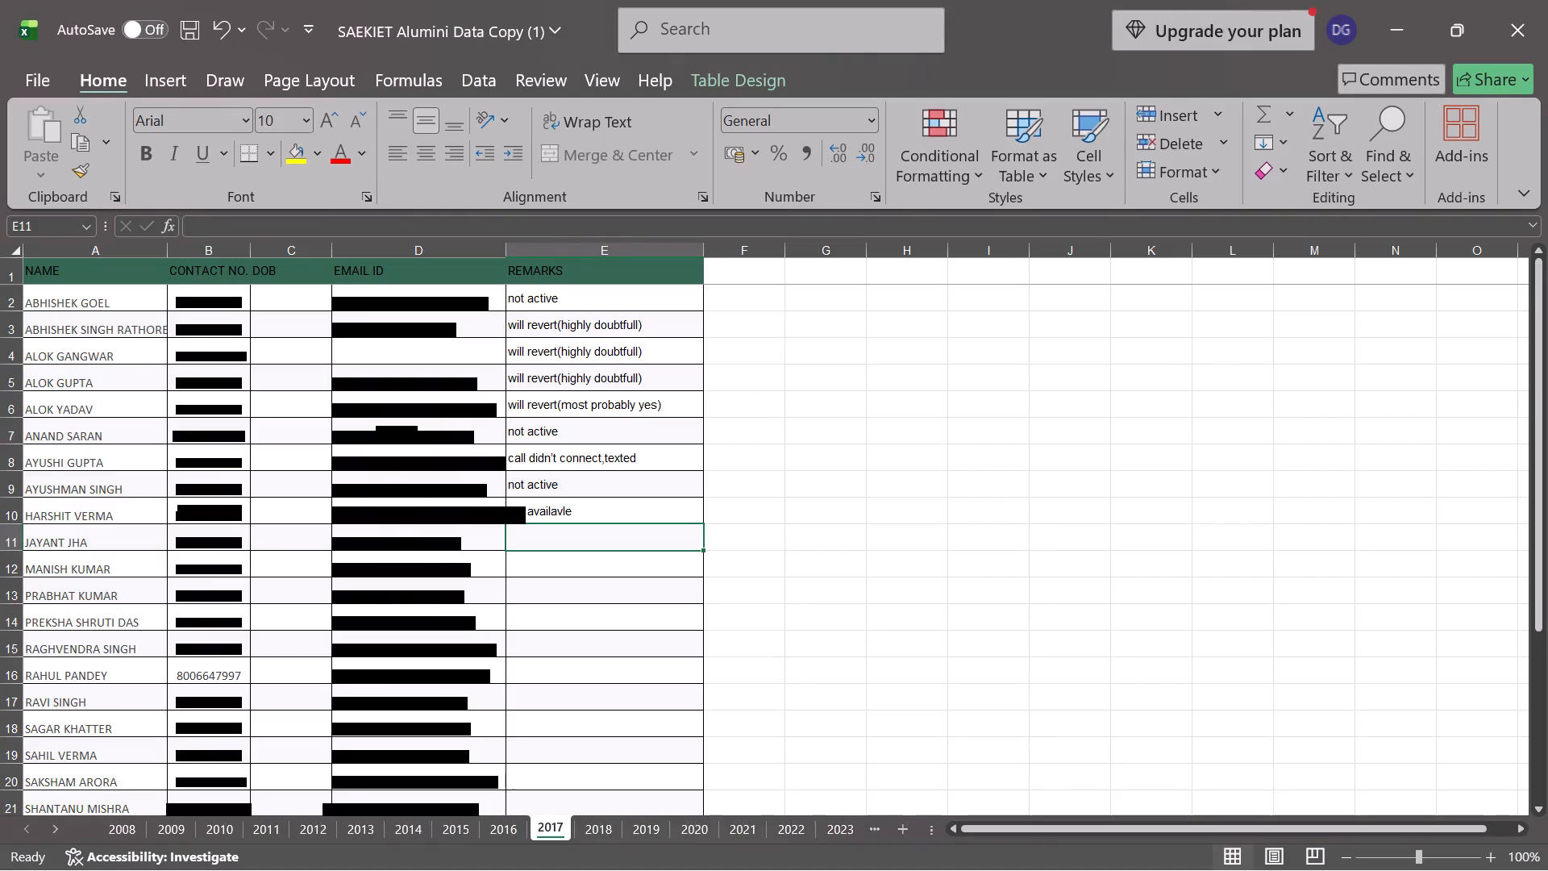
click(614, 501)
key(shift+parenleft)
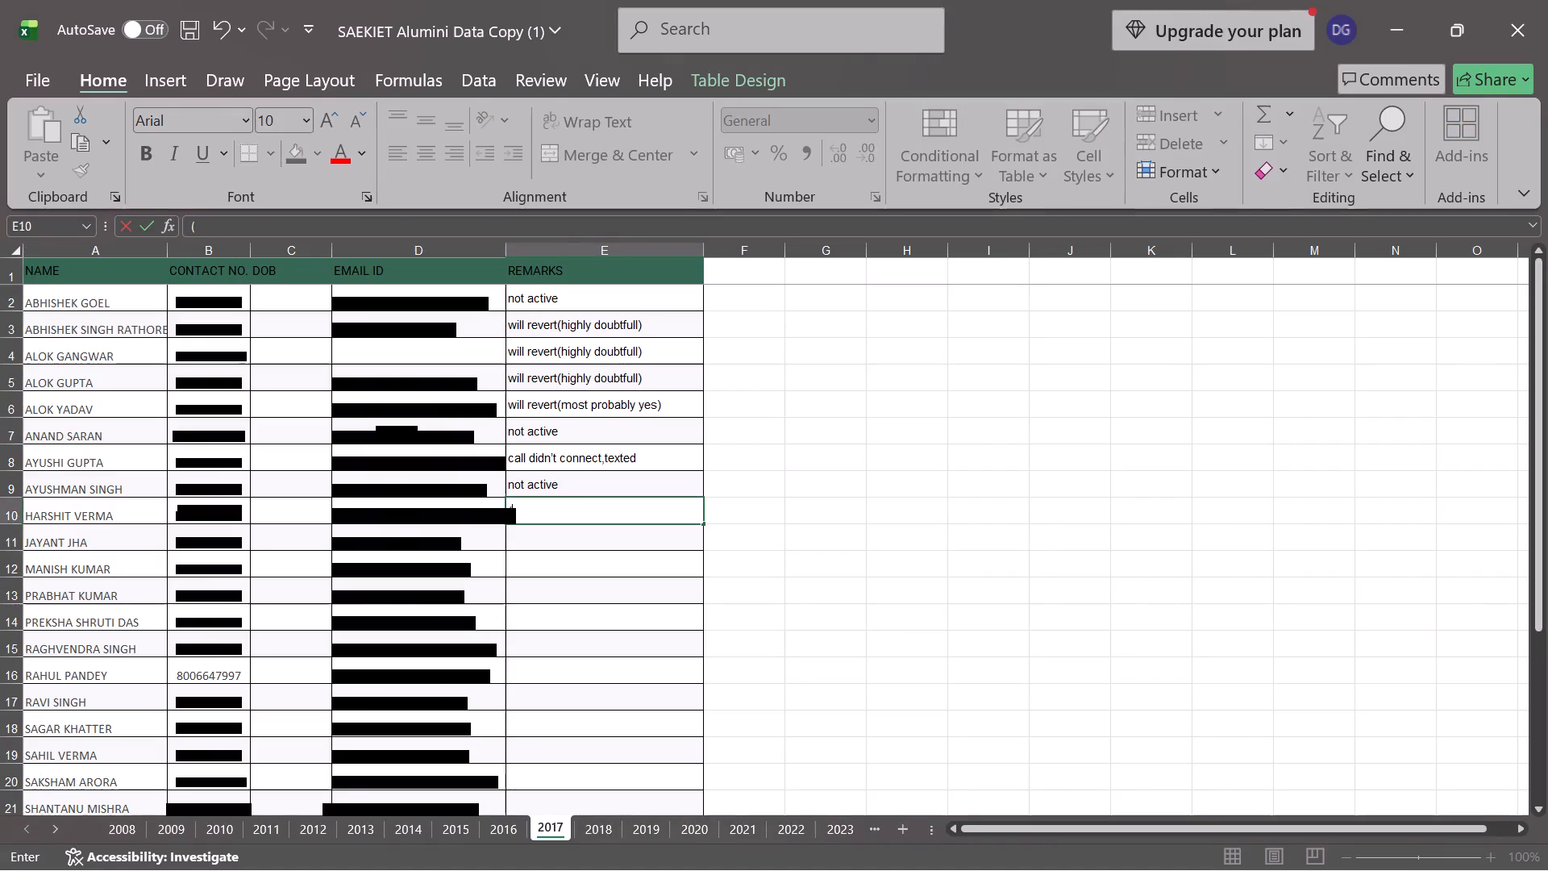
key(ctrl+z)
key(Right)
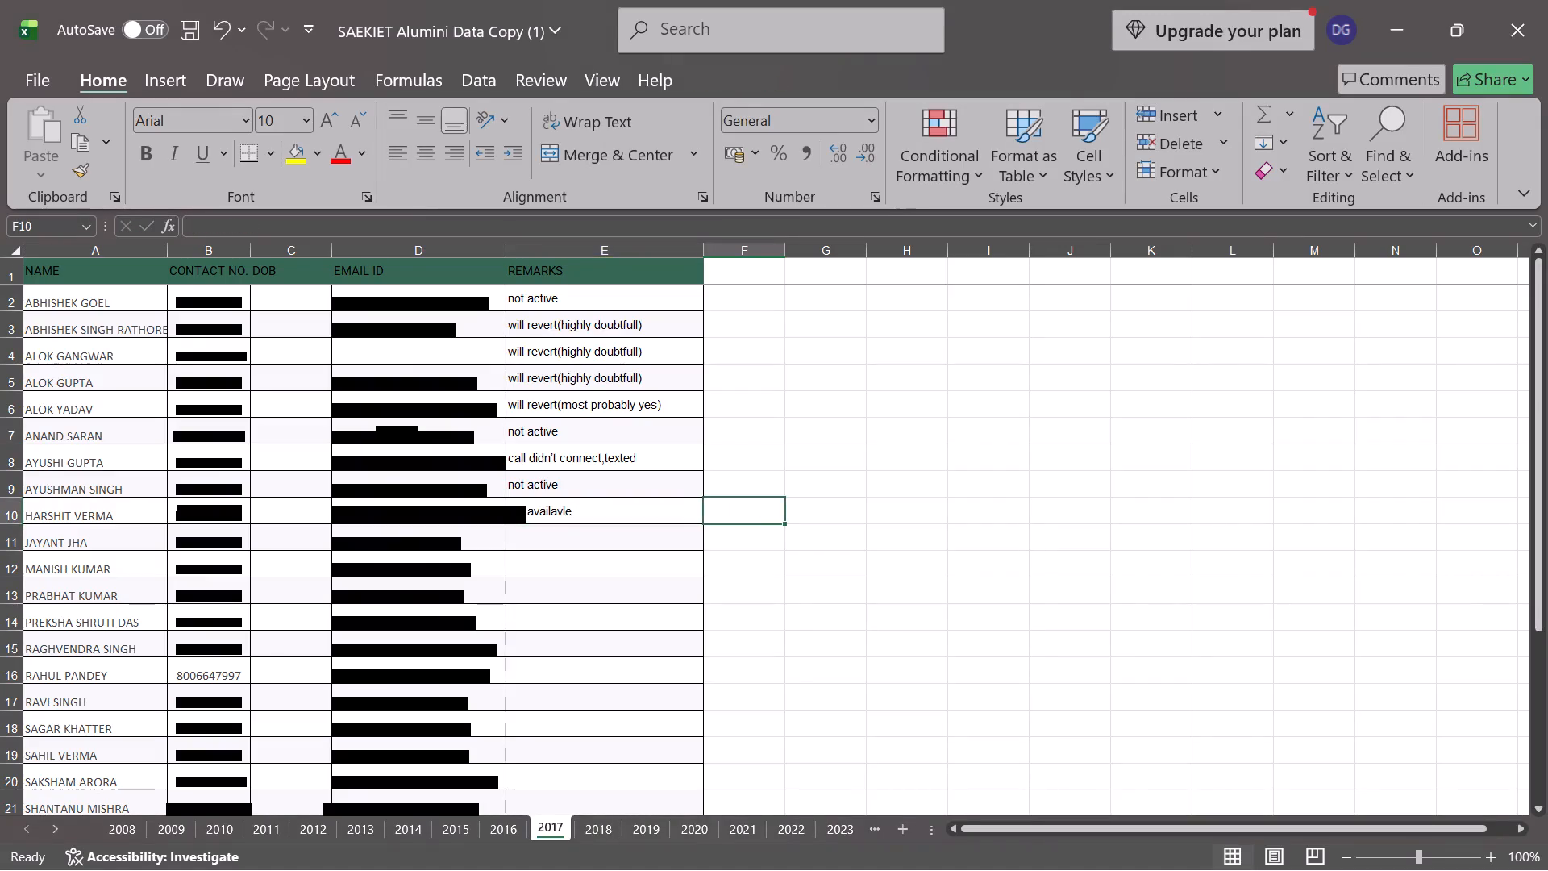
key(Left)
Correct the misspelled remark in E10 on the 2017 sheet so it reads "not available".
click(614, 501)
click(608, 510)
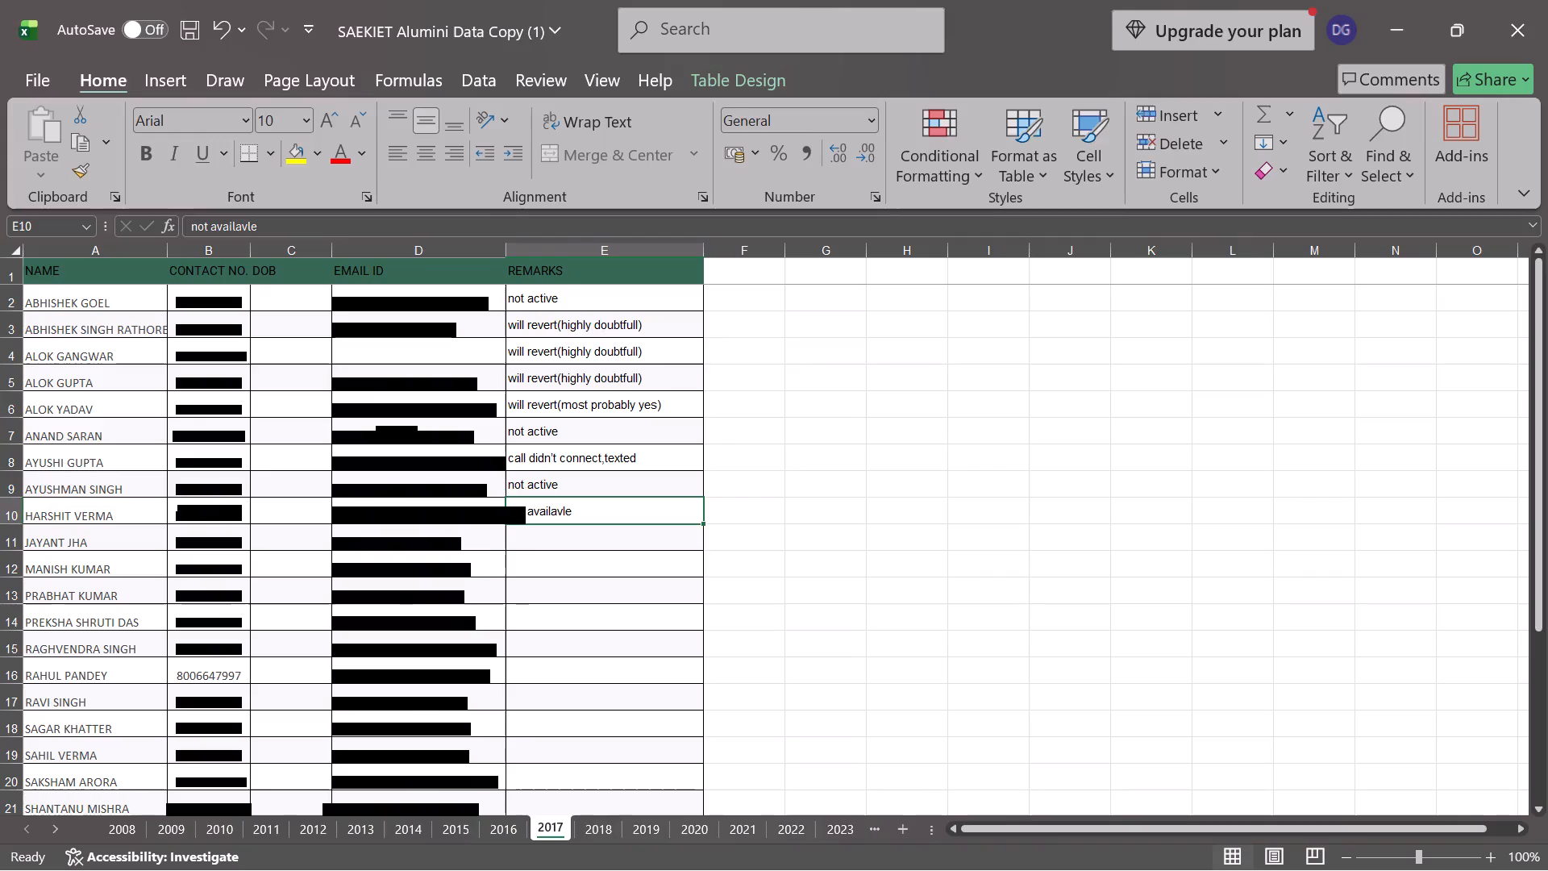
double_click(608, 510)
click(608, 510)
key(Left)
key(Left)
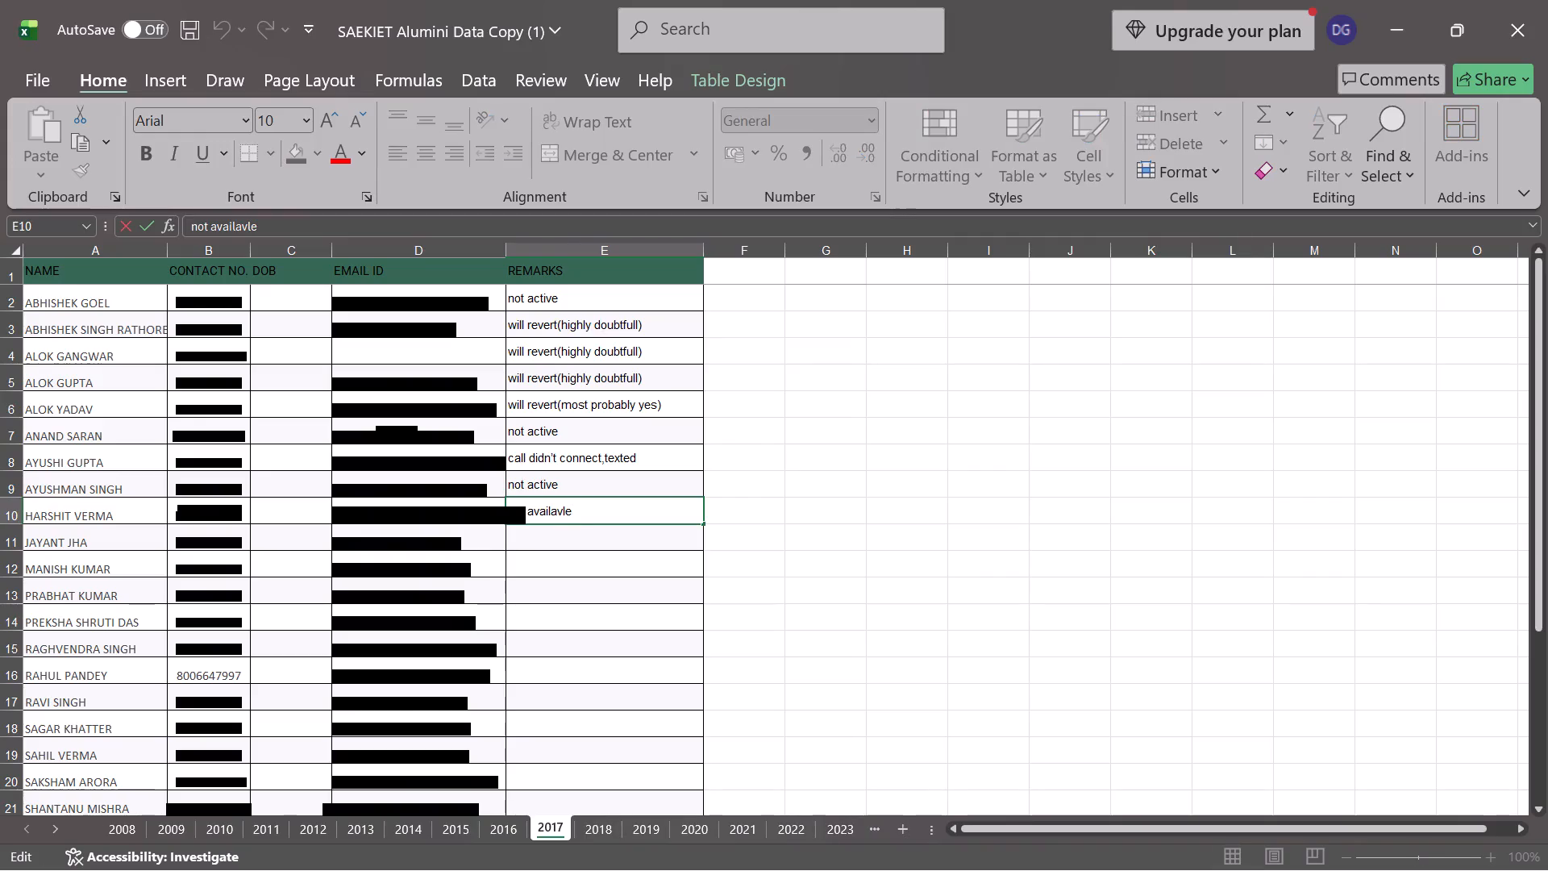
key(BackSpace)
key(b)
Append ",wont" to the end of the E10 remark, making it "not available,wont".
key(Right)
key(Left)
key(Left)
key(Left)
key(Left)
key(Left)
key(Right)
key(Right)
key(Right)
key(Right)
key(Right)
key(Right)
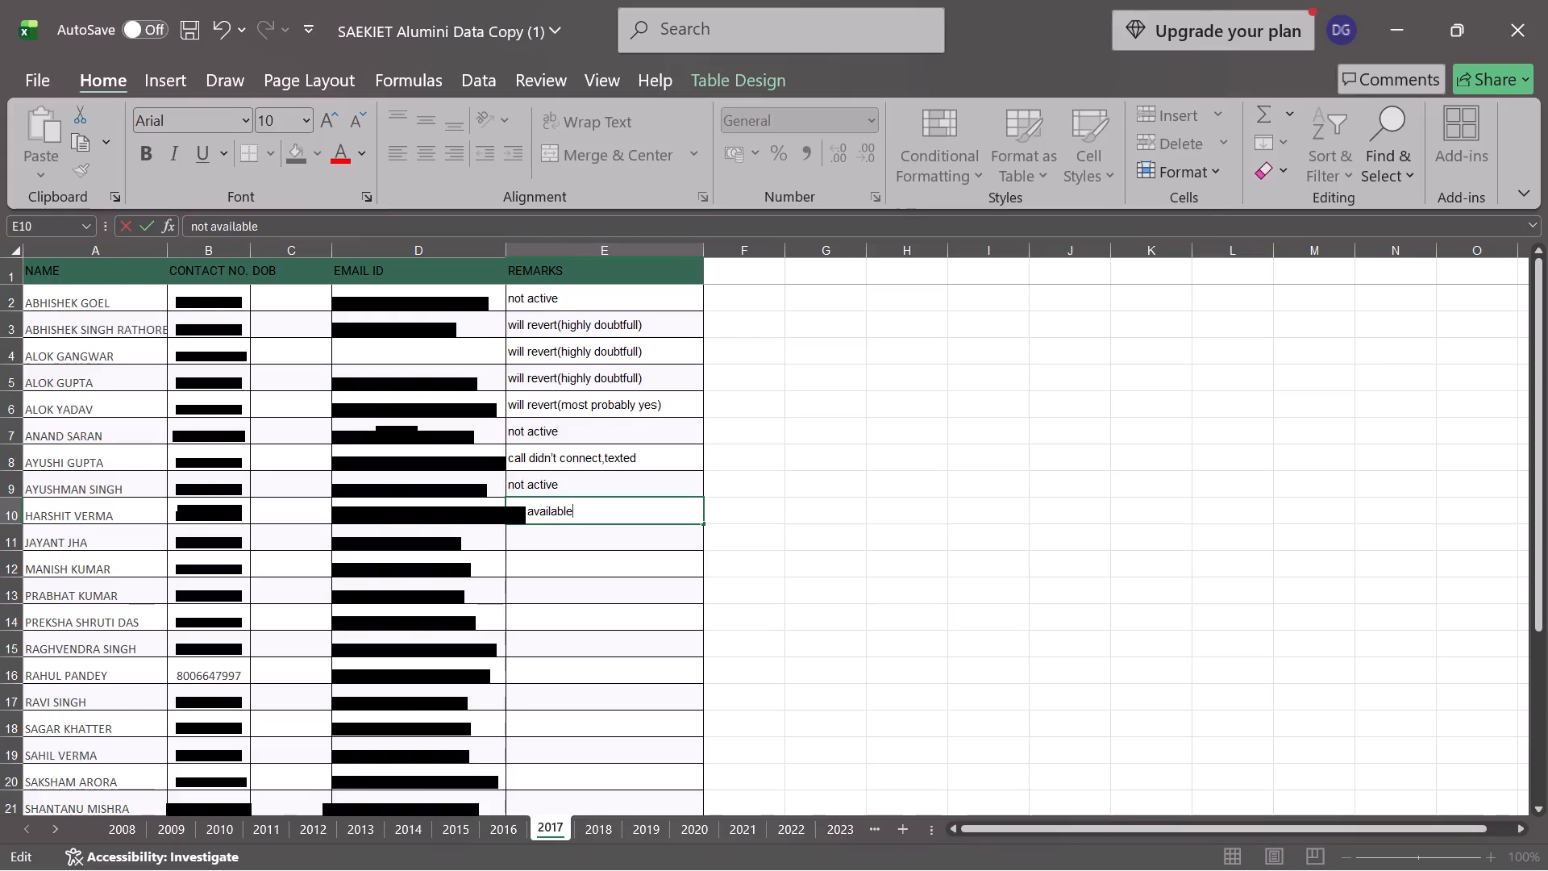
key(comma)
text(wont)
key(space)
key(Return)
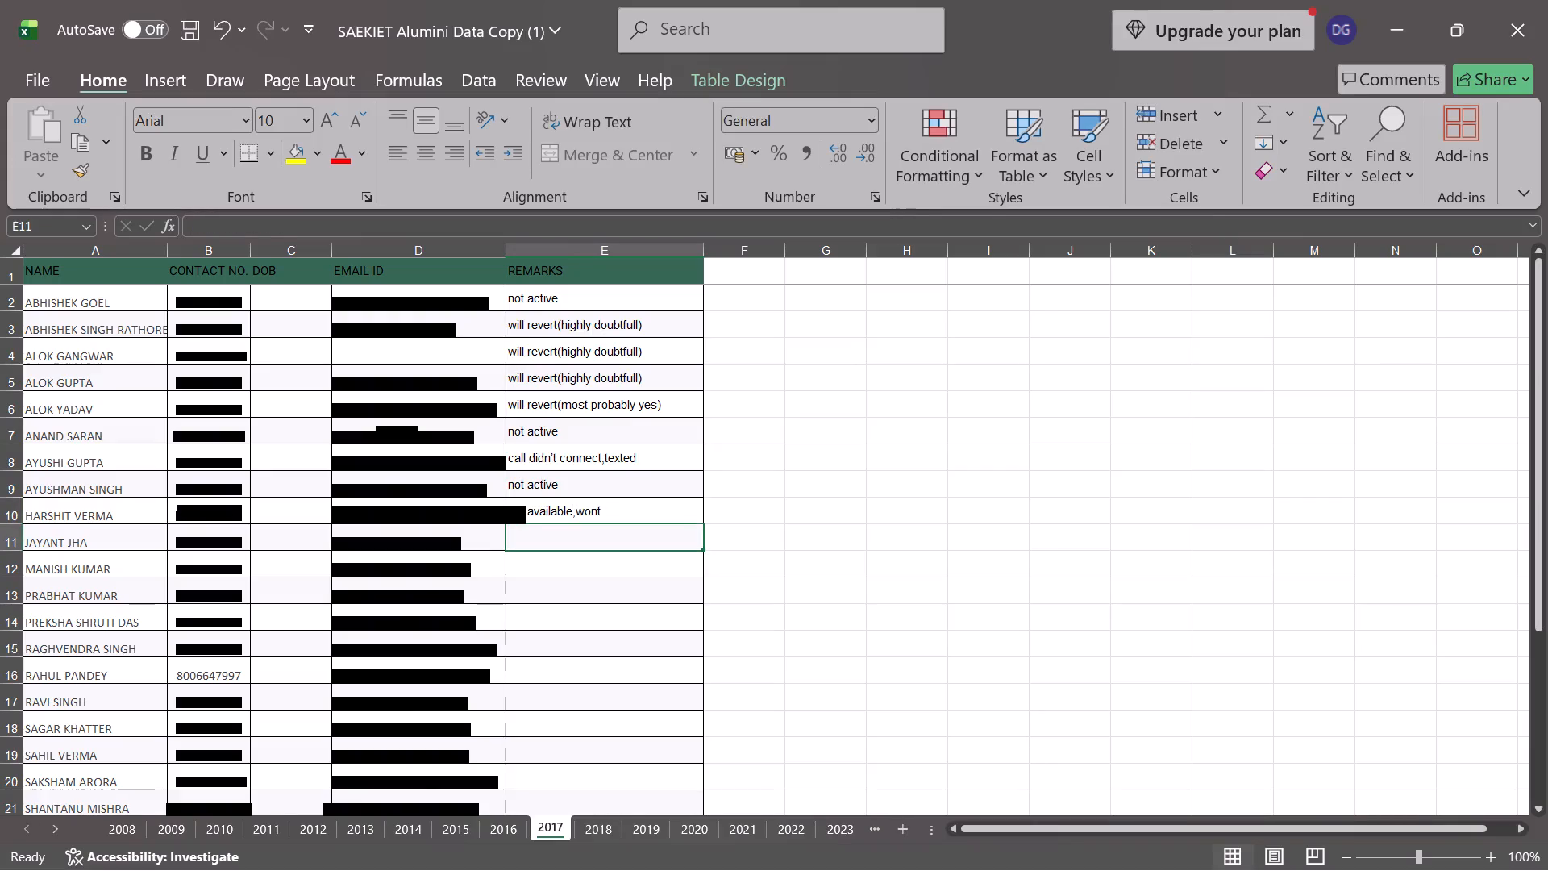
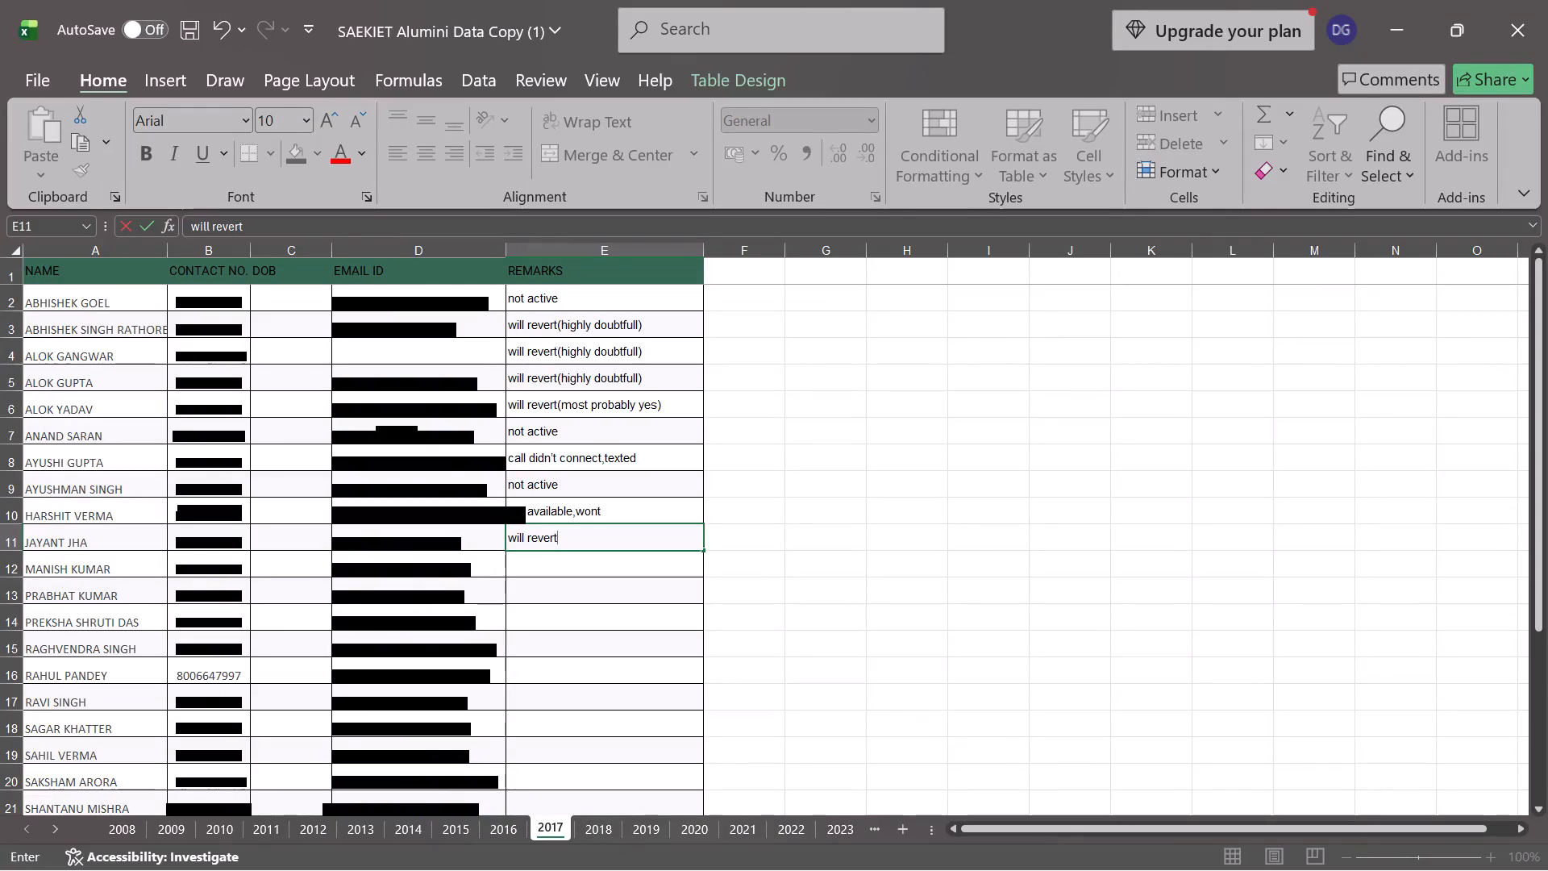
Enter "will revert" as the remark in E11 on the 2017 sheet.
key(Return)
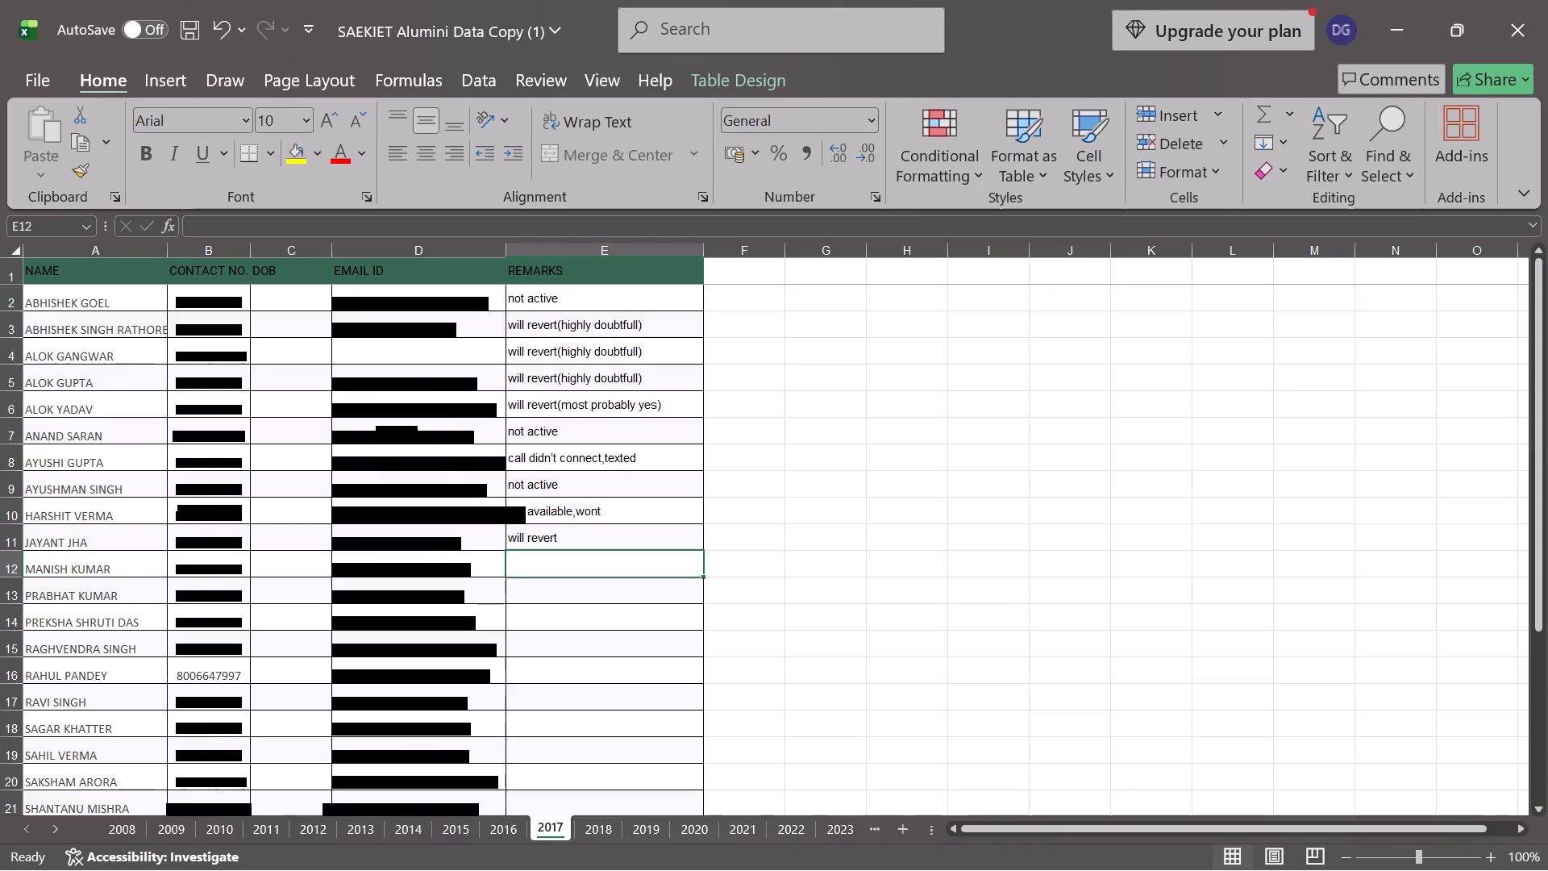
Switch to the 2016 sheet and go to the start of its REMARKS column.
click(489, 831)
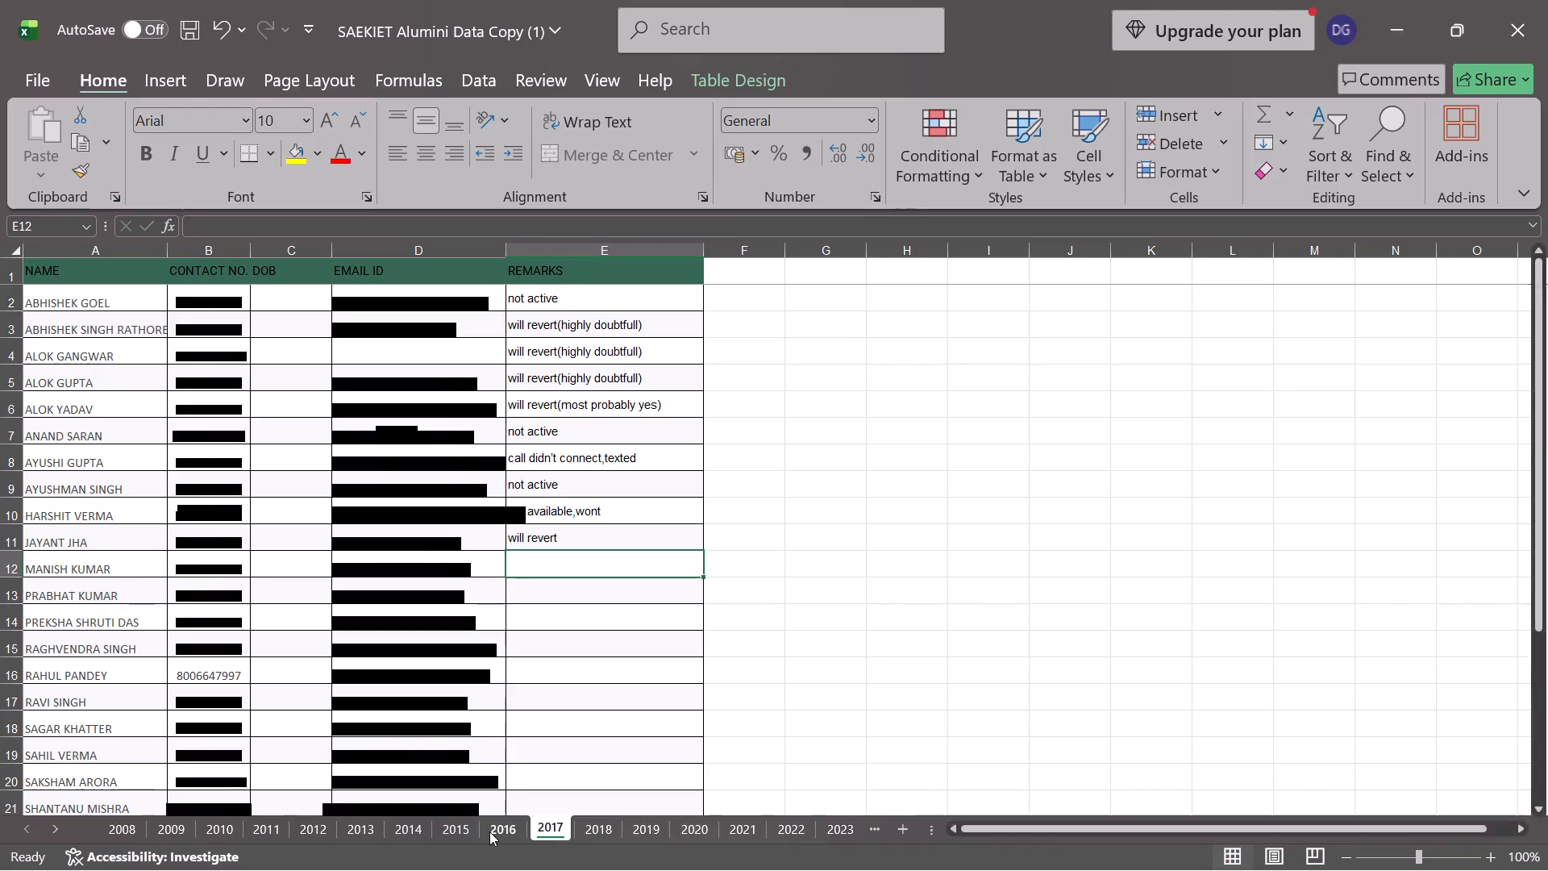
scroll(669, 581, up, 2)
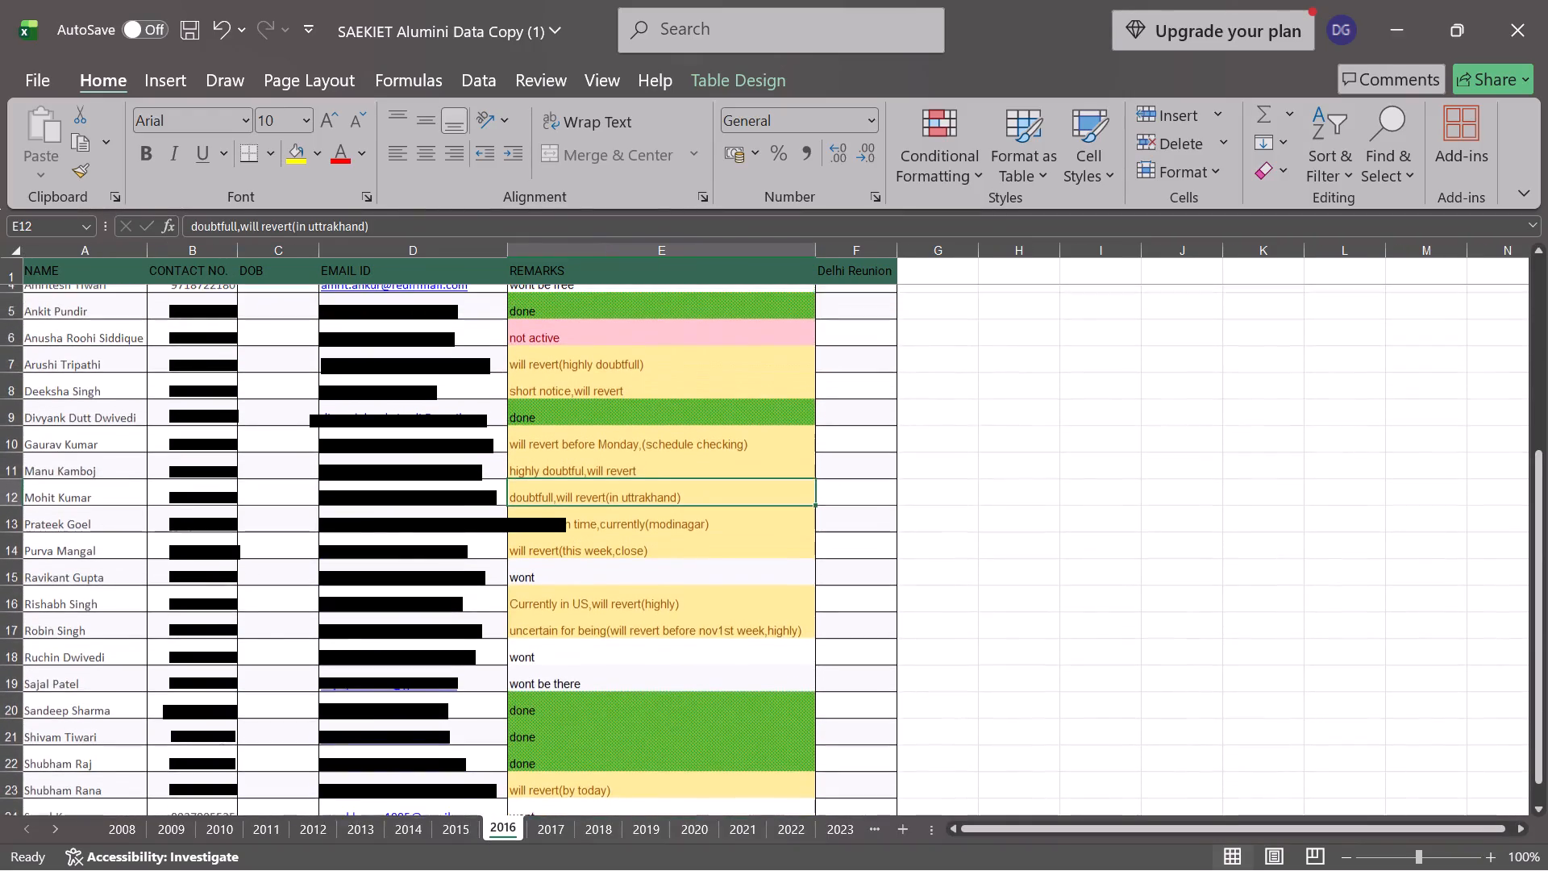
scroll(667, 469, up, 1)
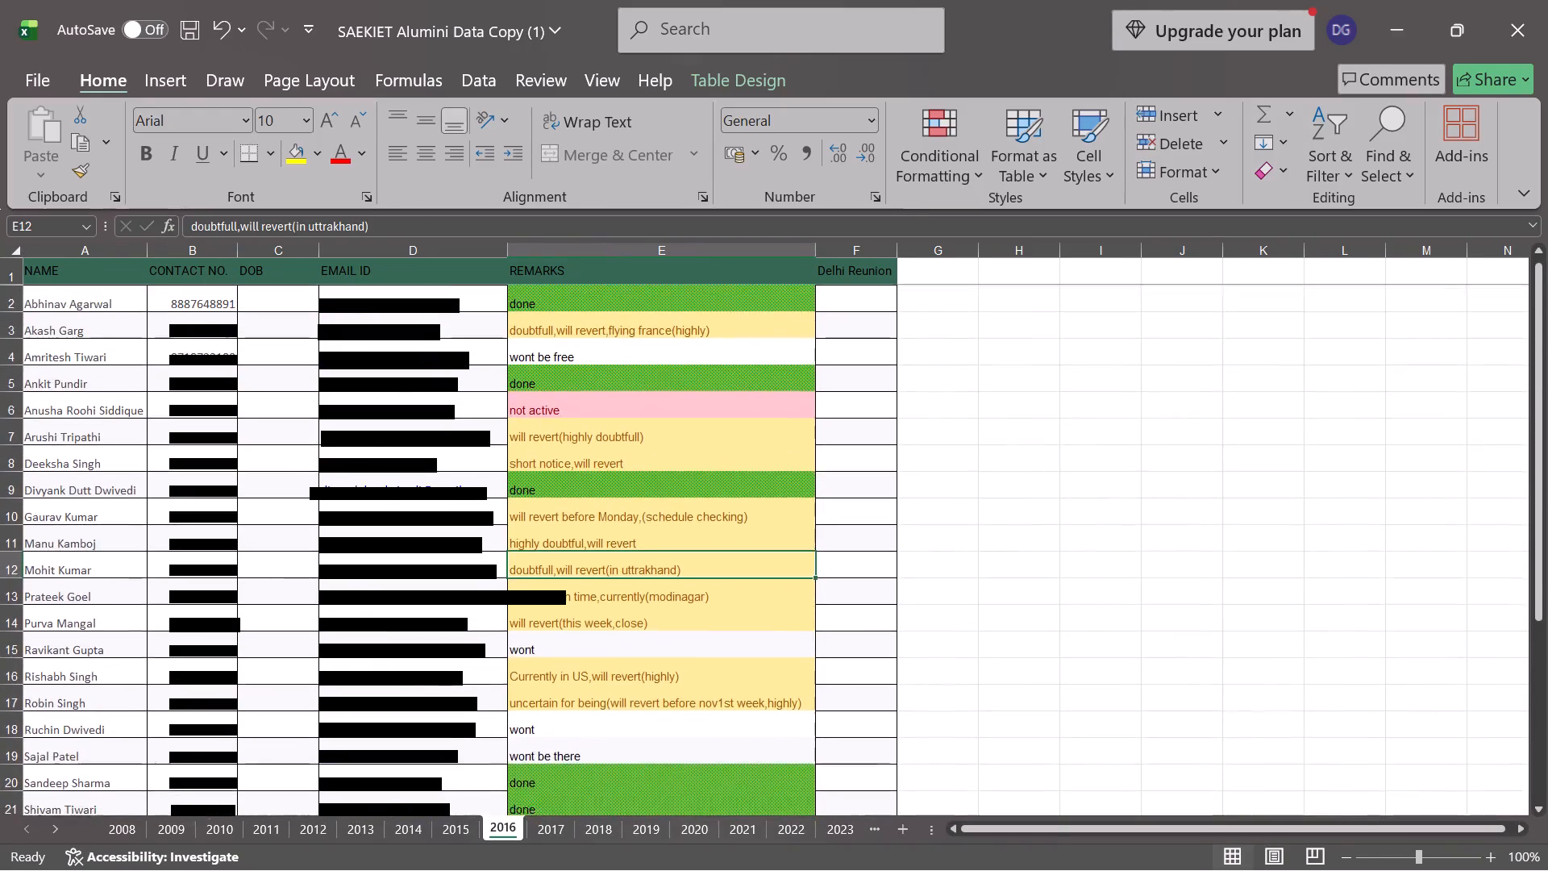
scroll(665, 465, up, 1)
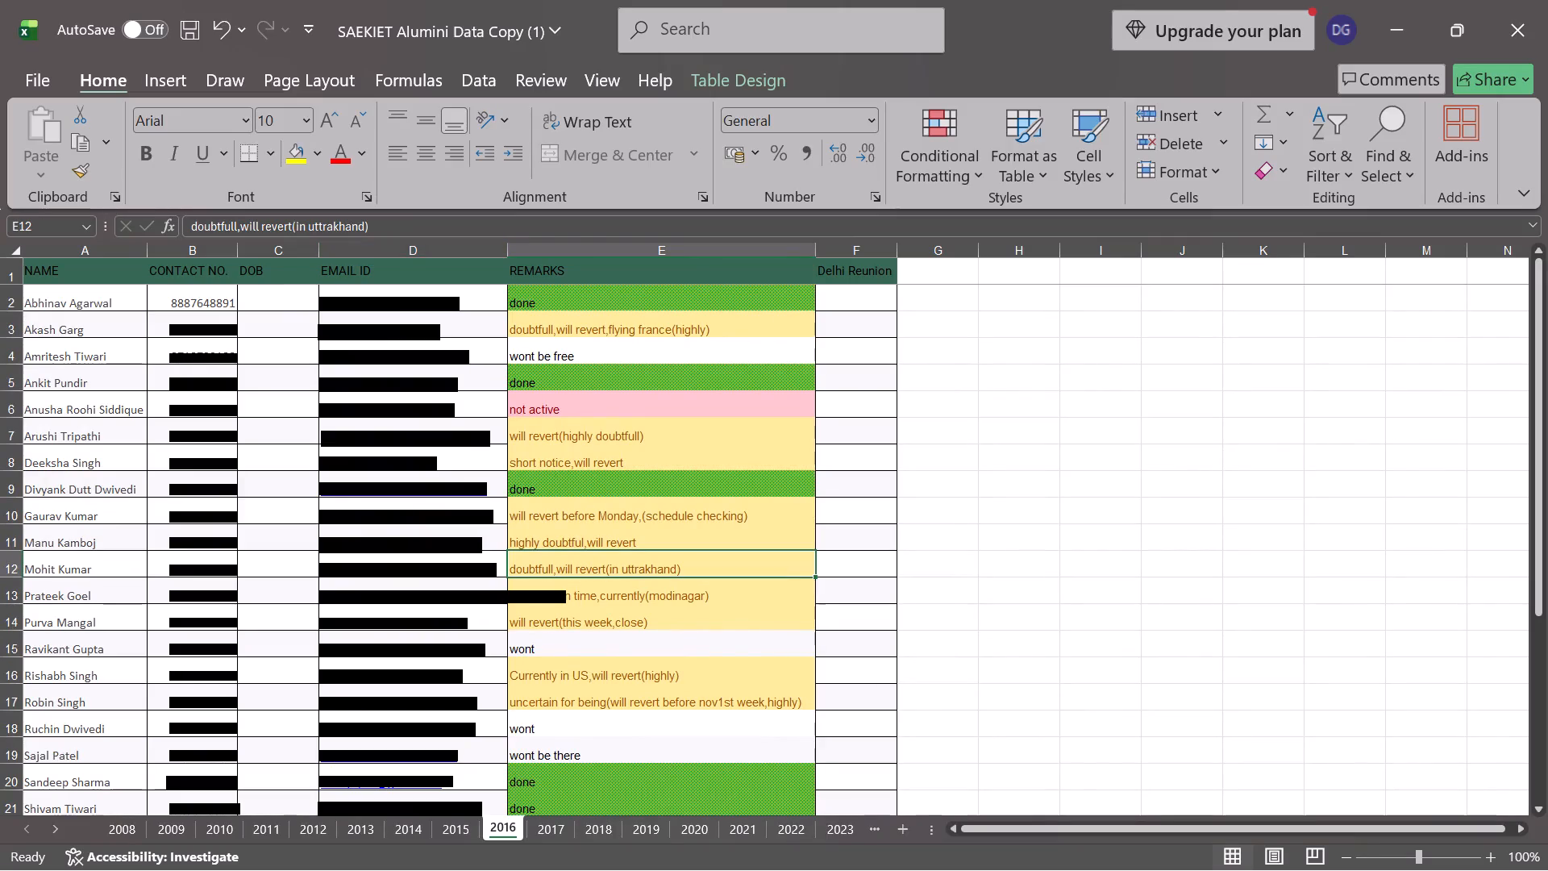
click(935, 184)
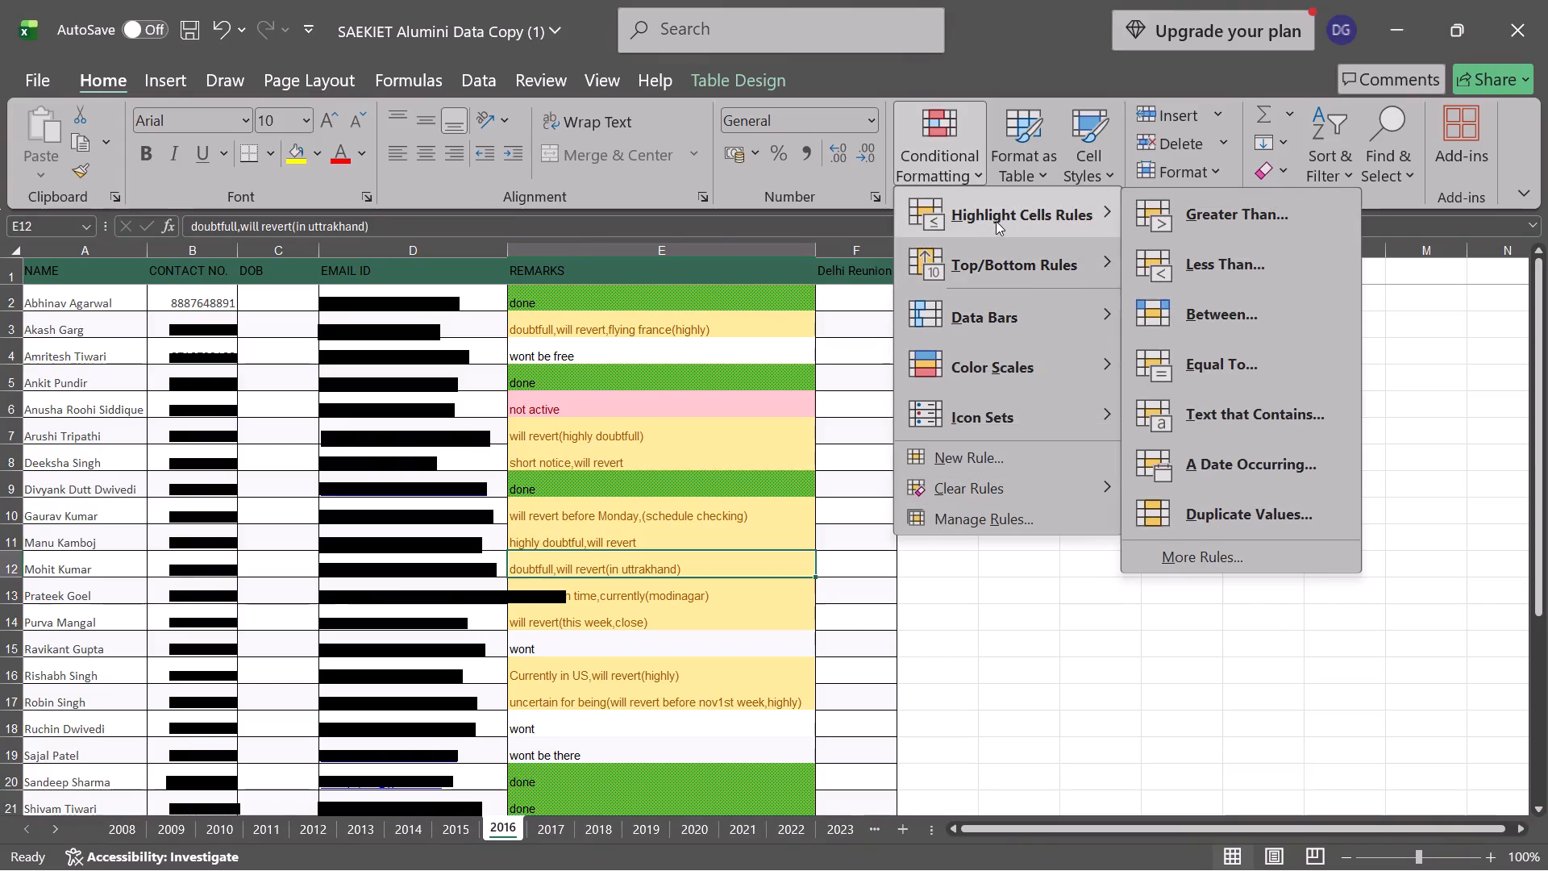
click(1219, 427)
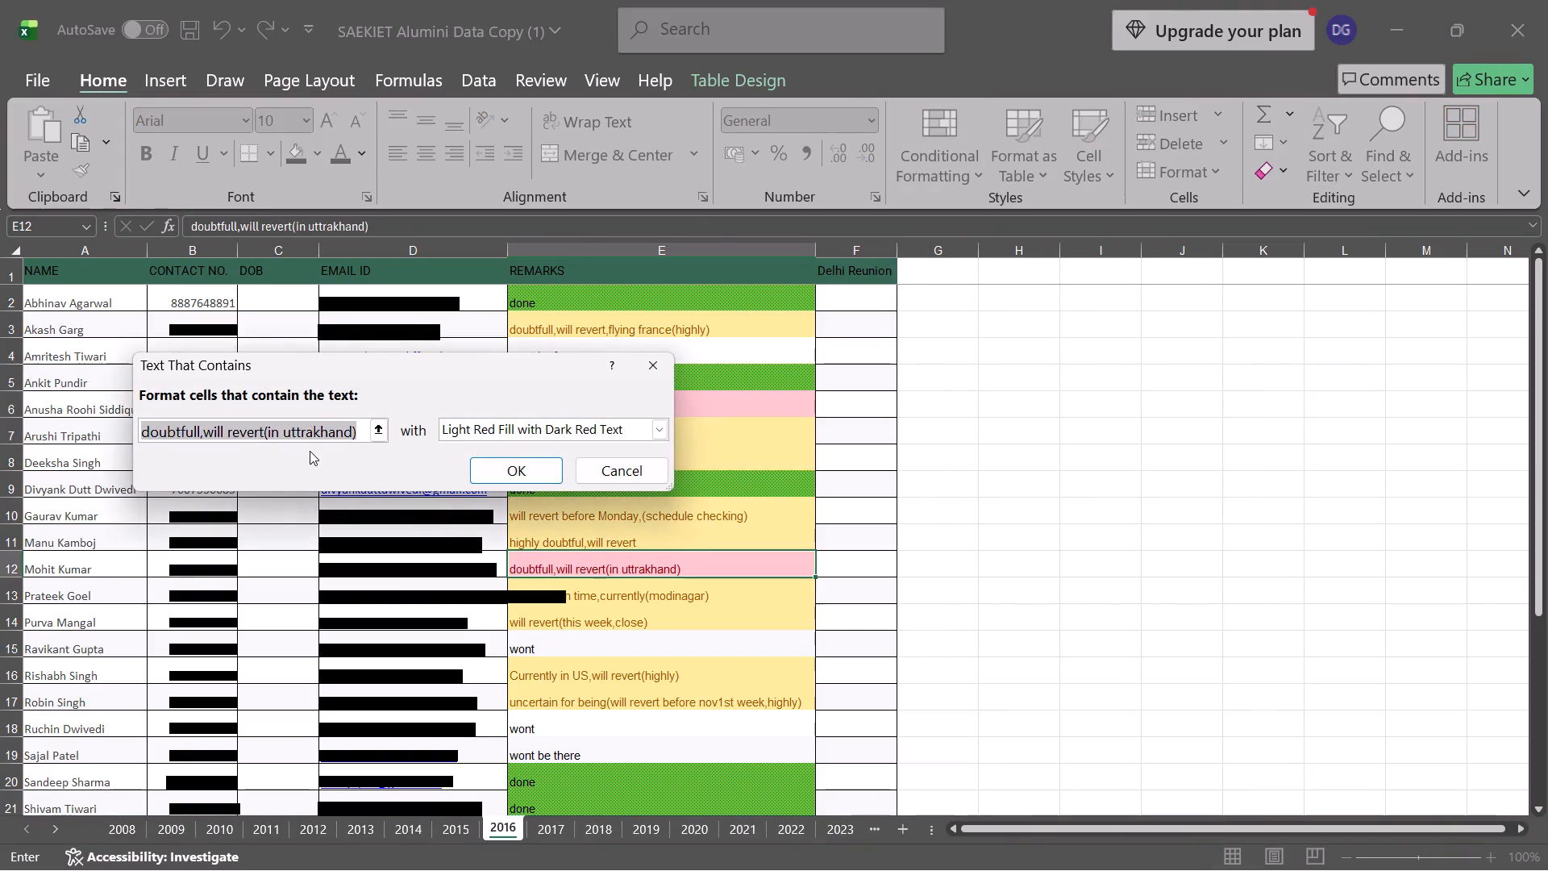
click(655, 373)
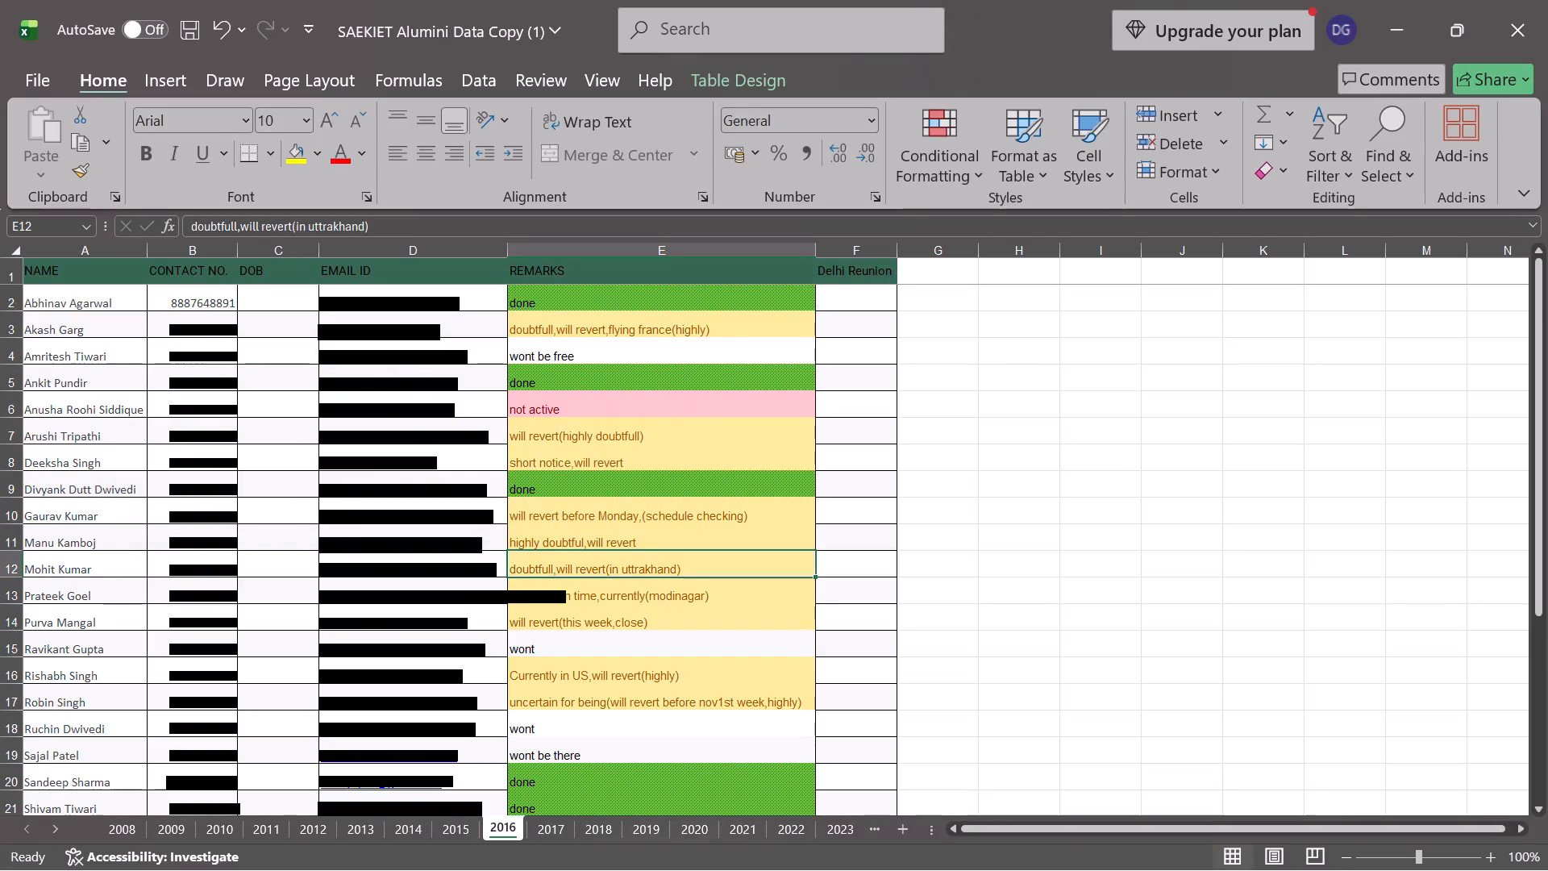
Set up a Text That Contains highlight rule for "highly" on the 2016 remarks in E2:E26.
drag(589, 298, 610, 782)
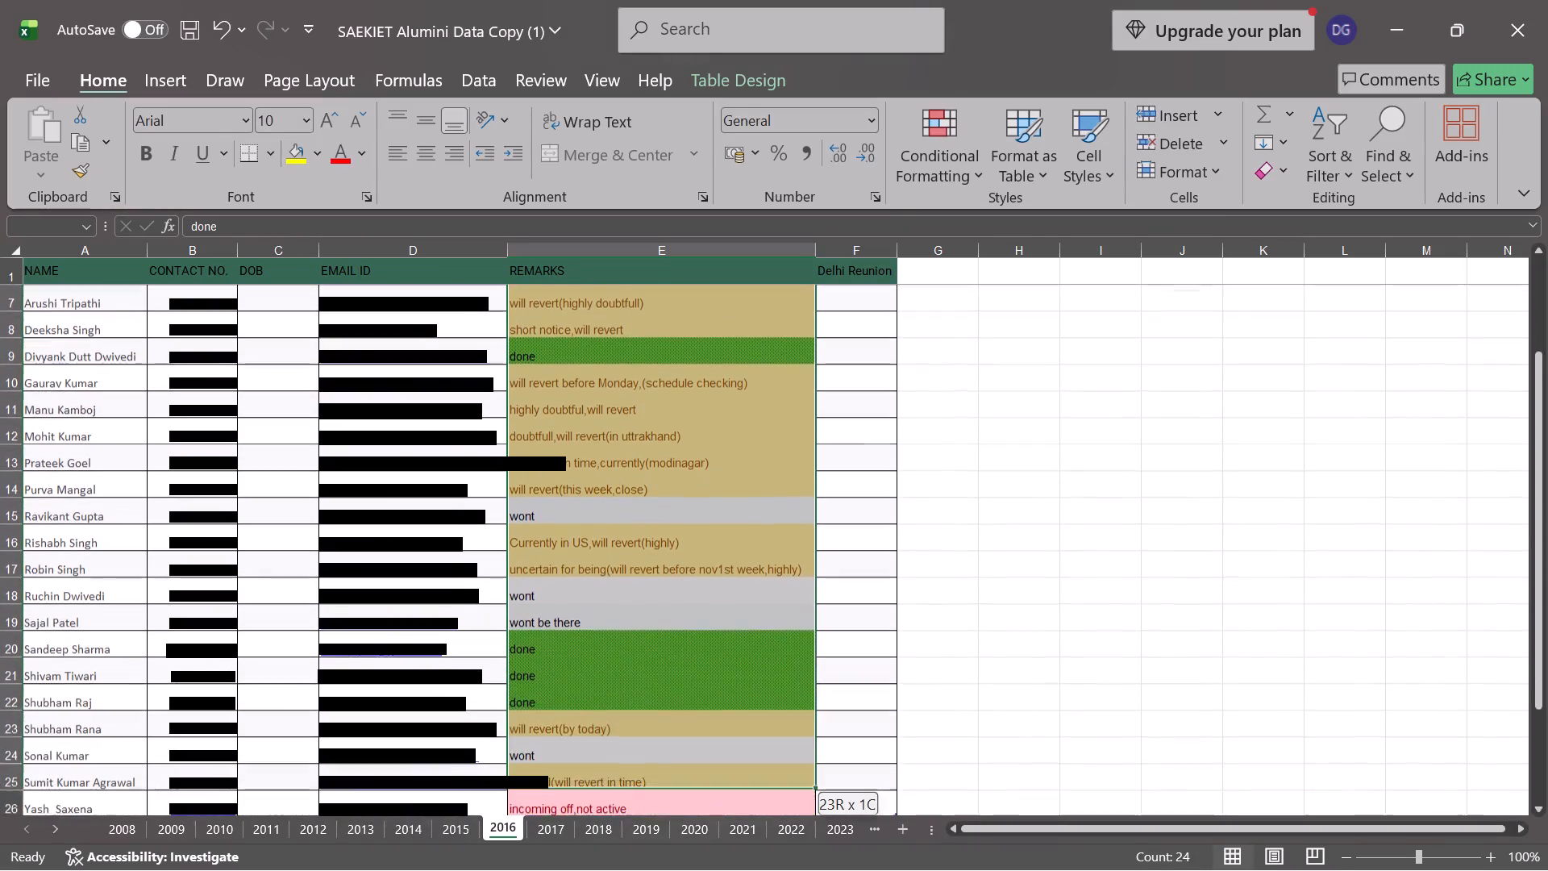
drag(610, 782, 595, 731)
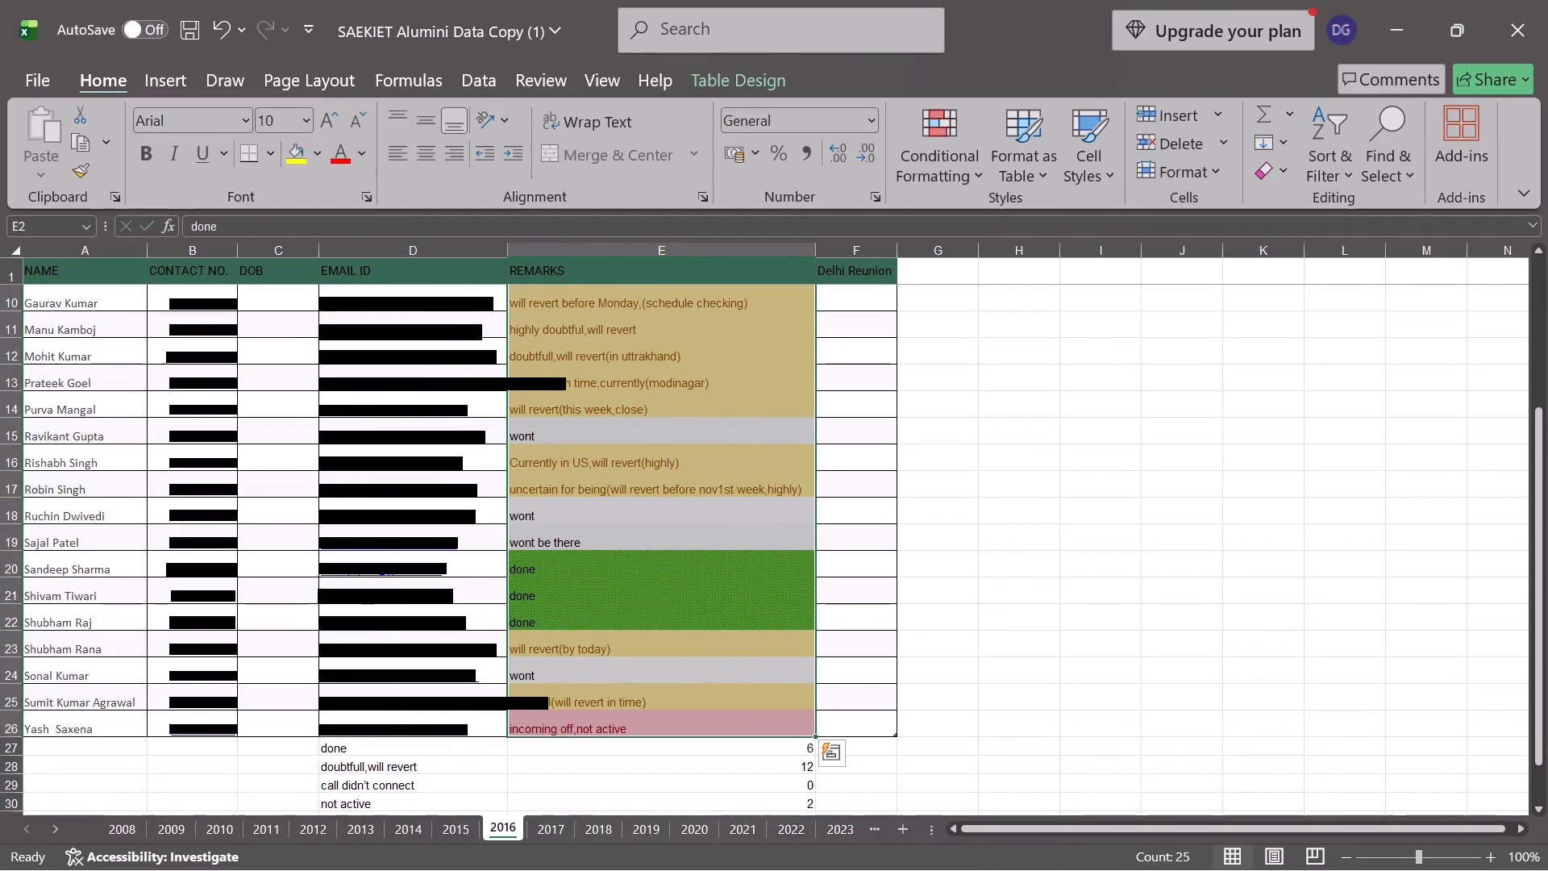
scroll(655, 448, up, 1)
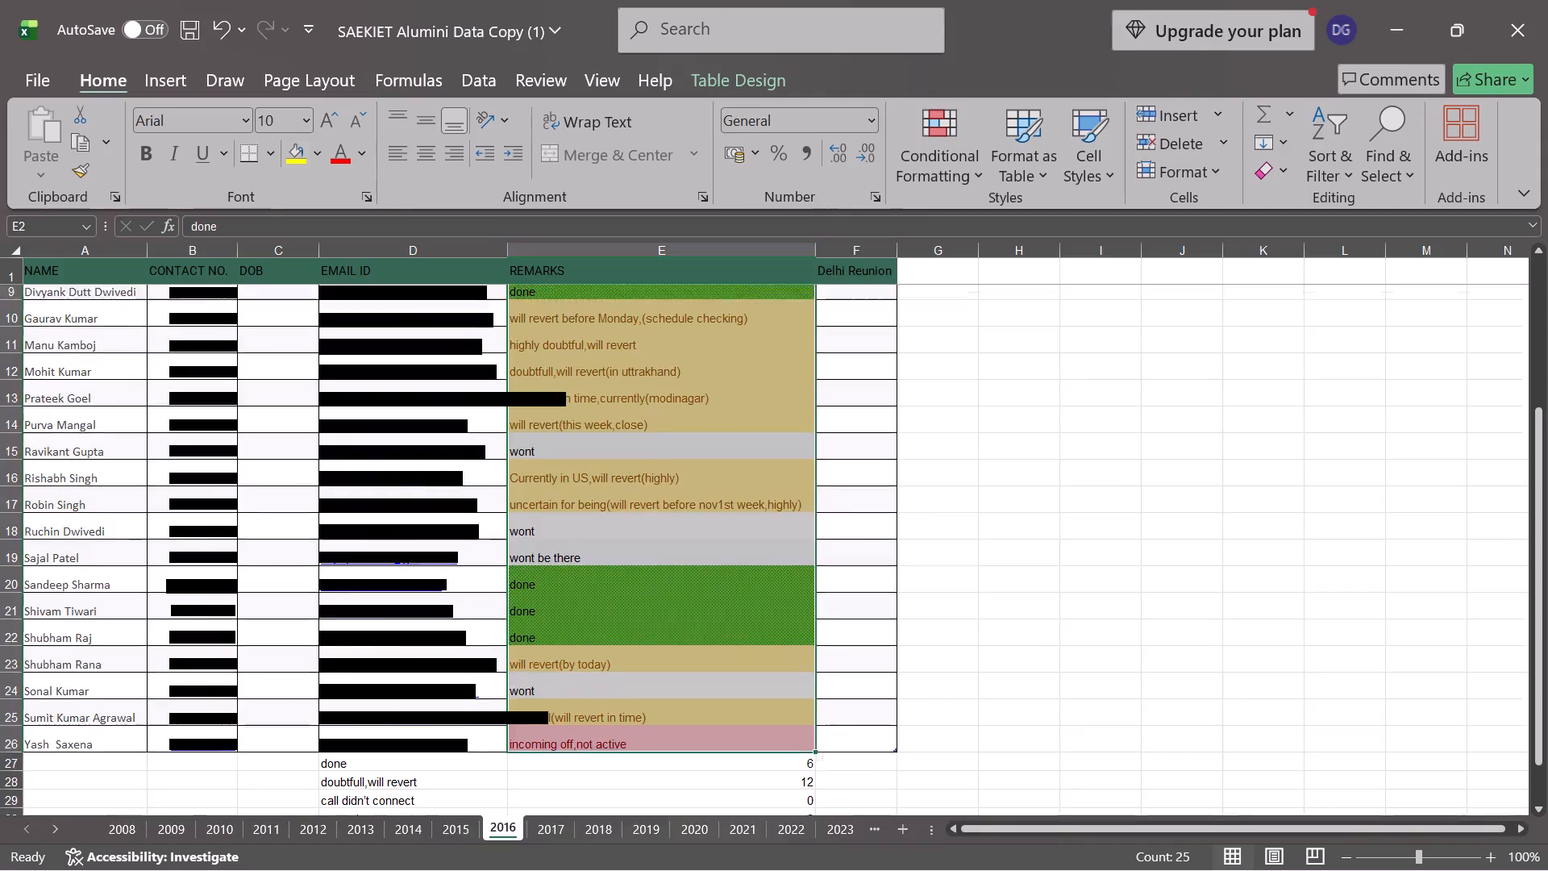
scroll(655, 448, up, 2)
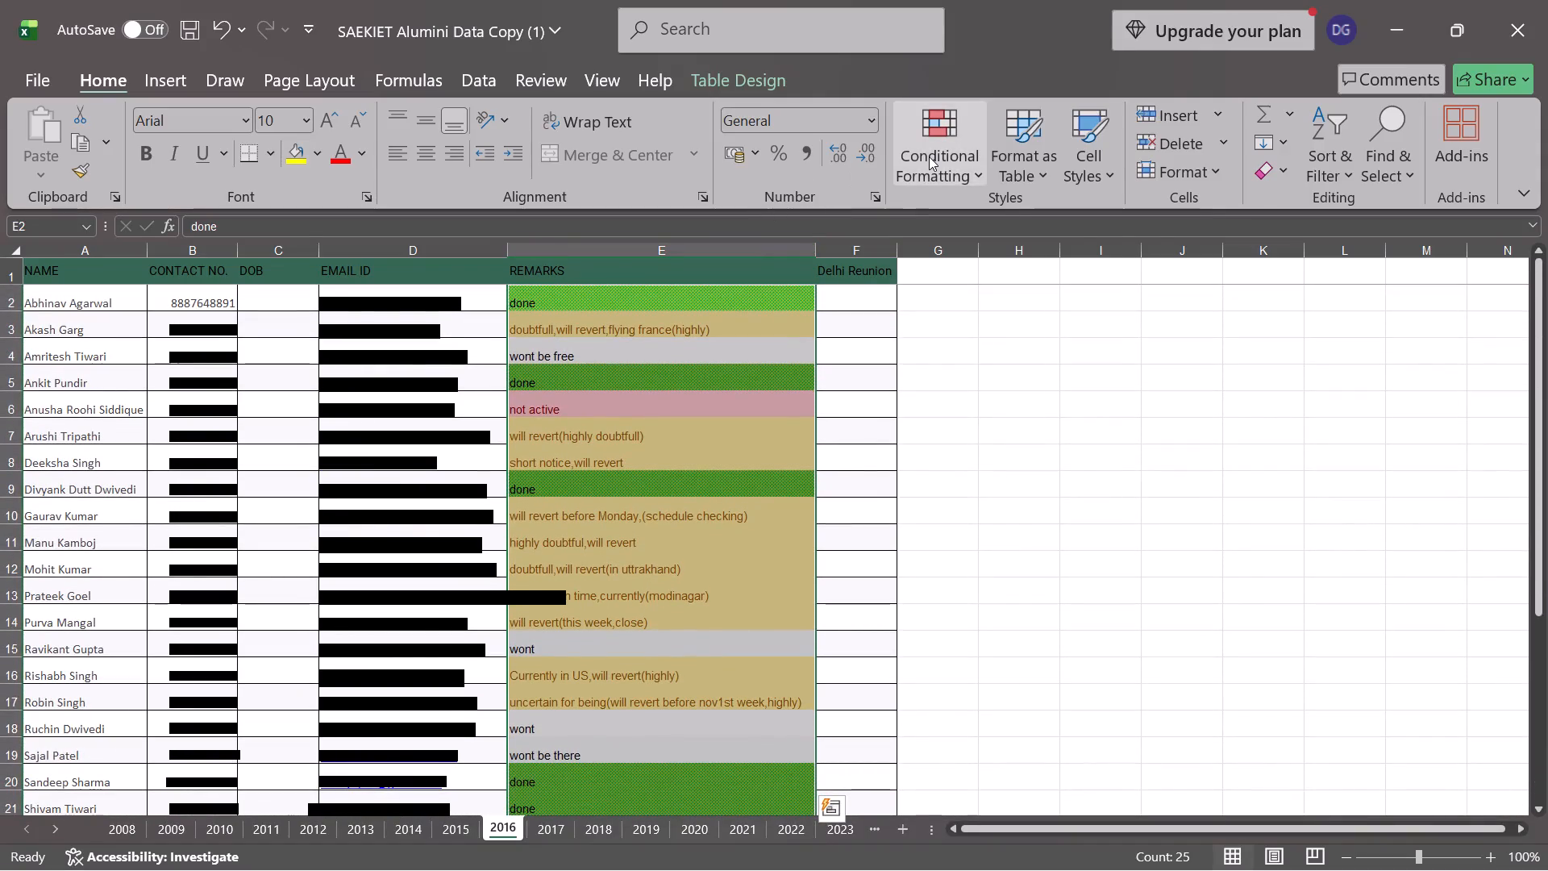
click(929, 156)
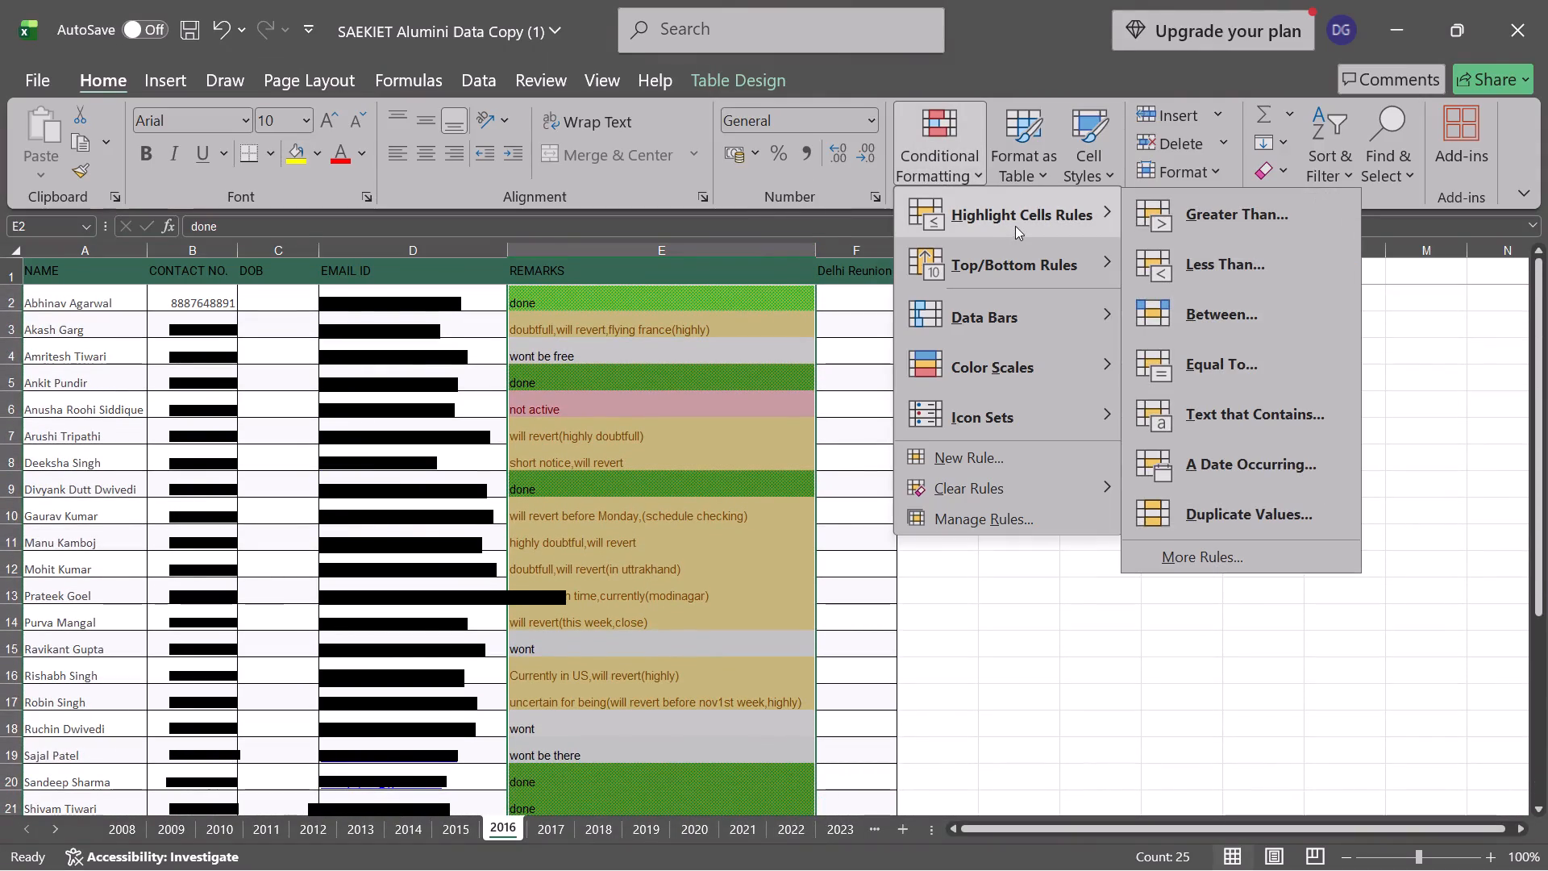
click(1194, 421)
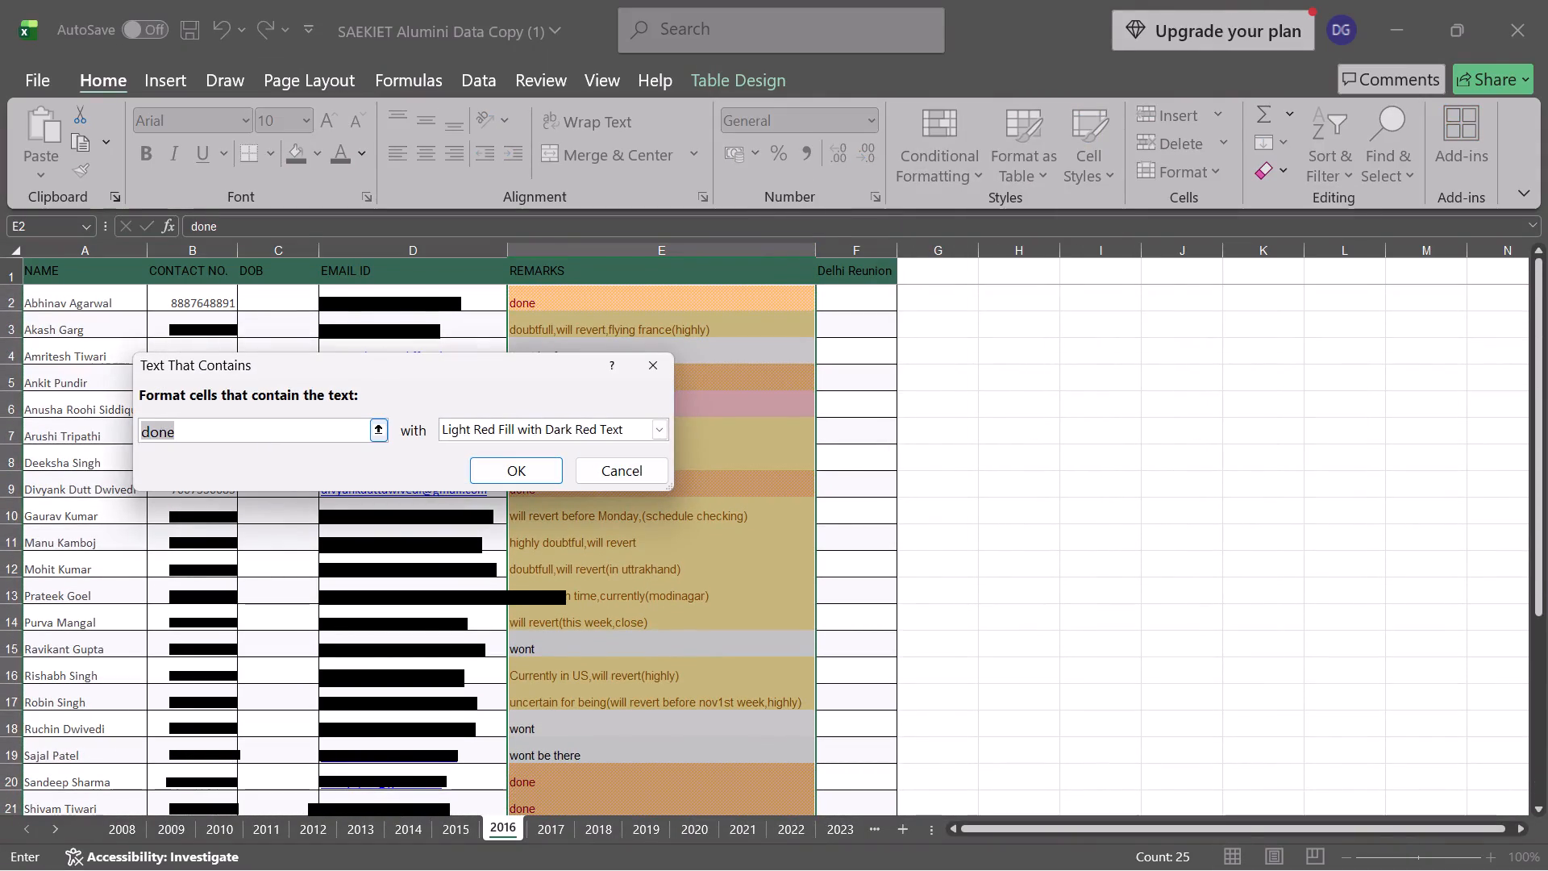
key(BackSpace)
text(hig)
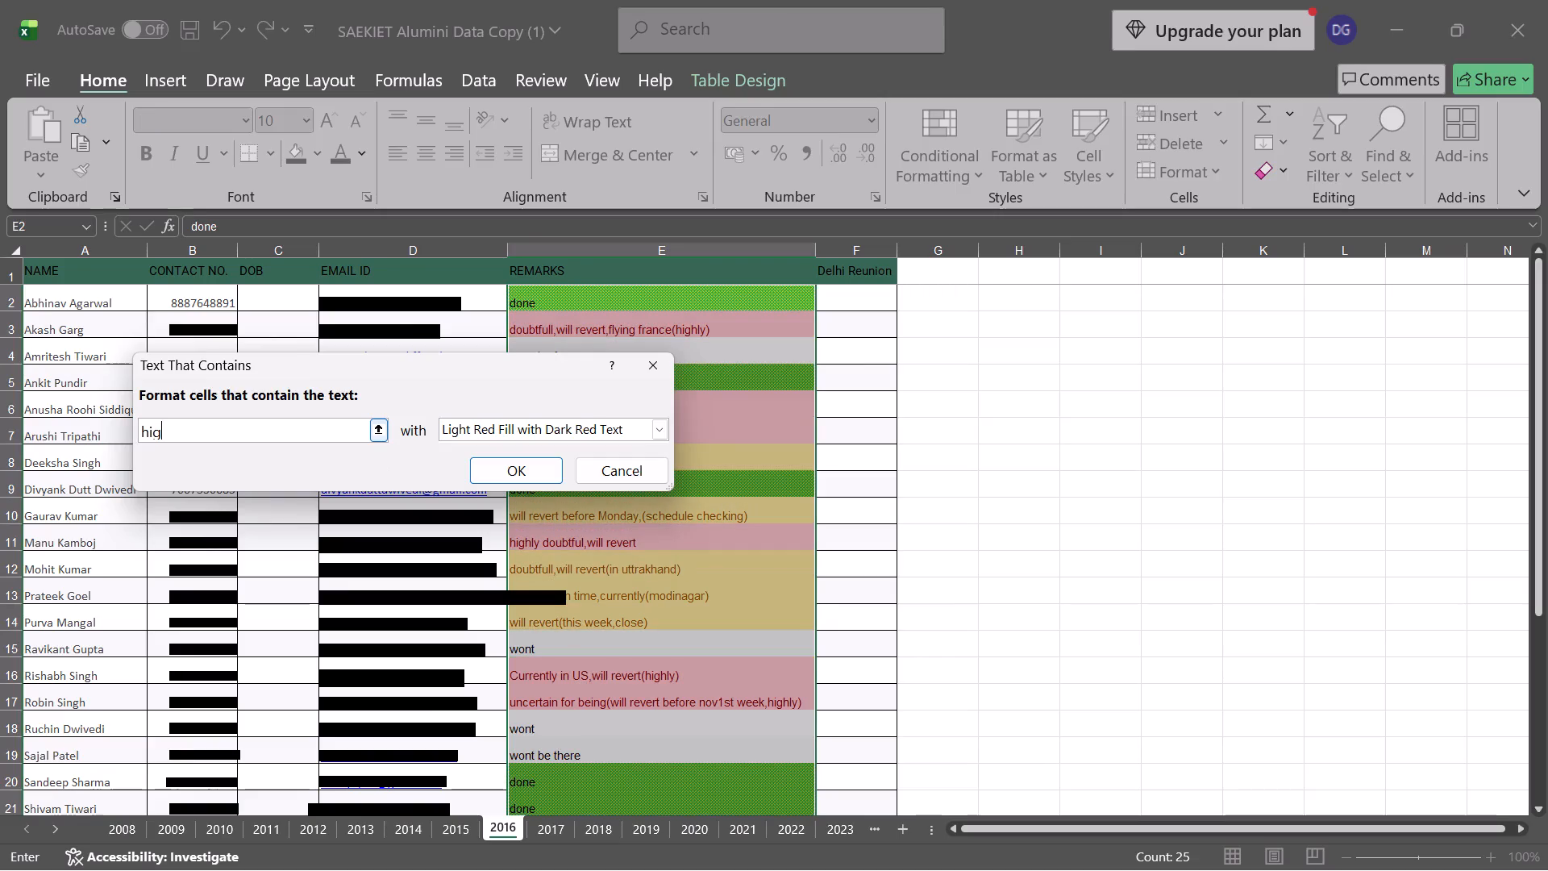
text(hly)
key(space)
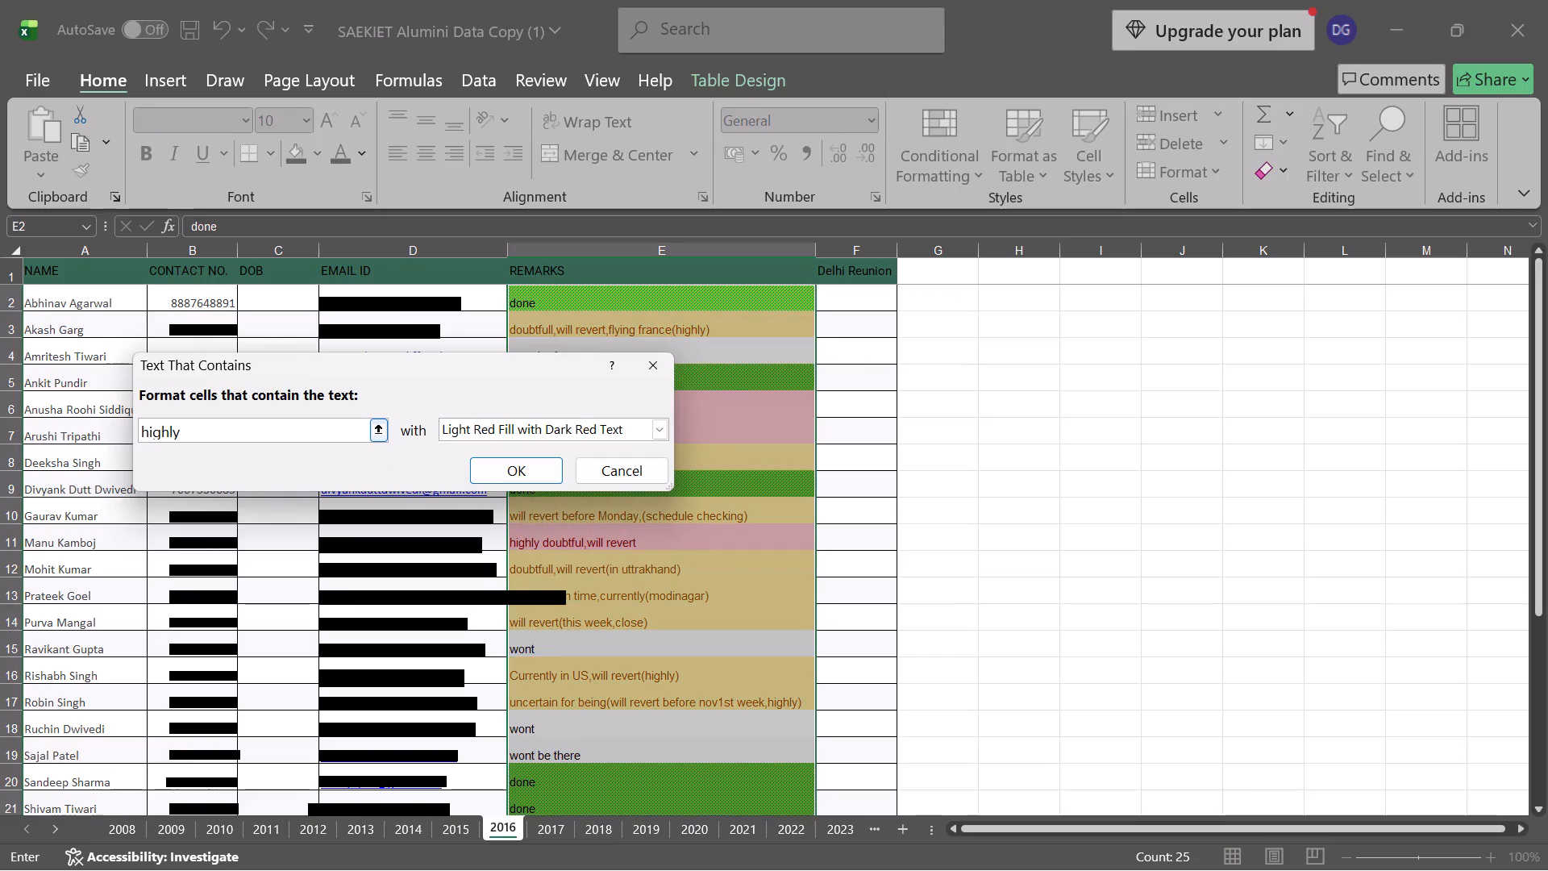
key(BackSpace)
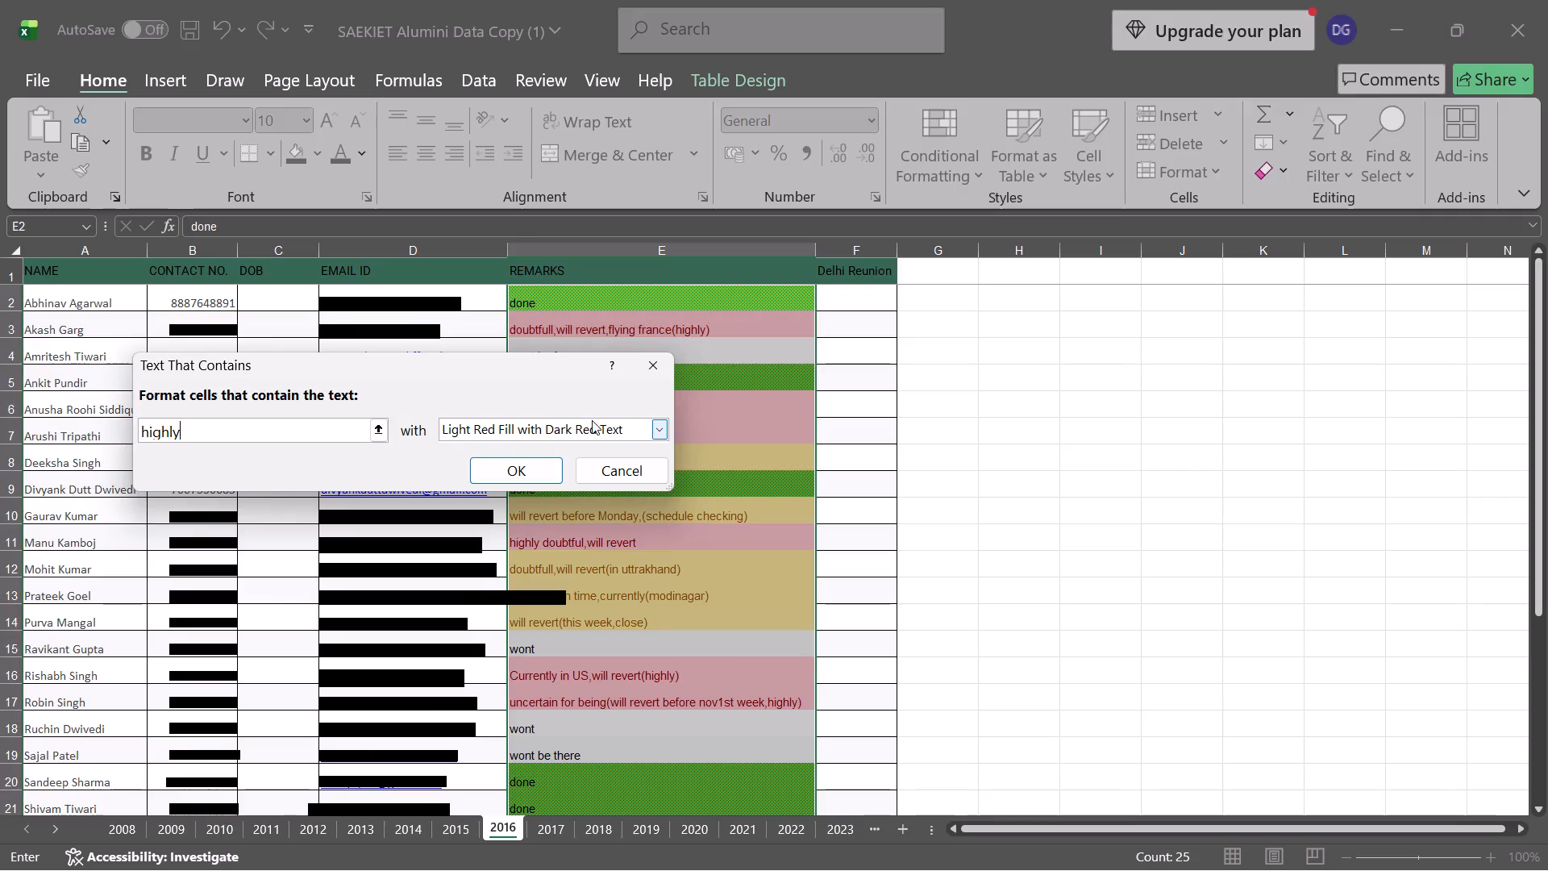
Give the "highly" rule a custom format with a dark gold #CC9900 fill and apply it.
click(659, 432)
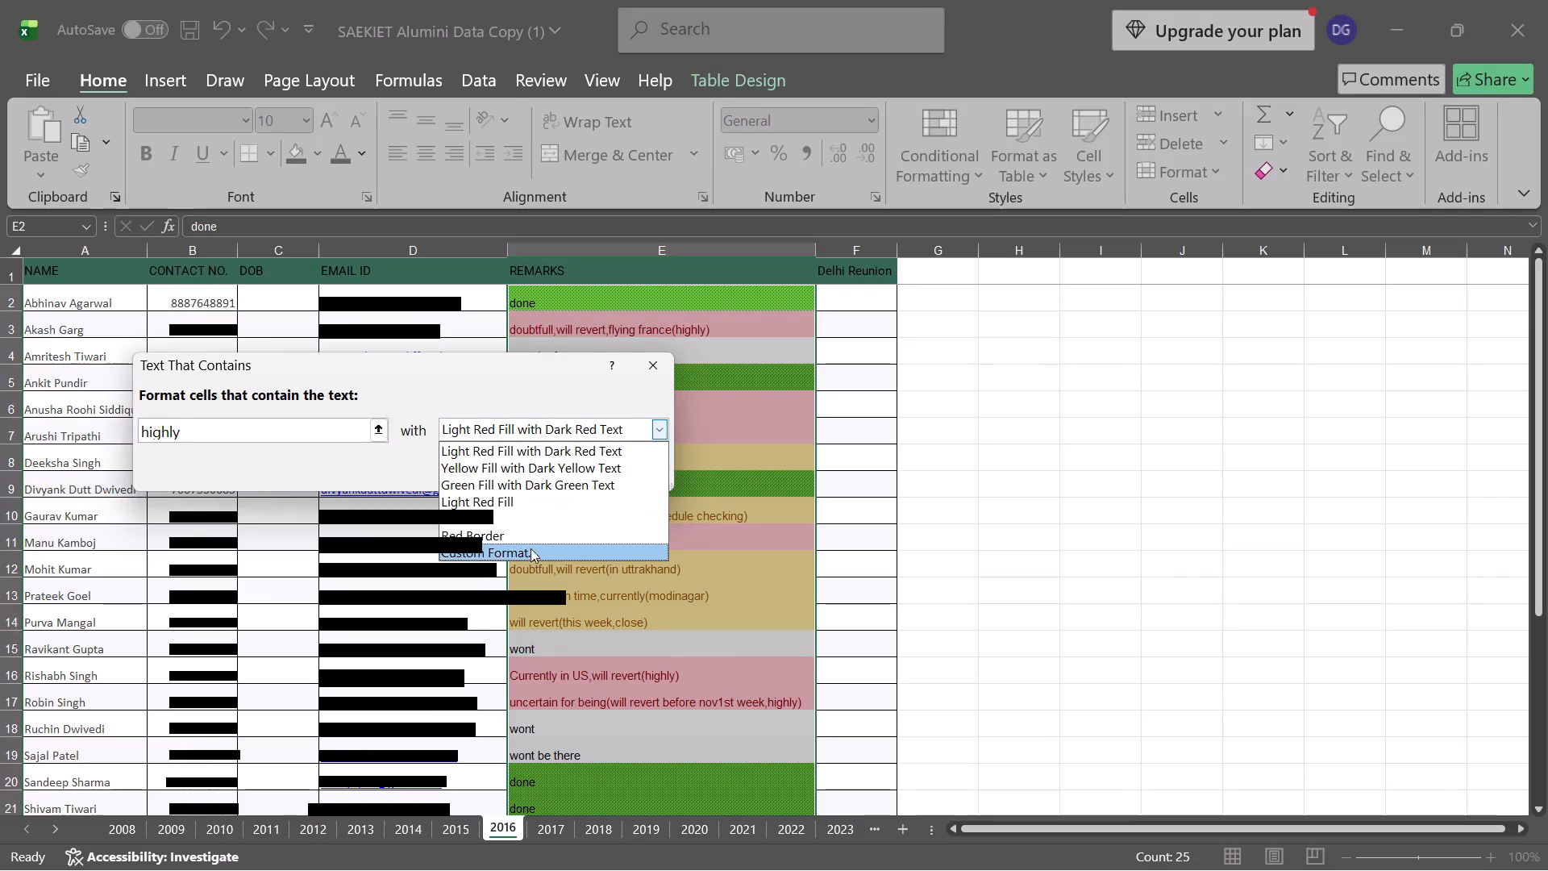
click(525, 549)
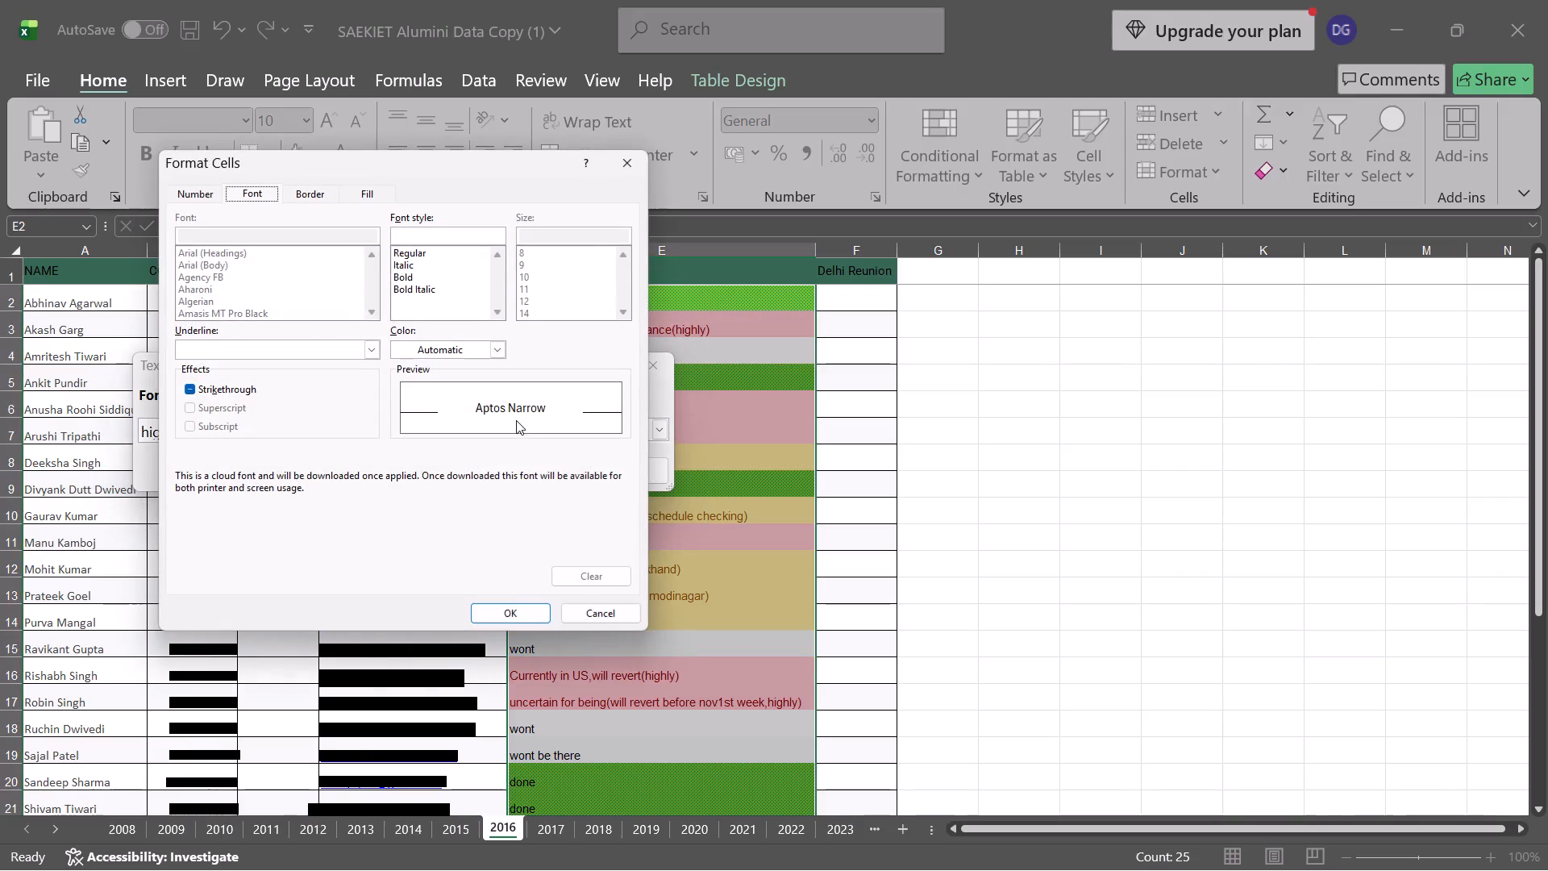
click(376, 198)
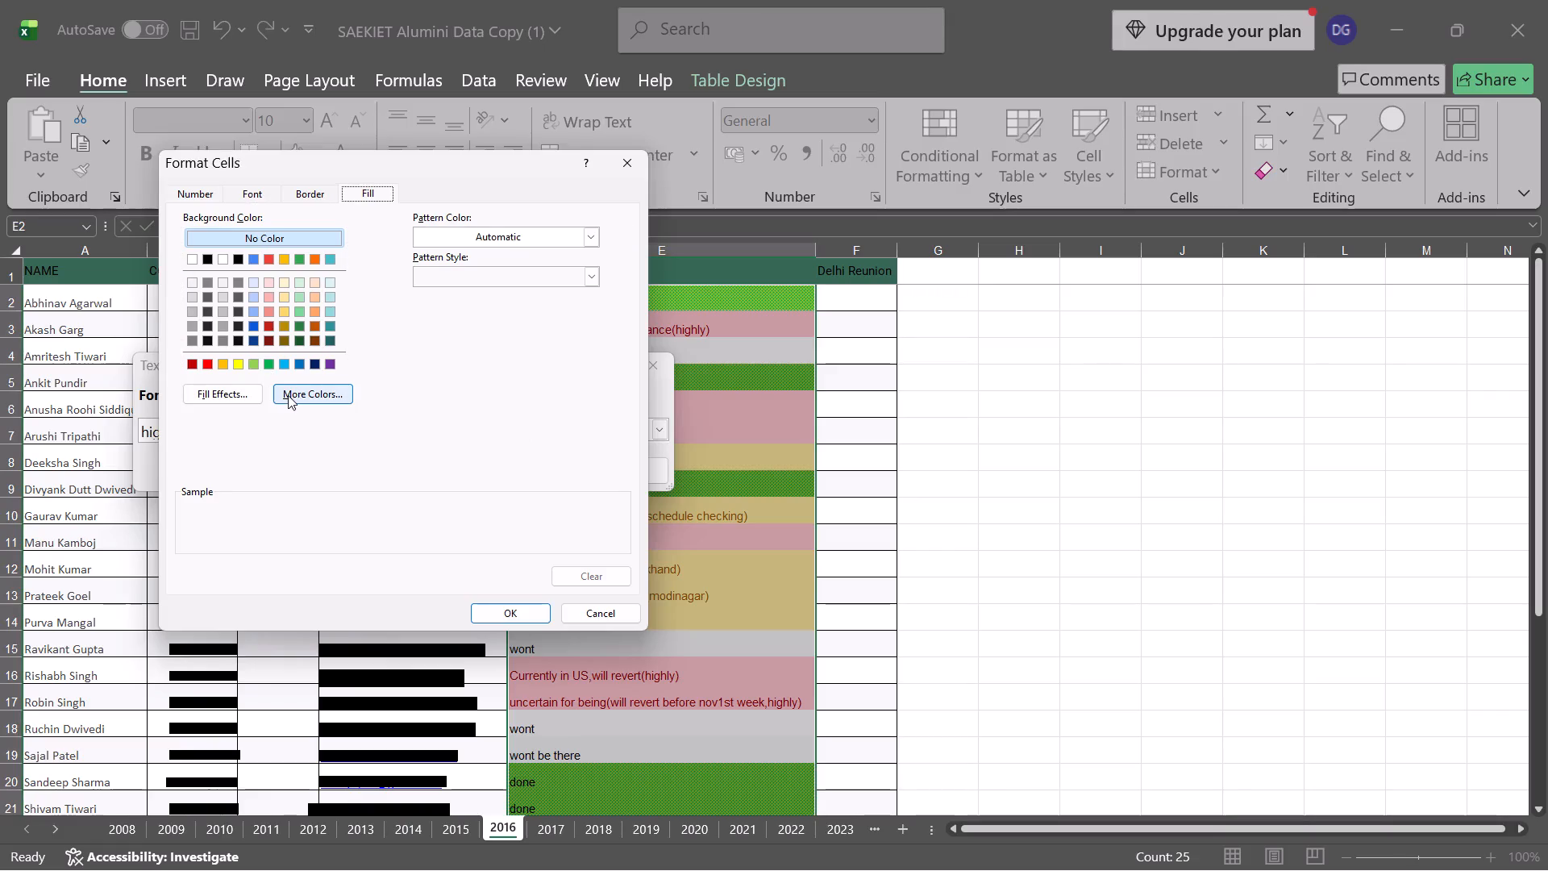
click(288, 395)
drag(345, 381, 331, 387)
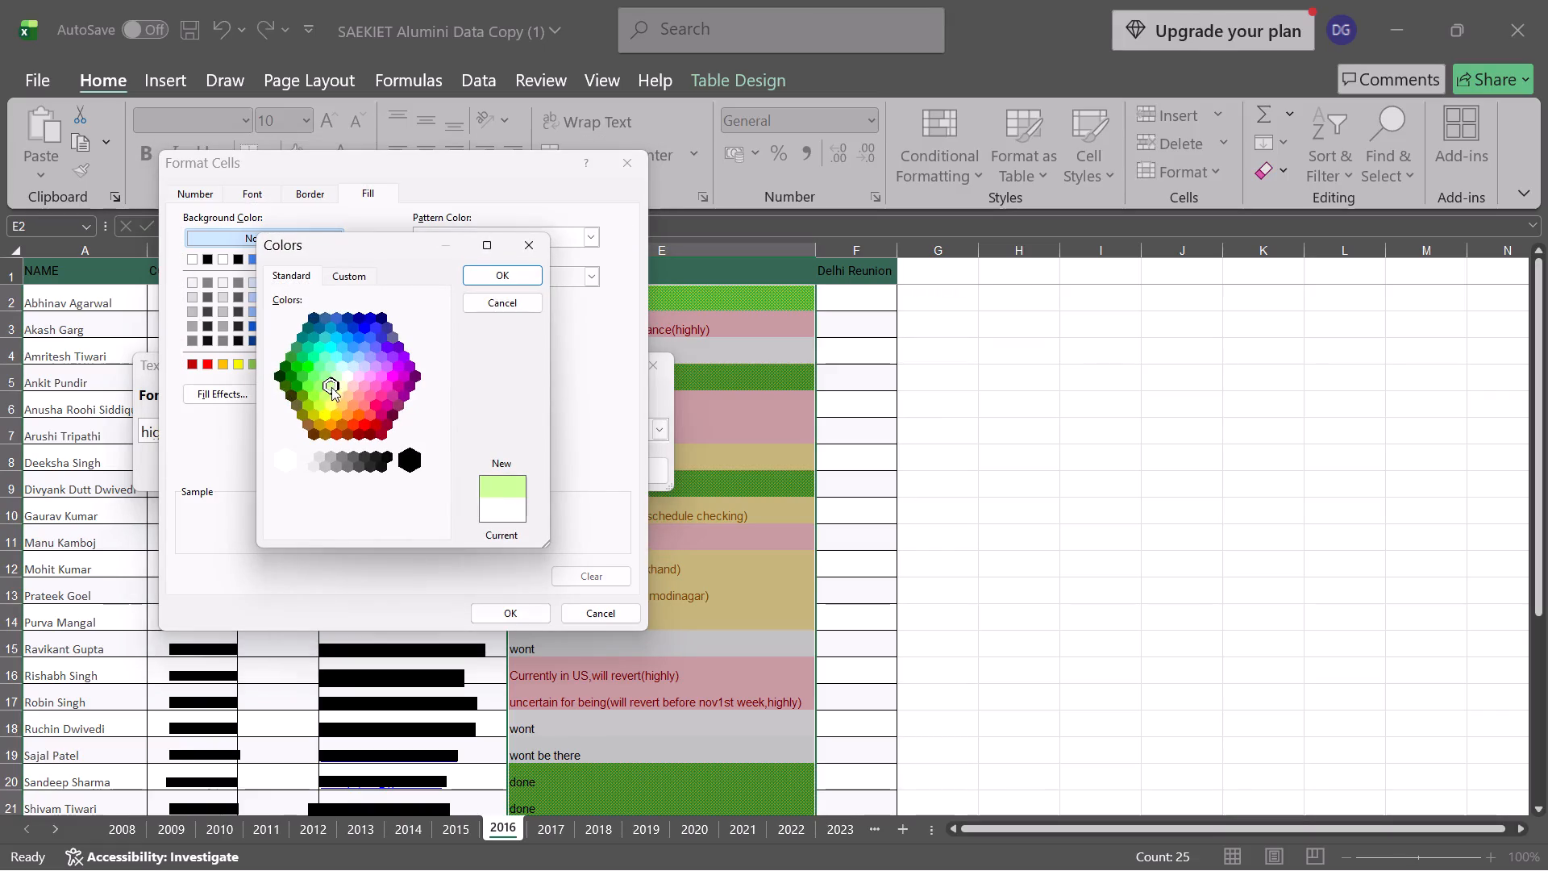
drag(331, 387, 319, 416)
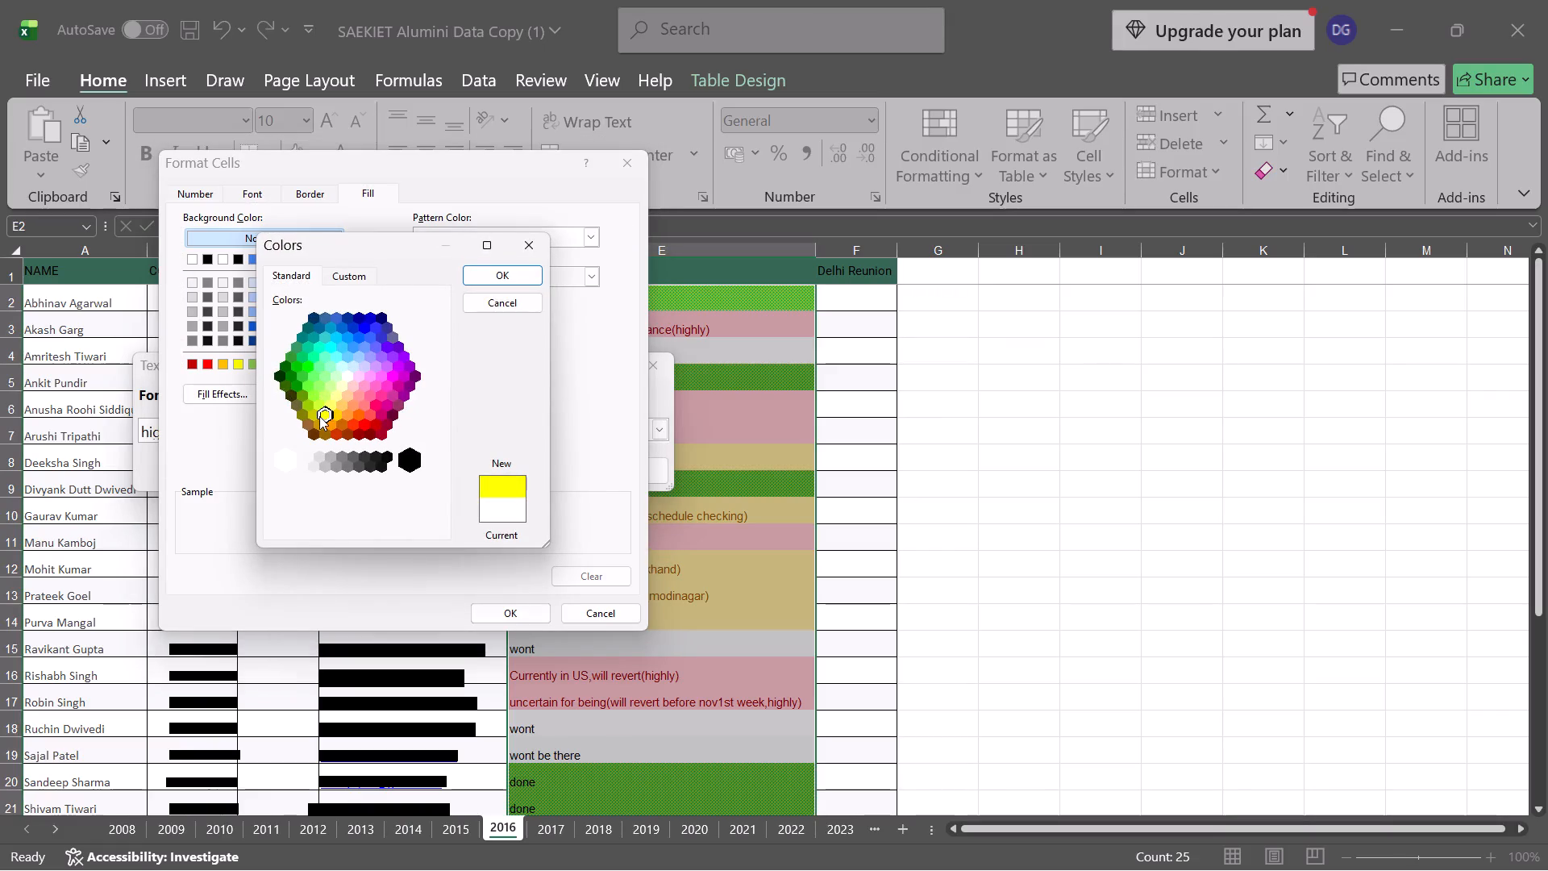
drag(319, 416, 323, 412)
click(327, 417)
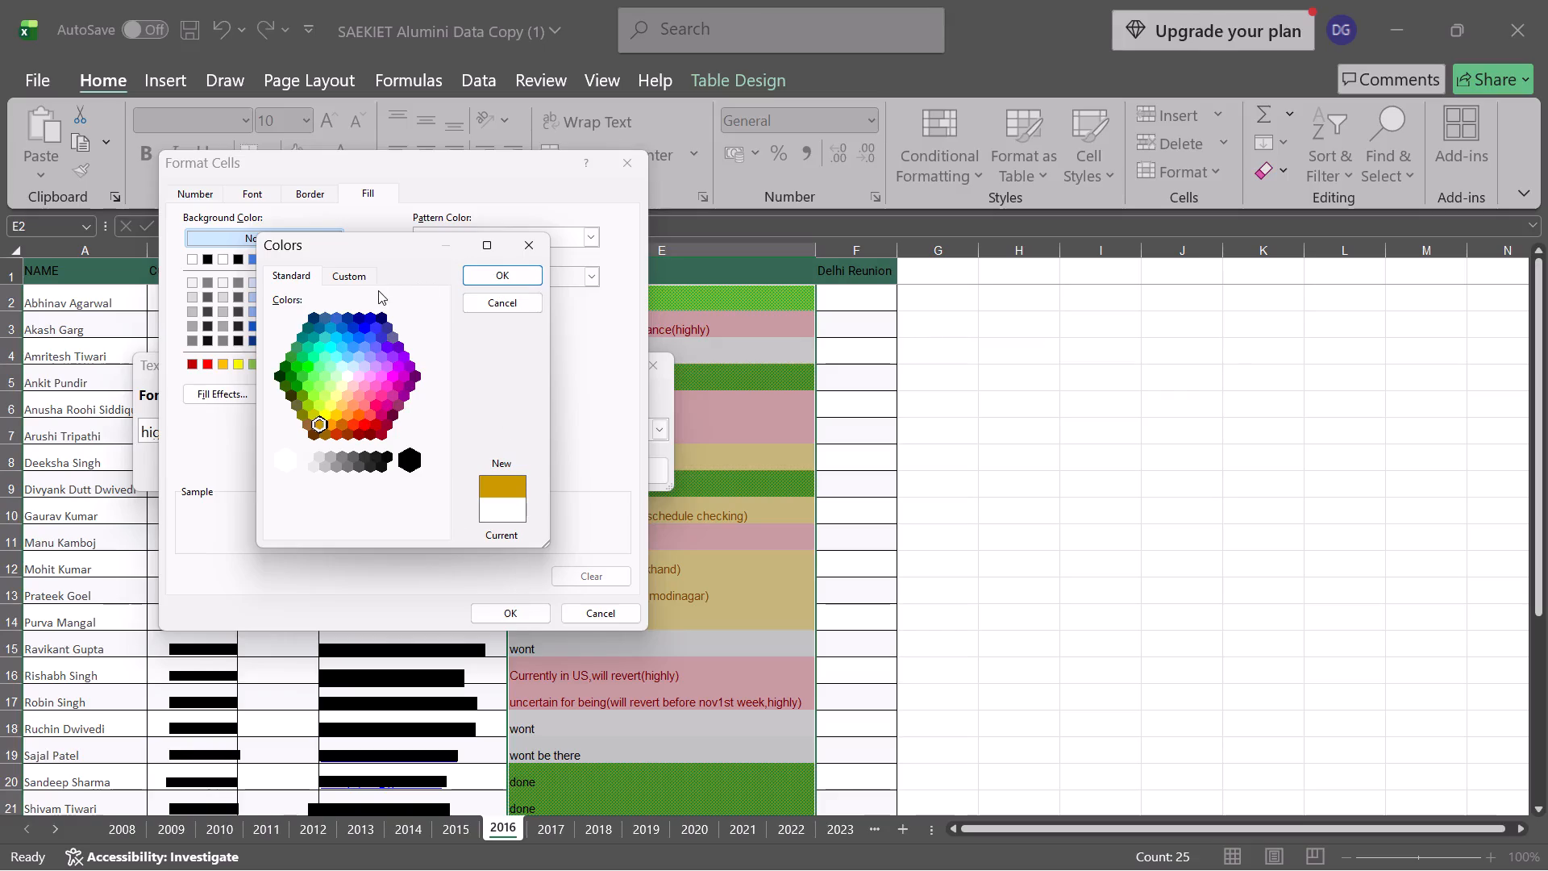
click(353, 272)
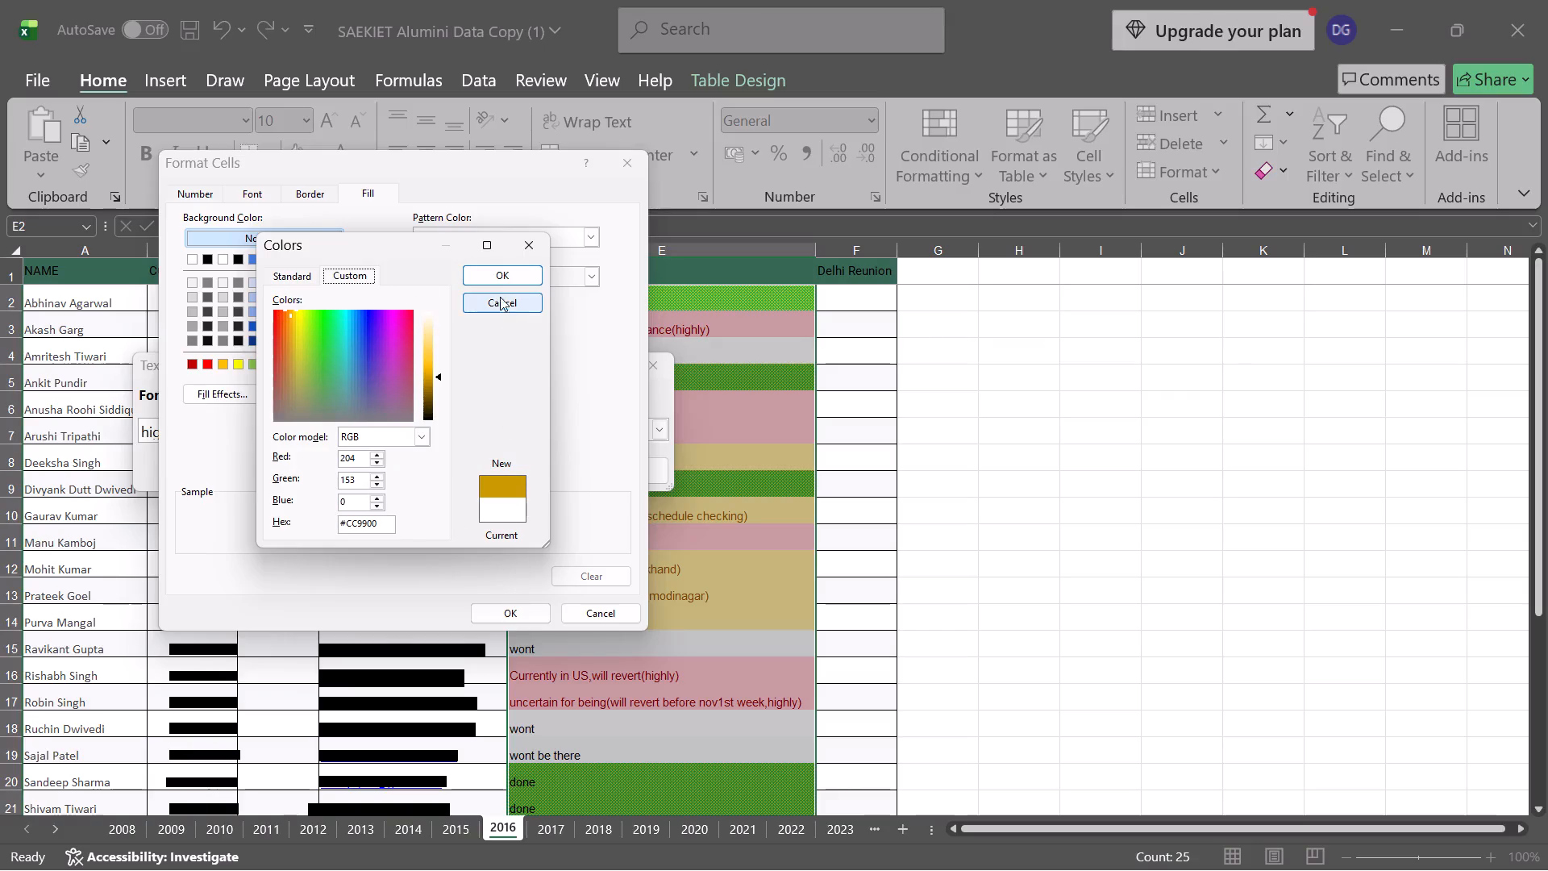
click(502, 281)
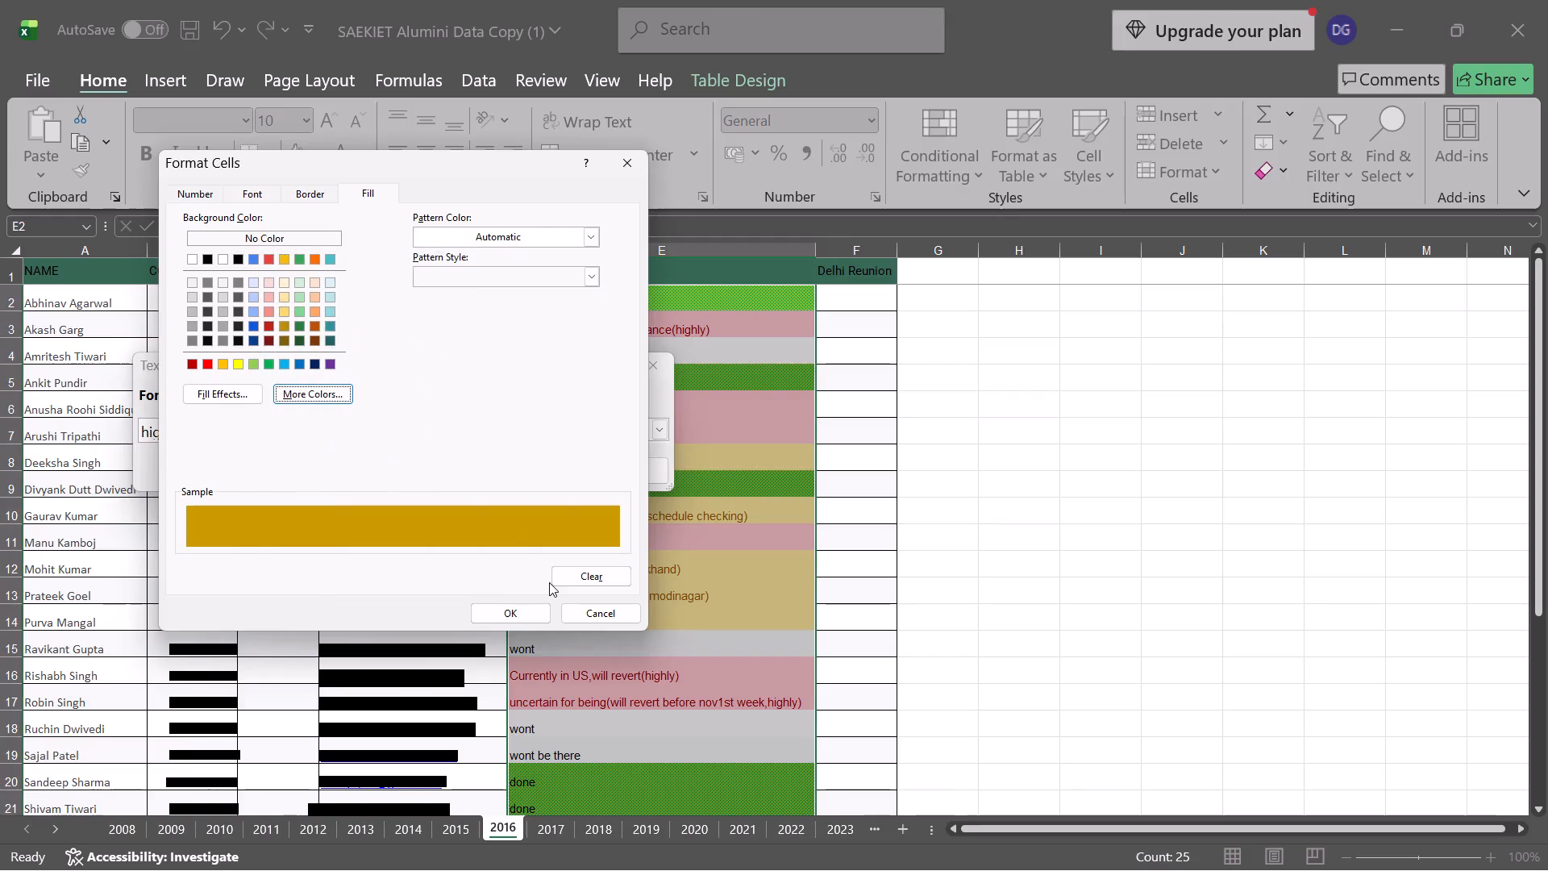
click(503, 616)
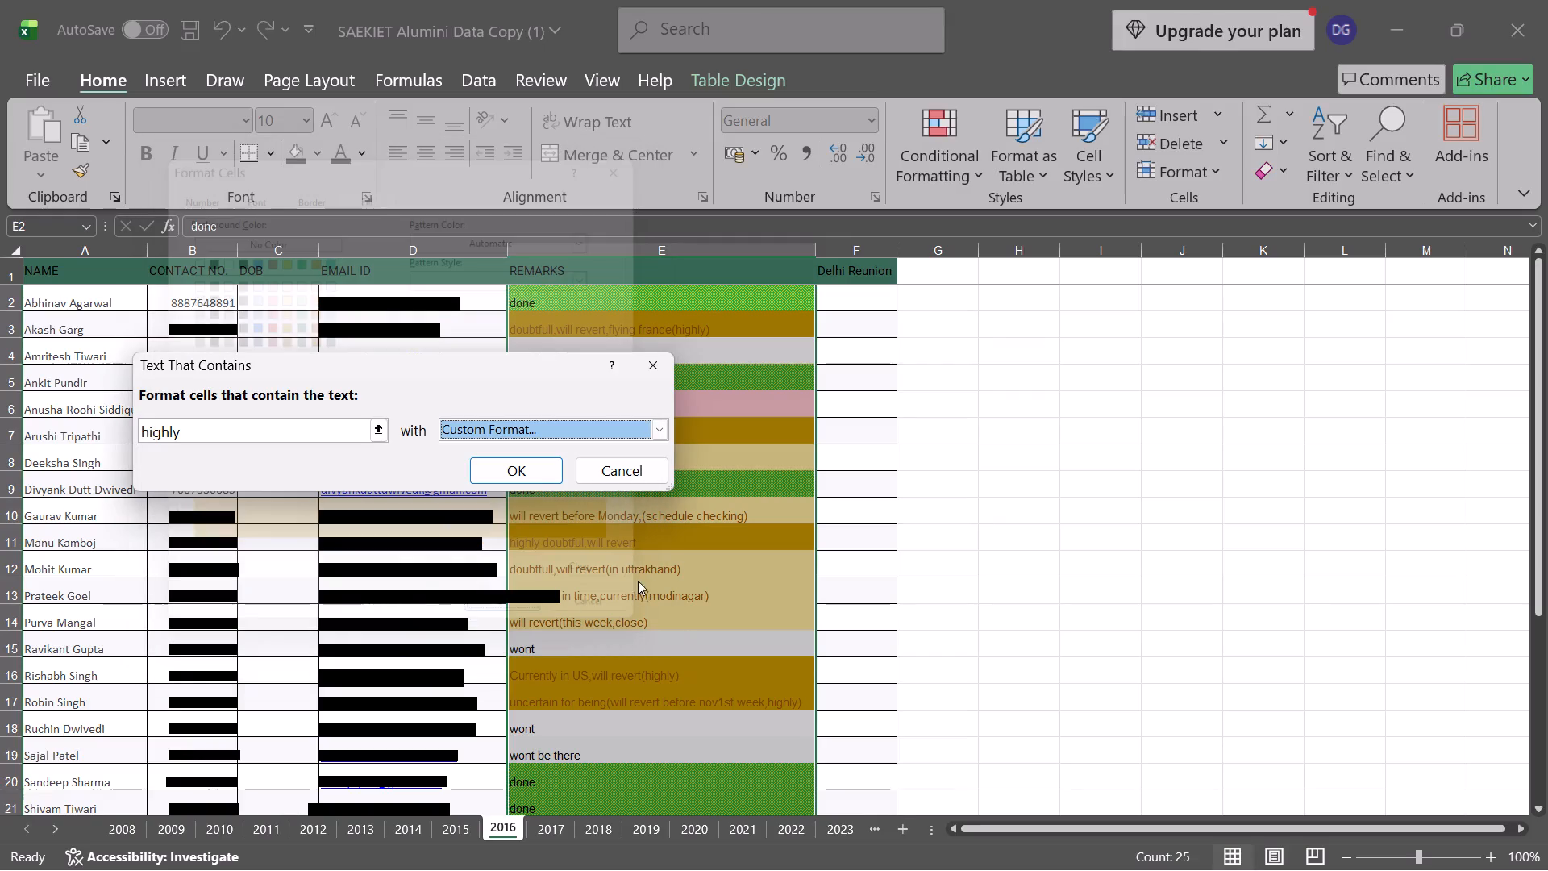
click(540, 468)
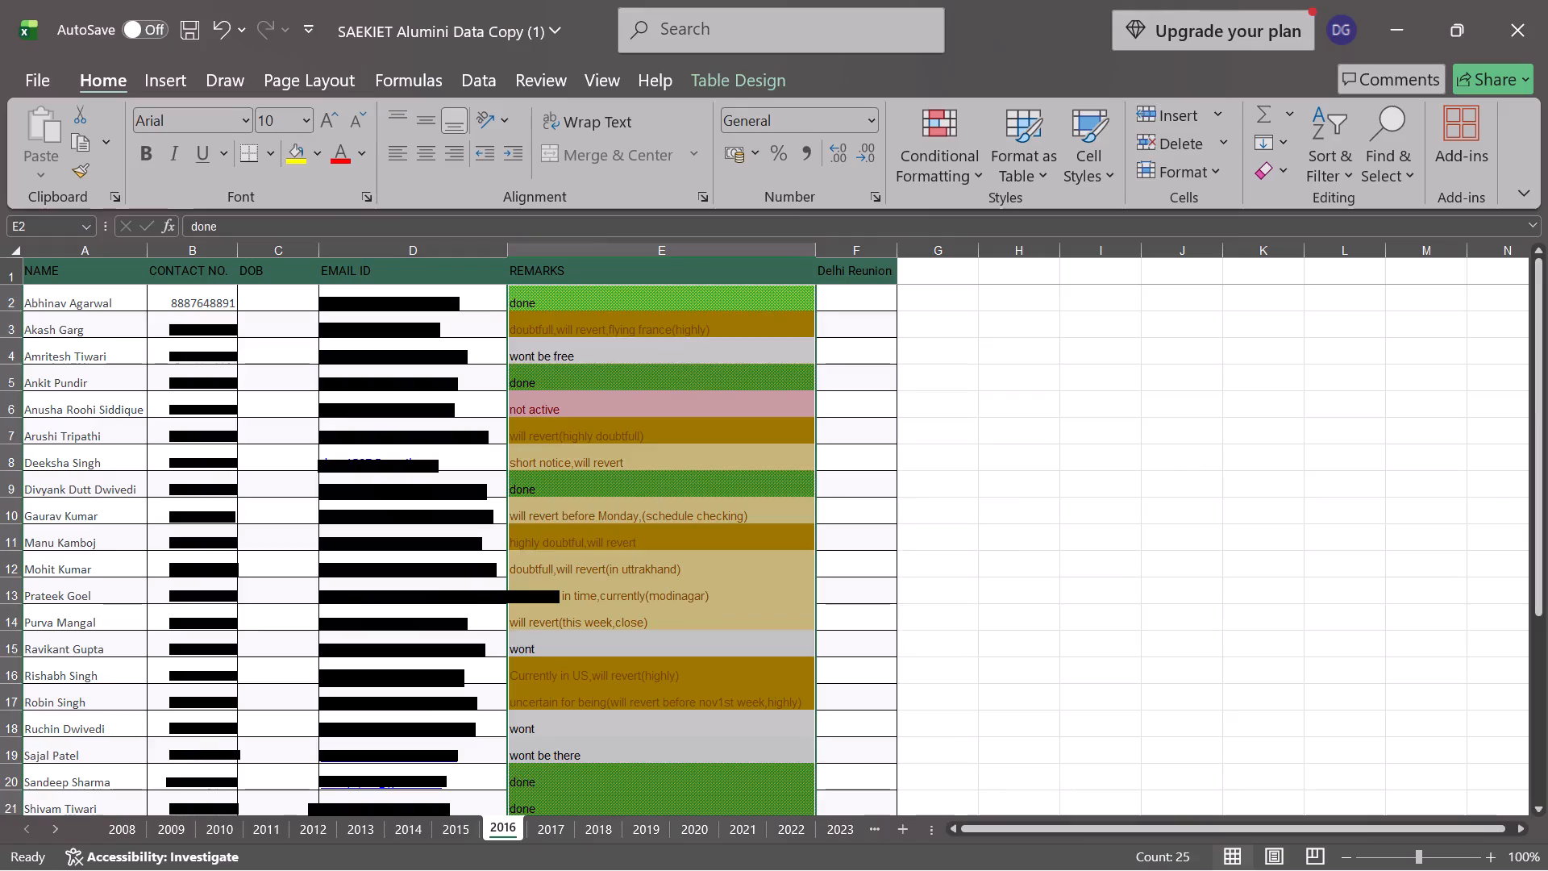
click(1031, 586)
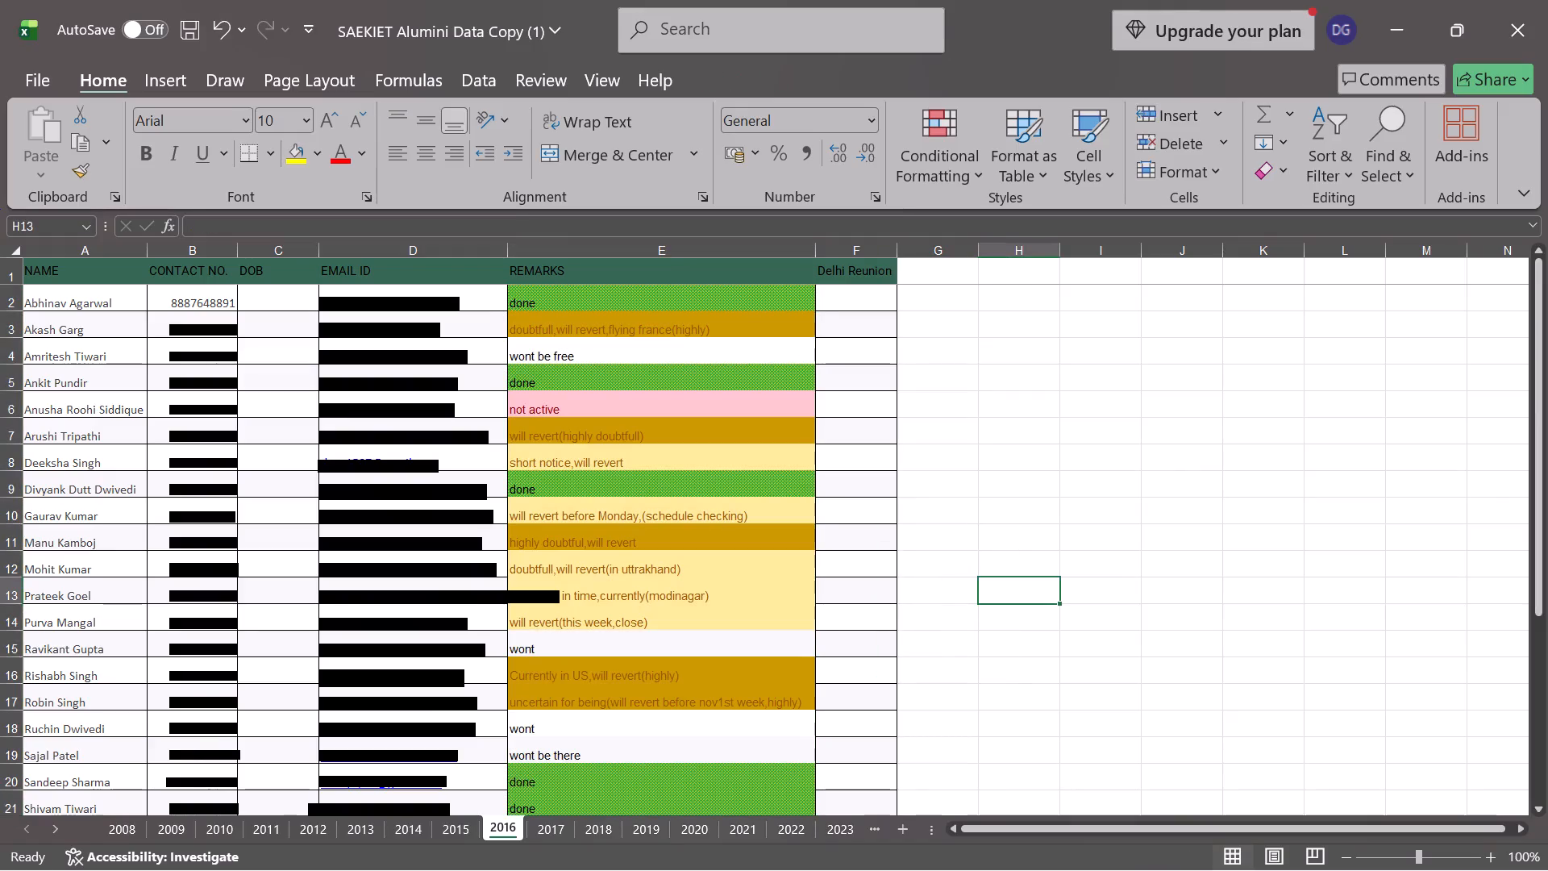
Set up a Text That Contains highlight rule for "done" on the 2016 remarks in E2:E26, using a custom format.
scroll(830, 527, up, 1)
scroll(830, 527, down, 2)
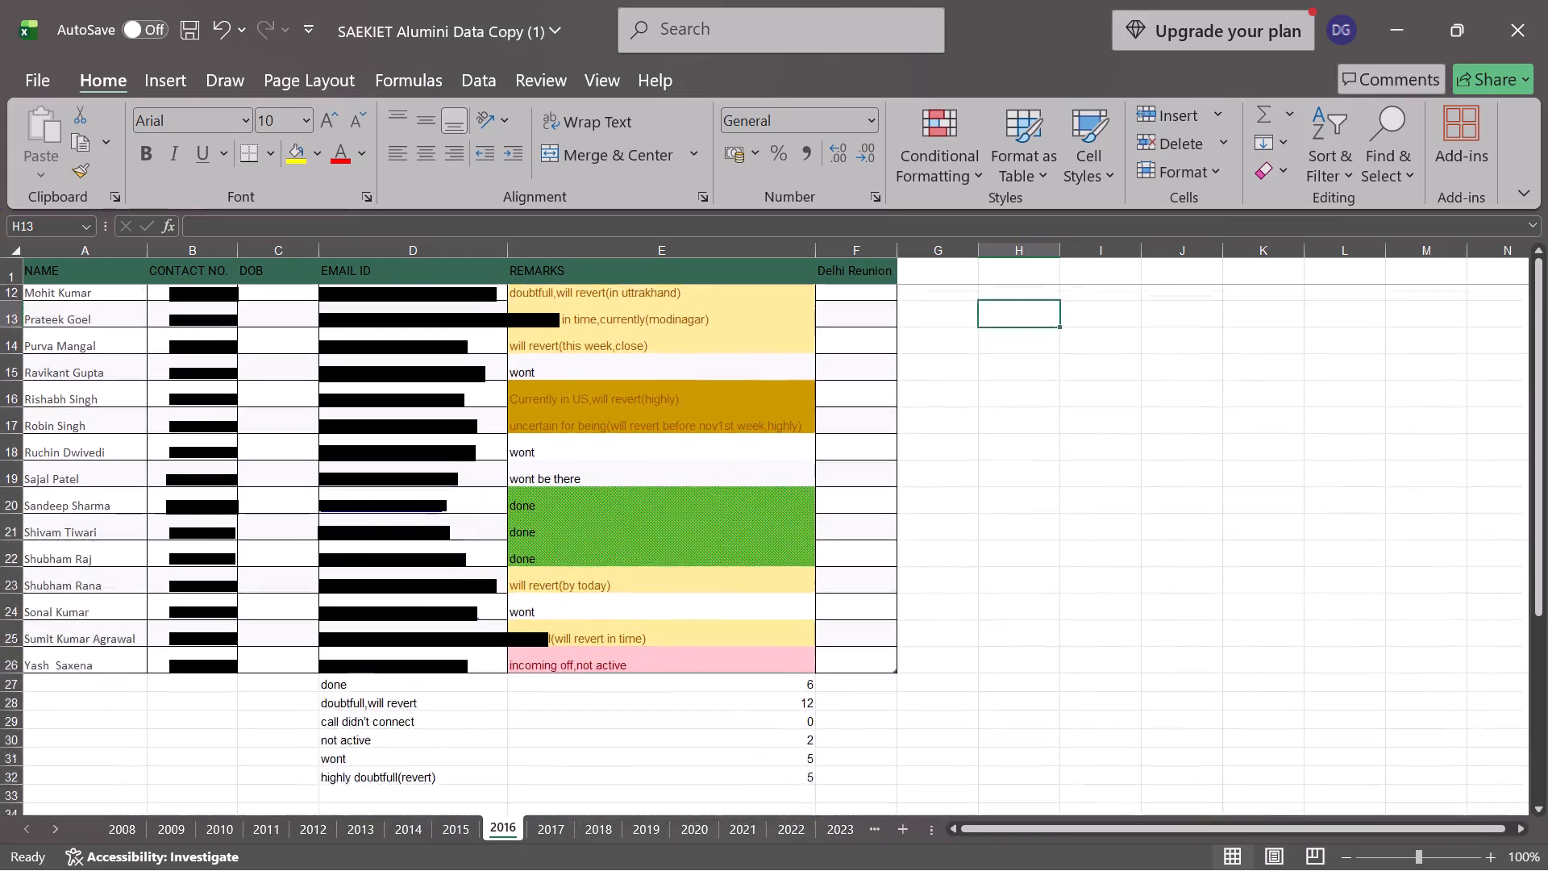
scroll(830, 527, up, 4)
click(696, 571)
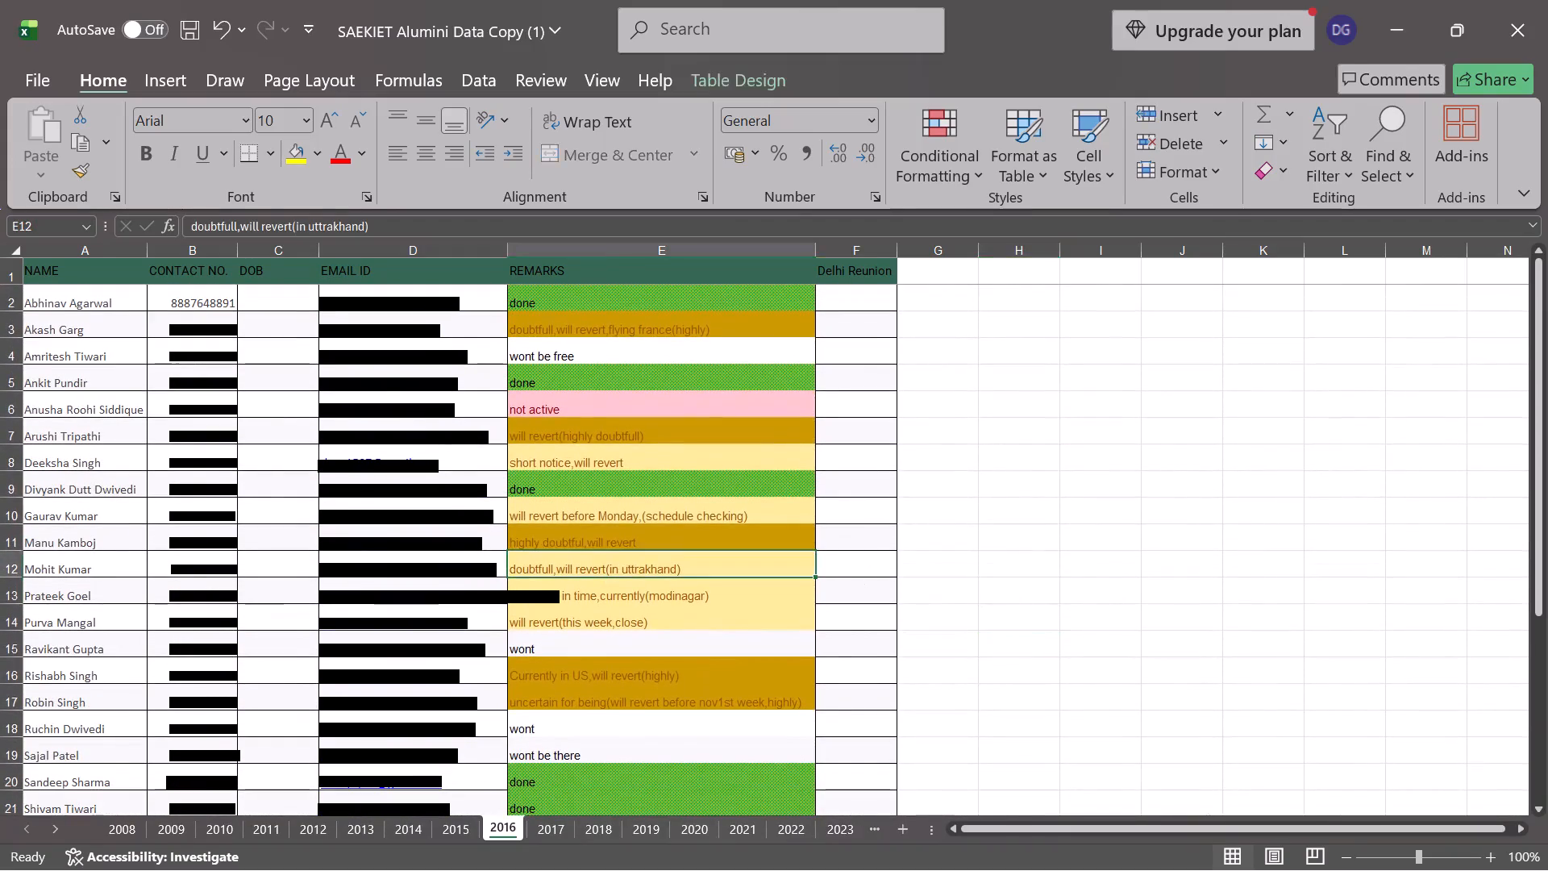
drag(667, 301, 672, 668)
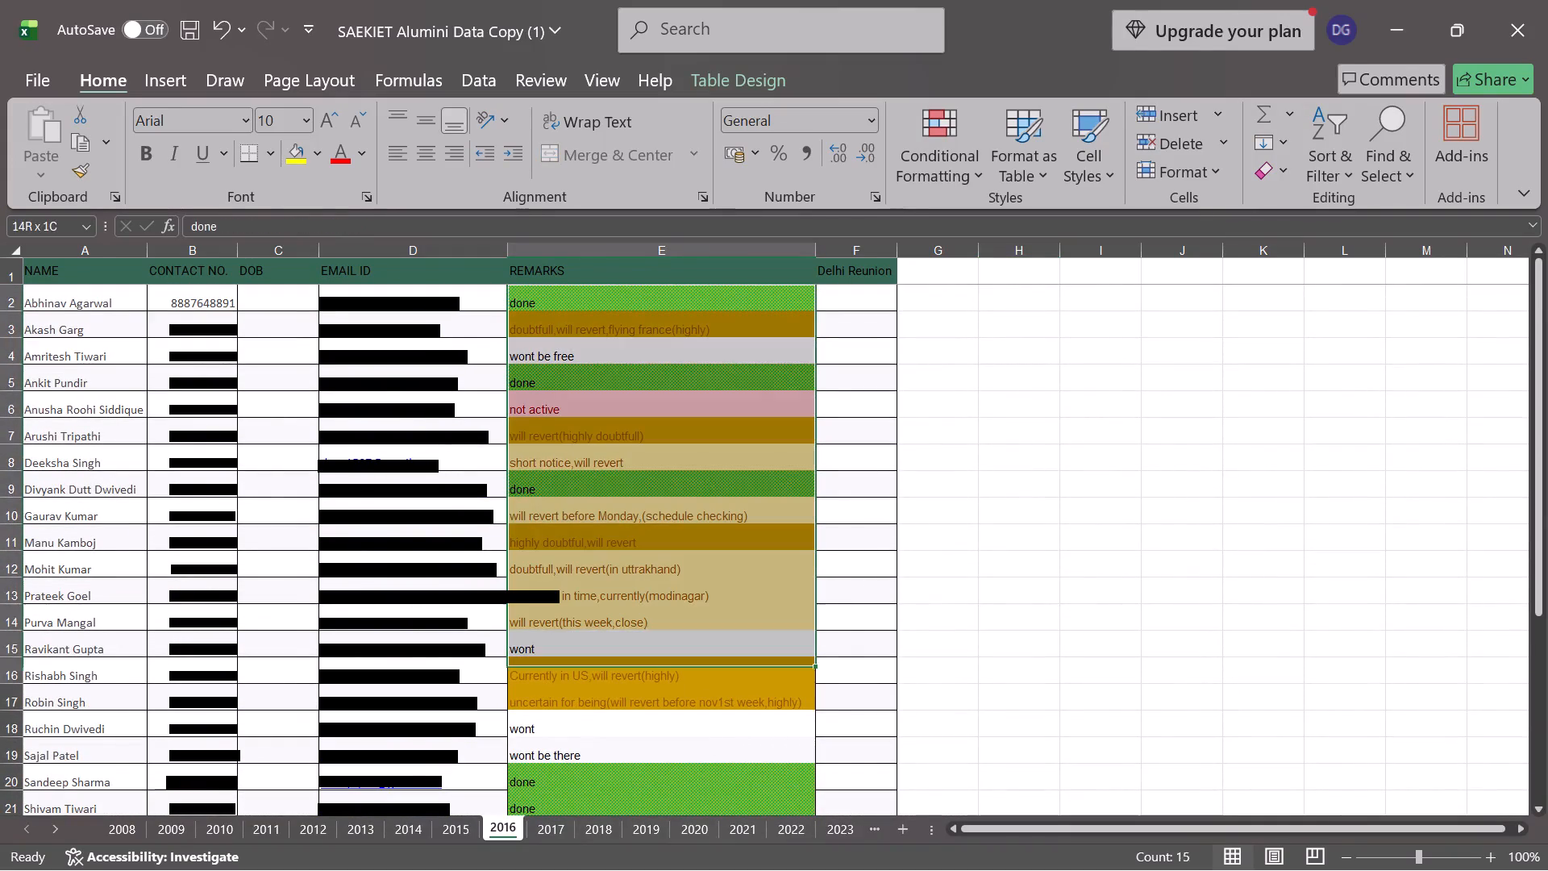
drag(672, 668, 630, 777)
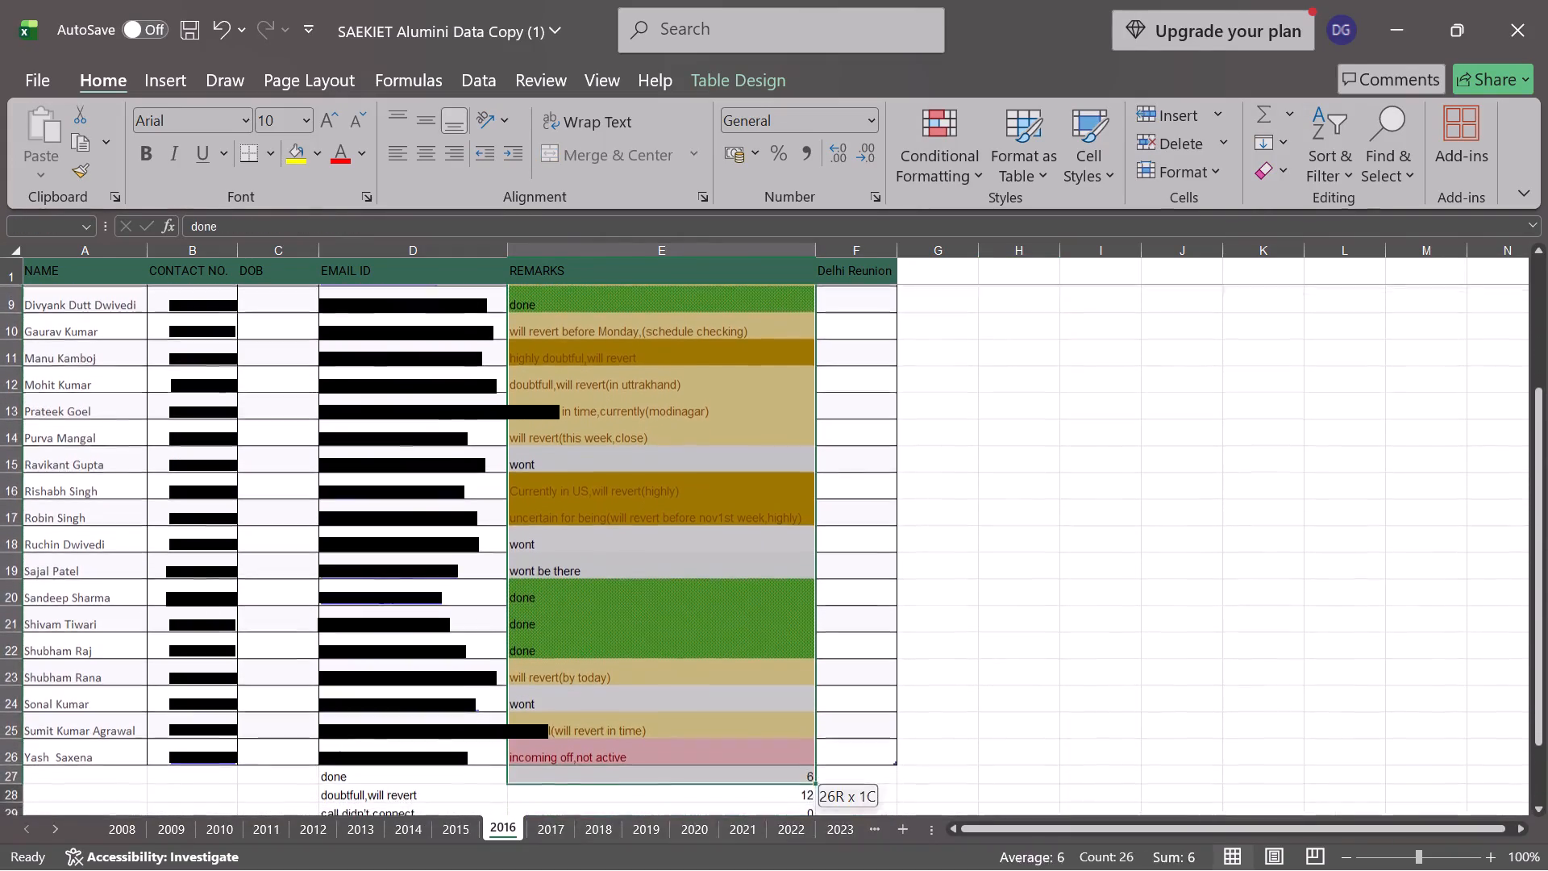
drag(630, 777, 626, 756)
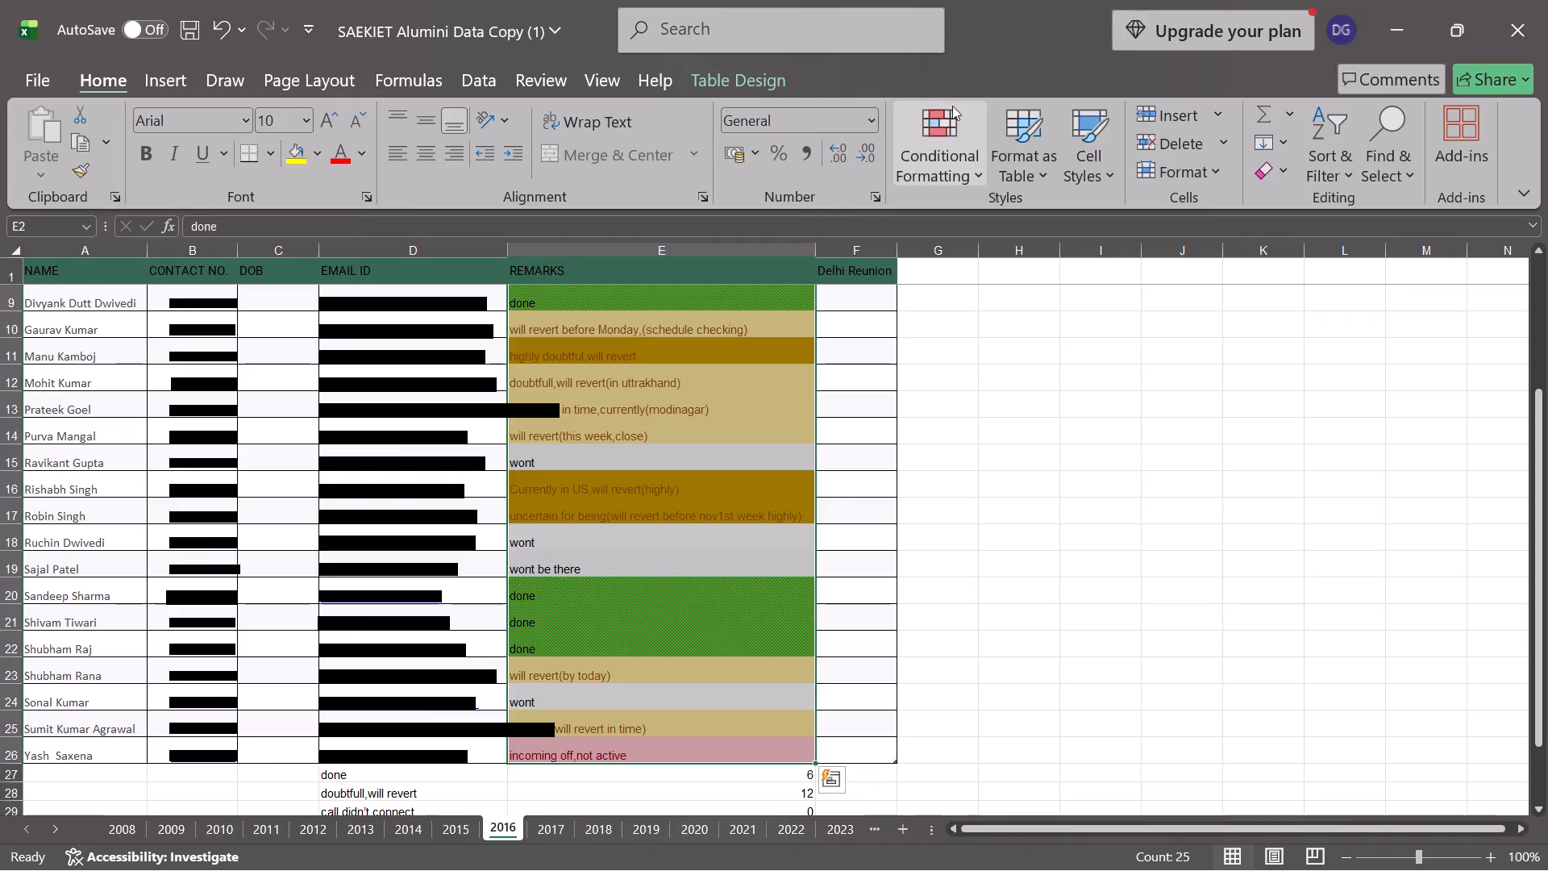
click(943, 134)
click(1001, 233)
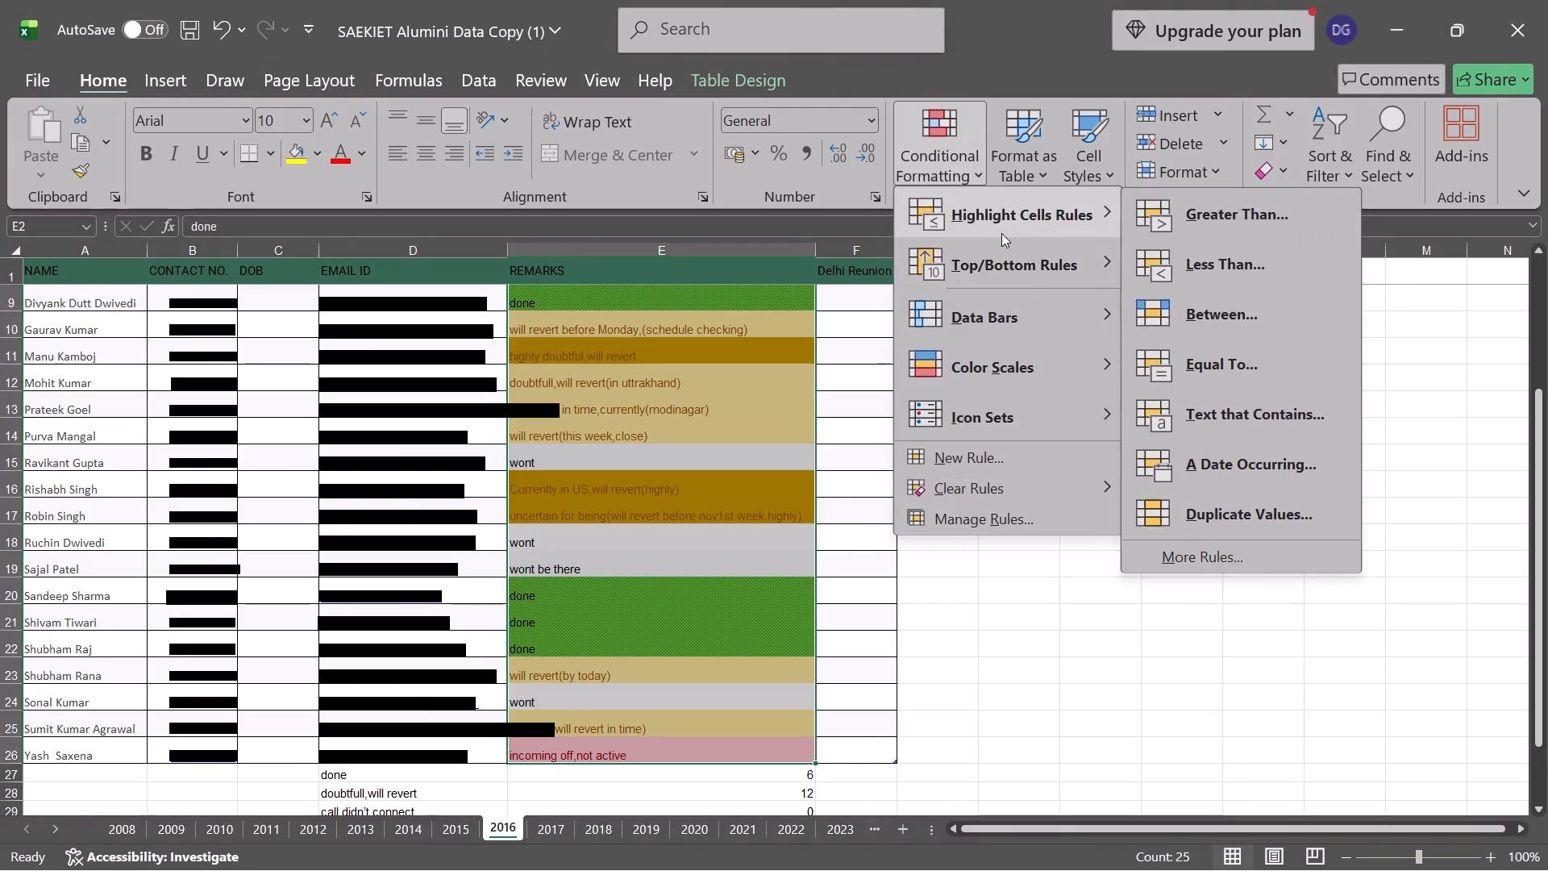
click(1213, 426)
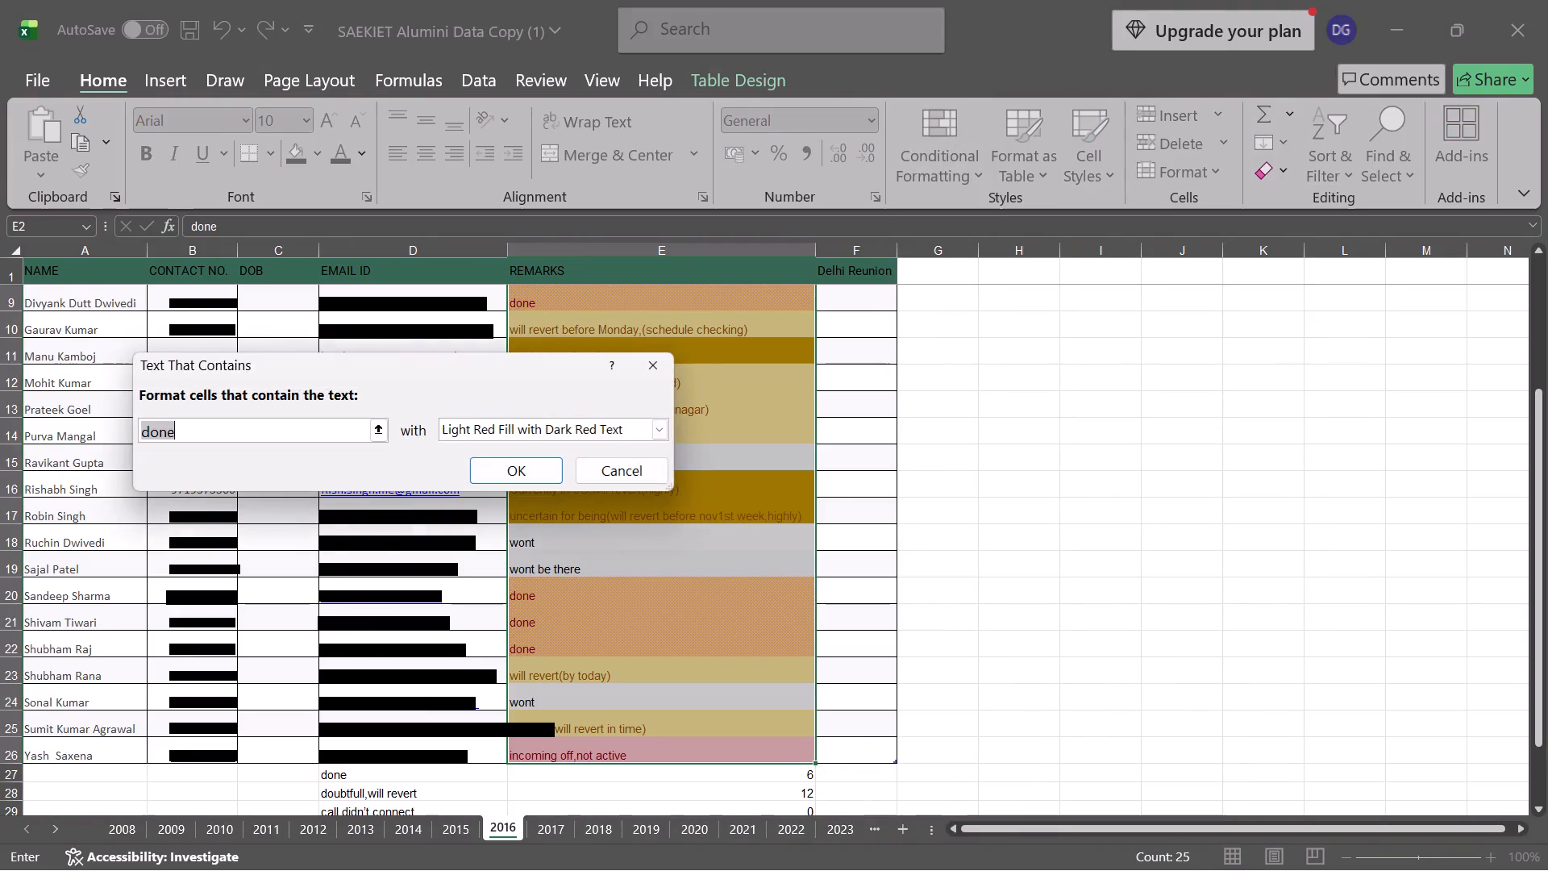
click(657, 432)
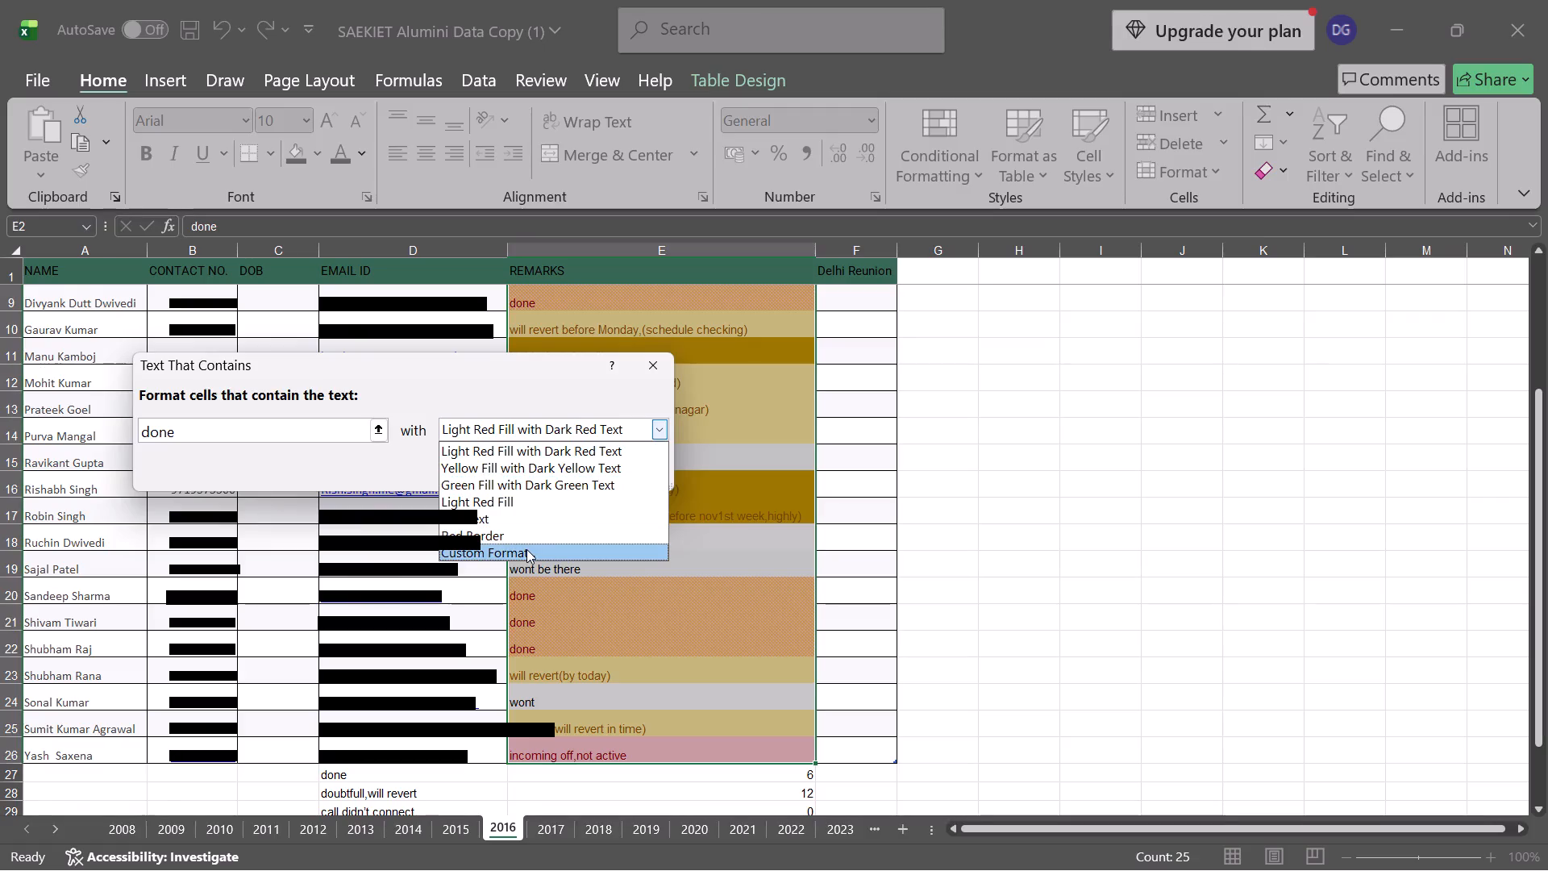
click(526, 549)
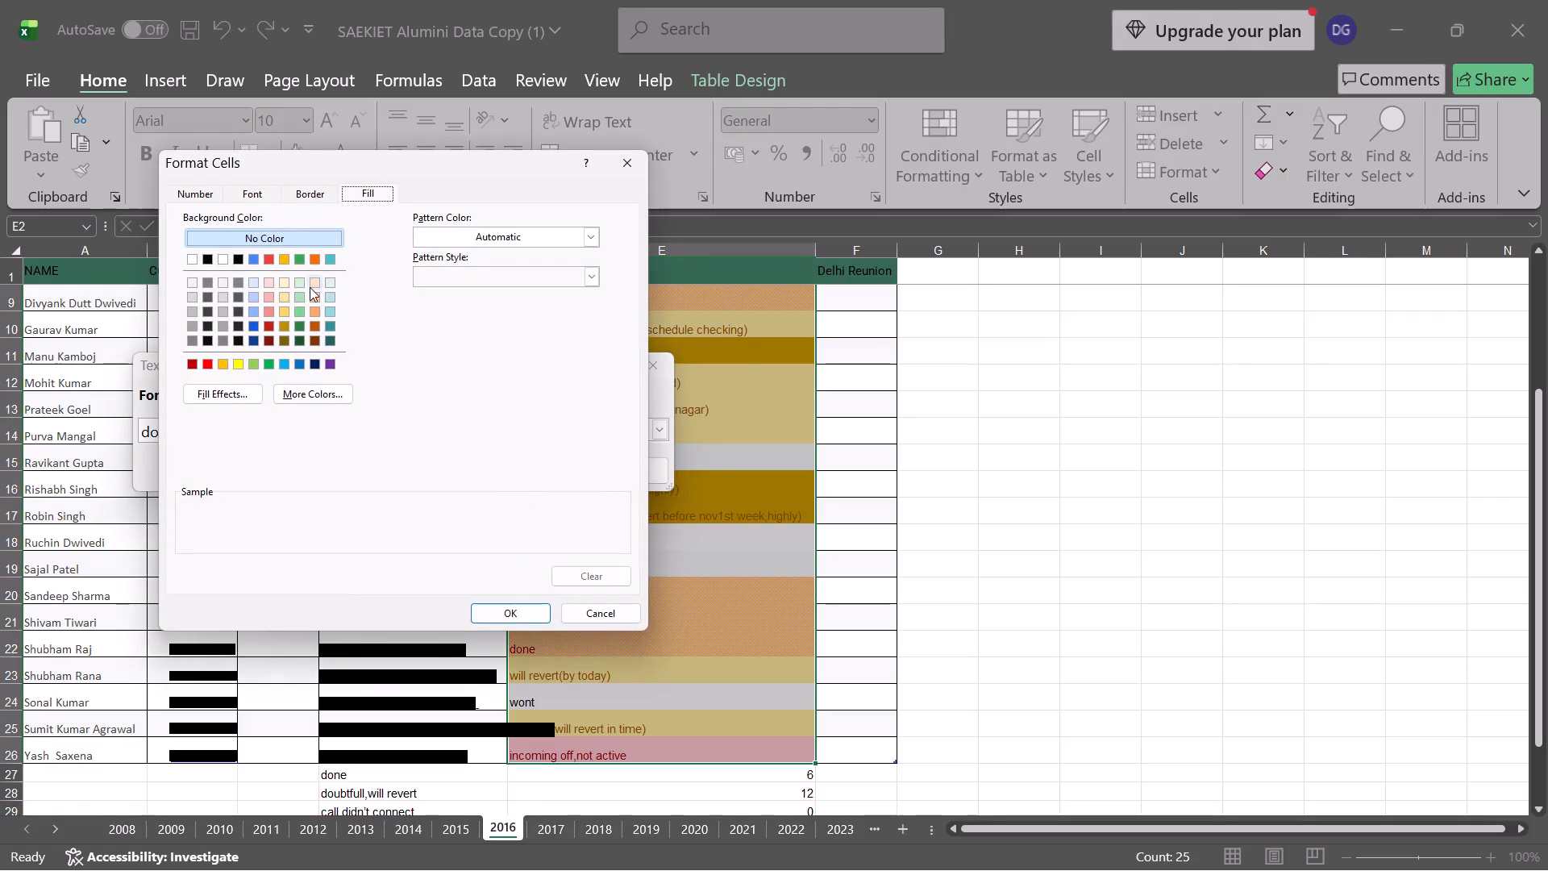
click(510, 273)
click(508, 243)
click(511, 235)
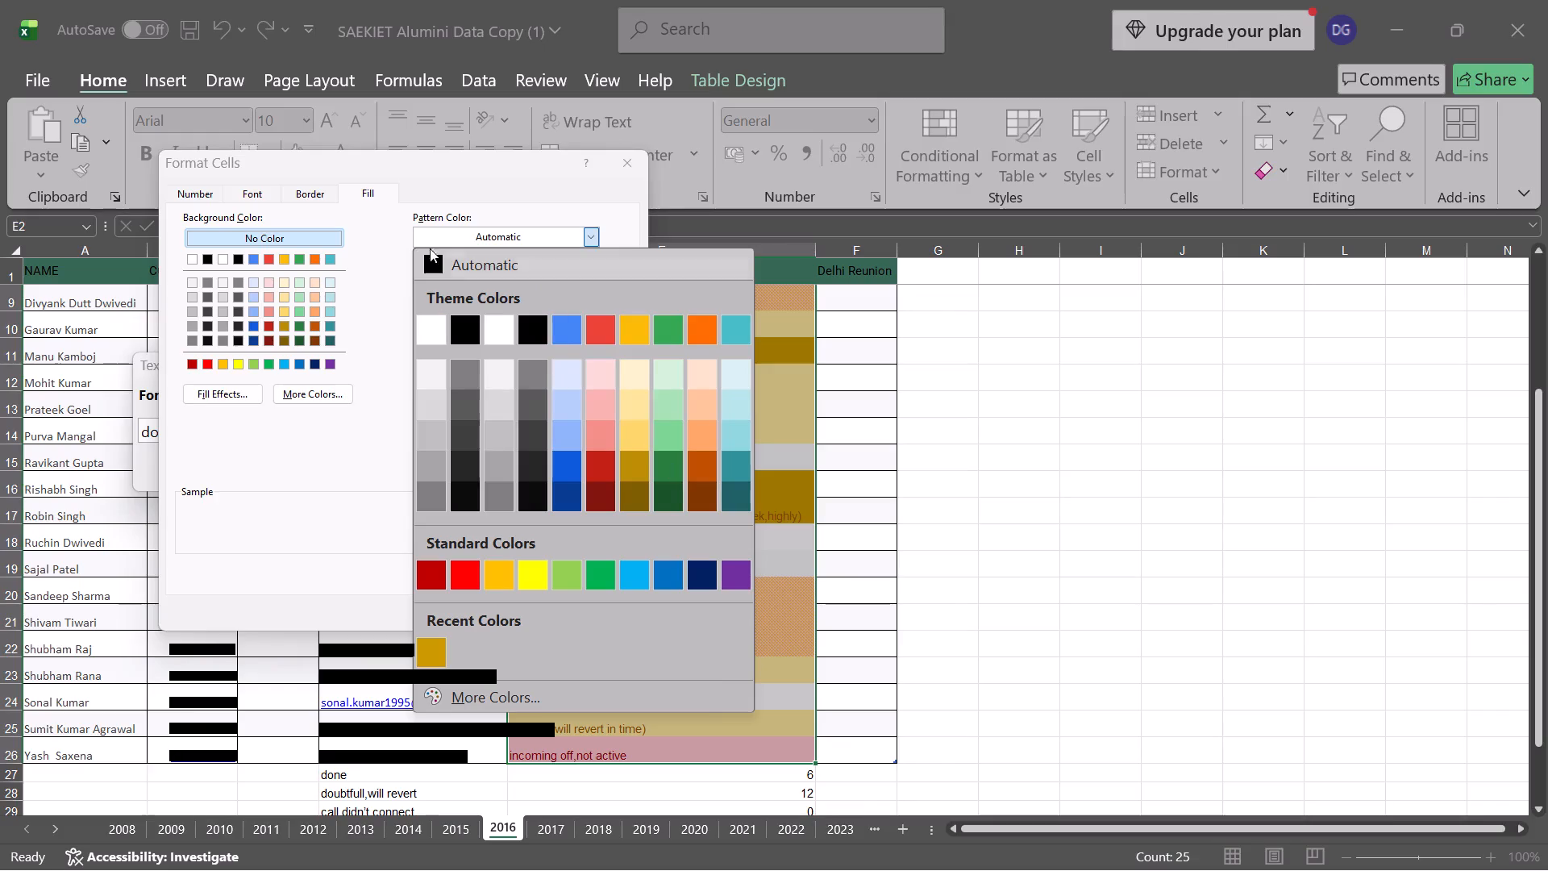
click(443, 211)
Set the number category of the "done" rule's custom format to Scientific.
click(239, 198)
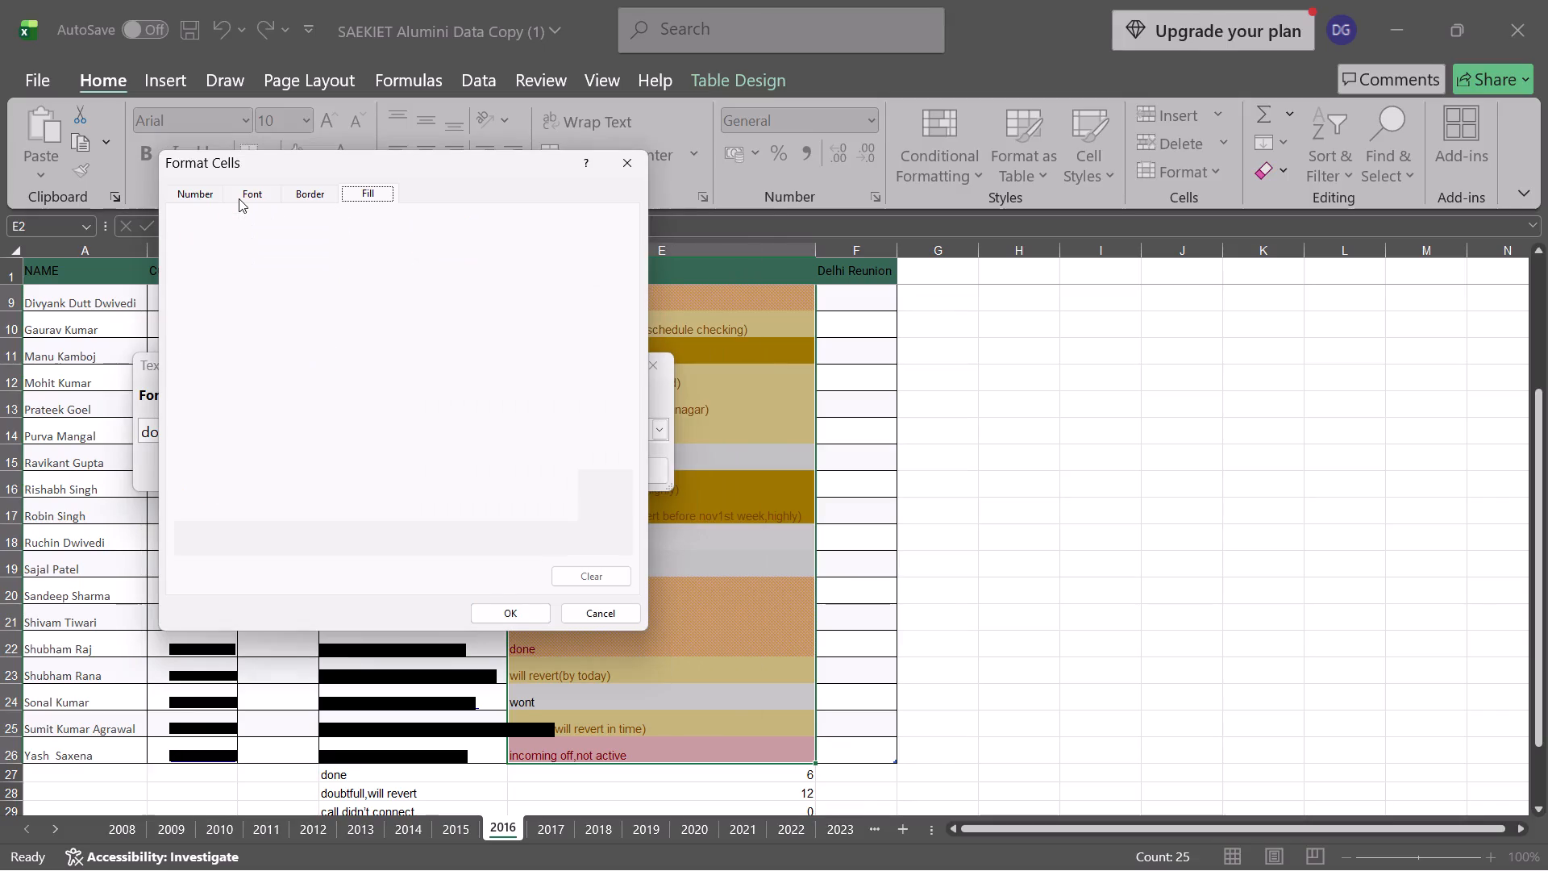
click(208, 189)
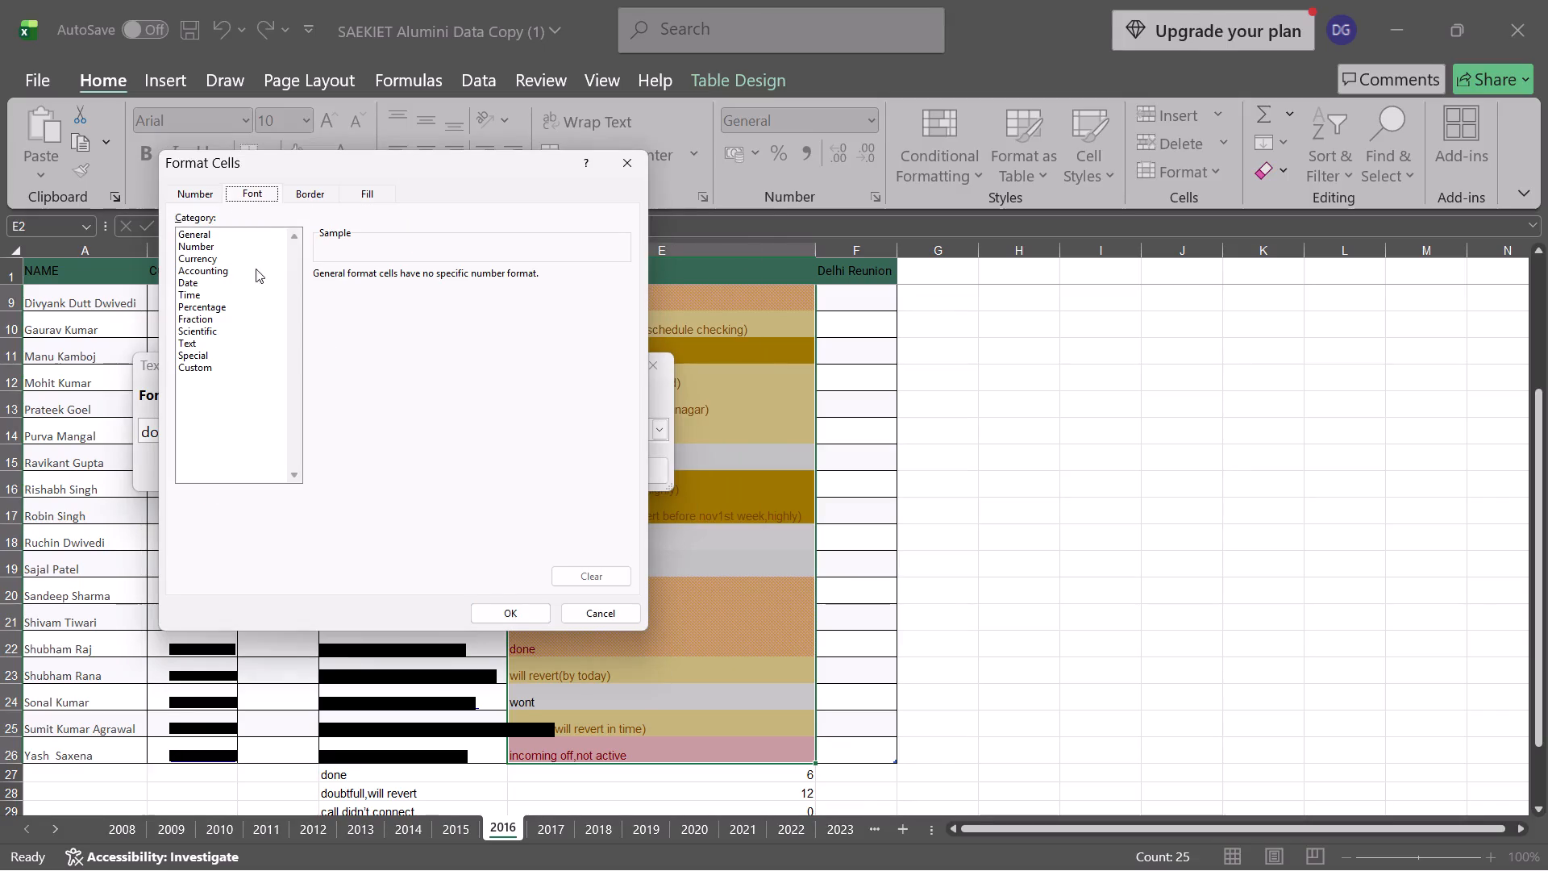
click(206, 356)
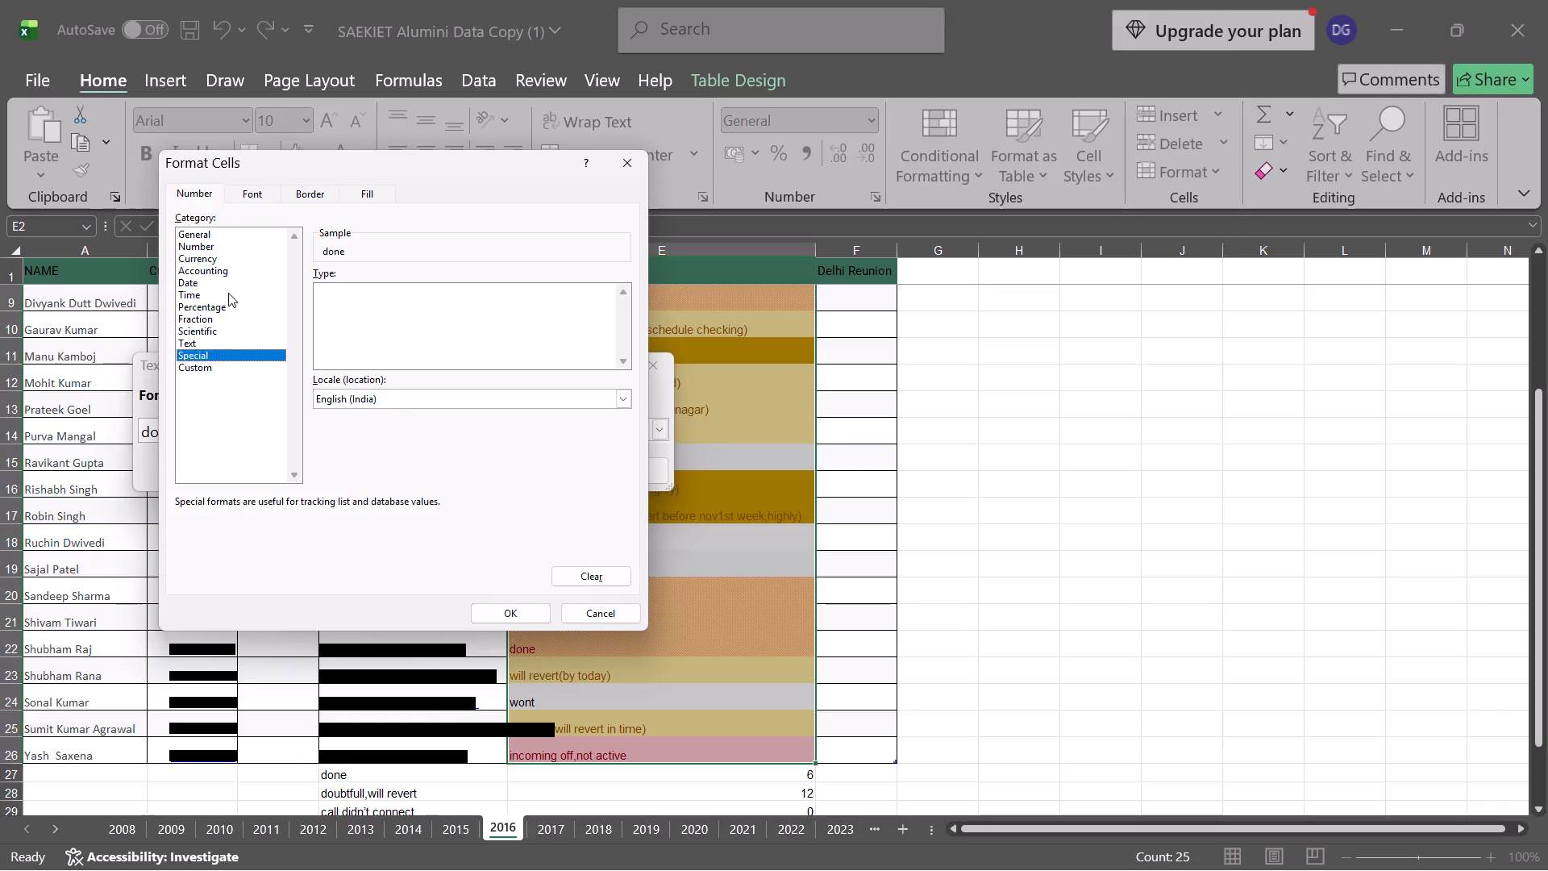
click(219, 261)
click(223, 330)
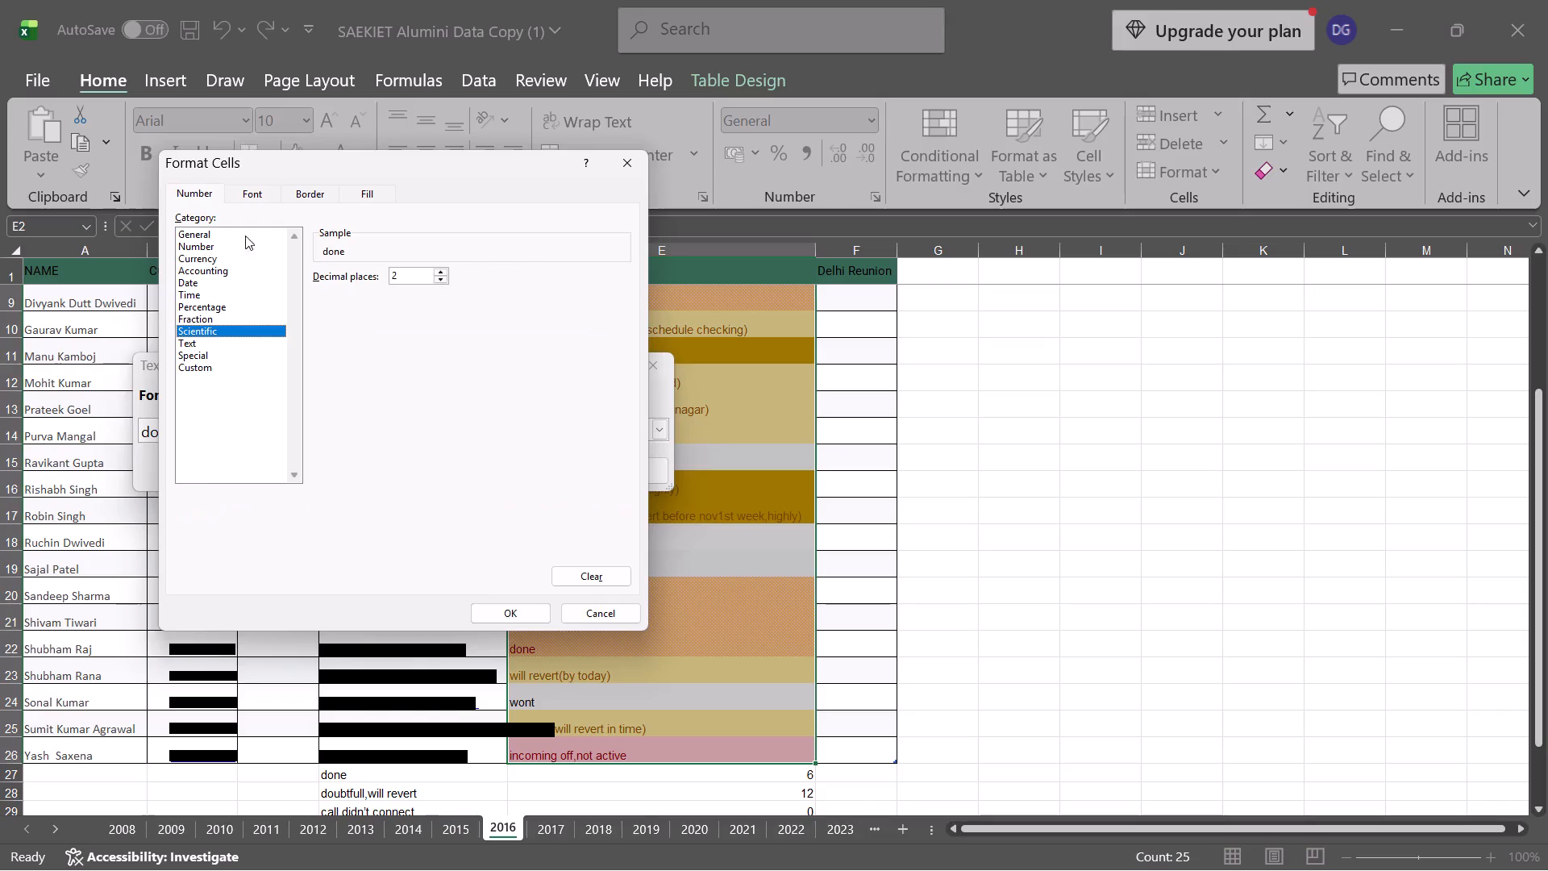
Set the font style of the "done" rule's custom format to Bold Italic.
drag(242, 202, 256, 189)
click(256, 189)
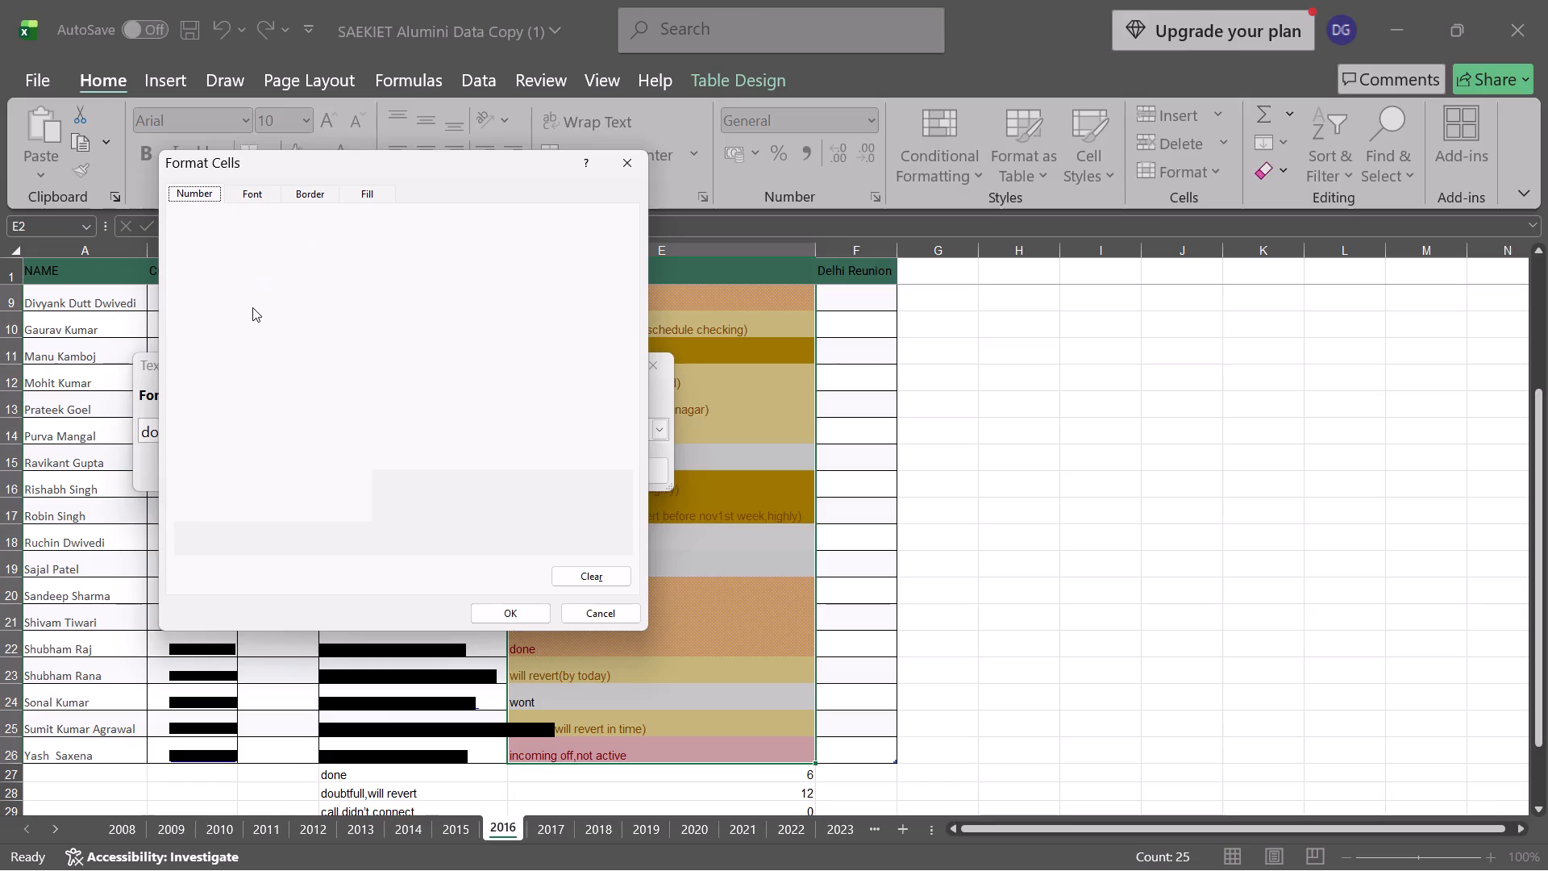
click(408, 292)
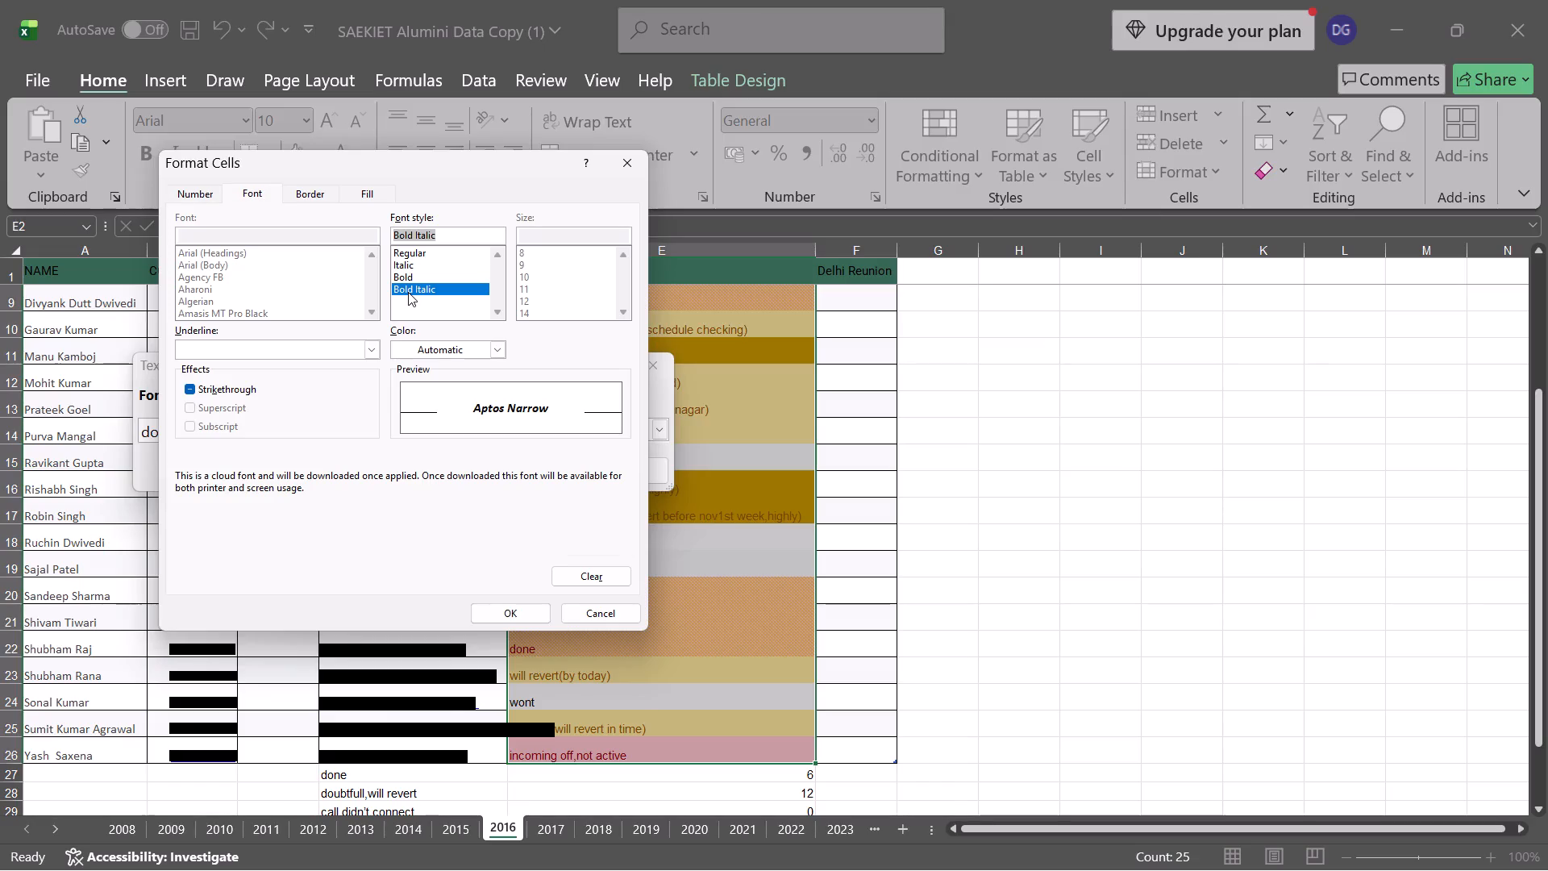
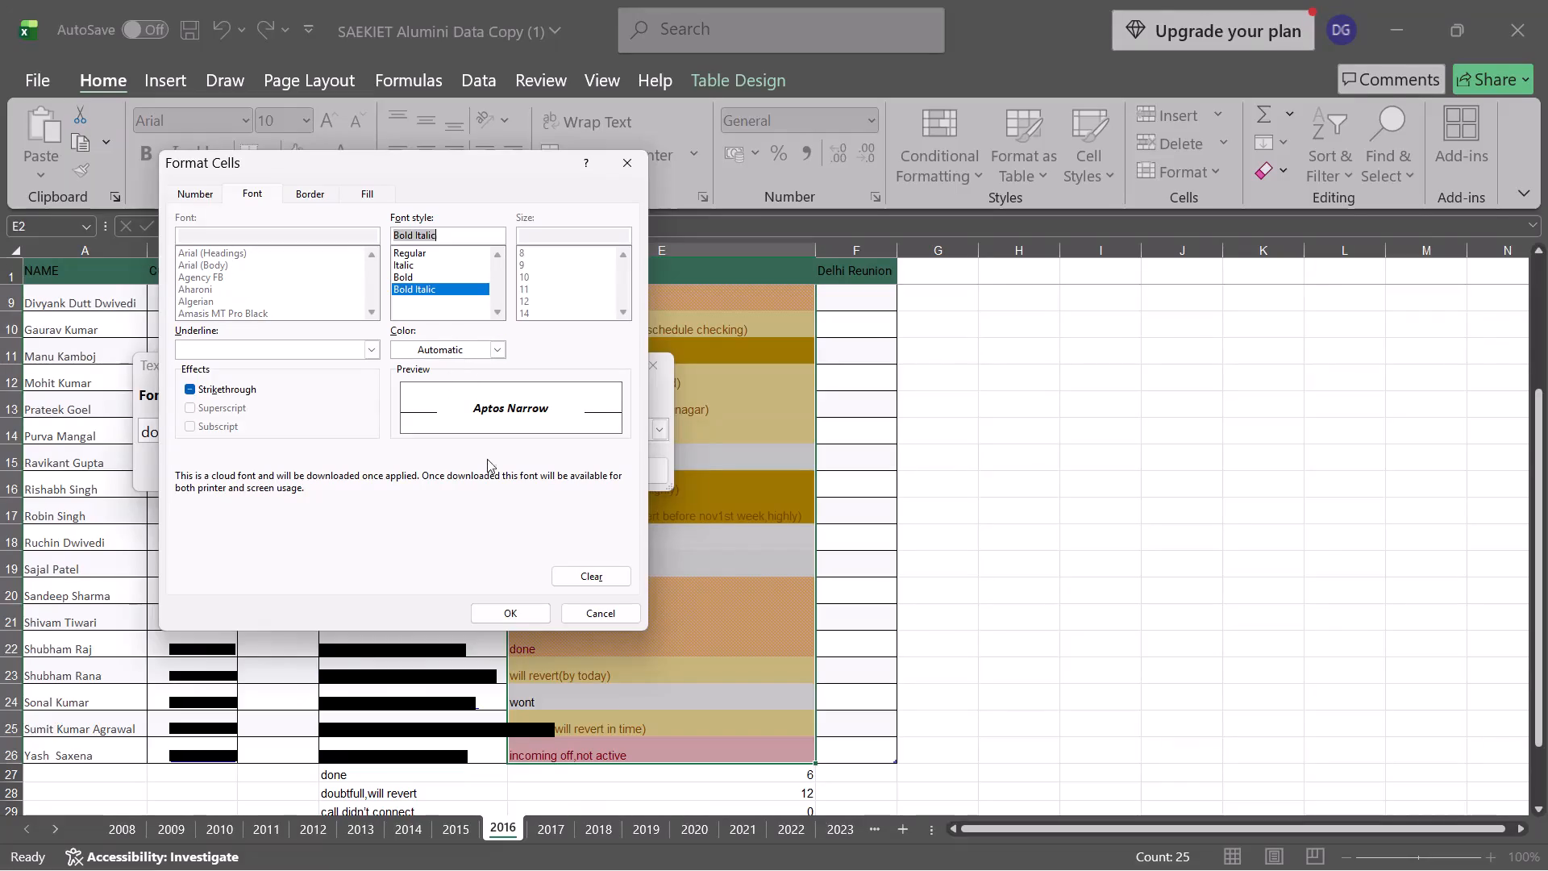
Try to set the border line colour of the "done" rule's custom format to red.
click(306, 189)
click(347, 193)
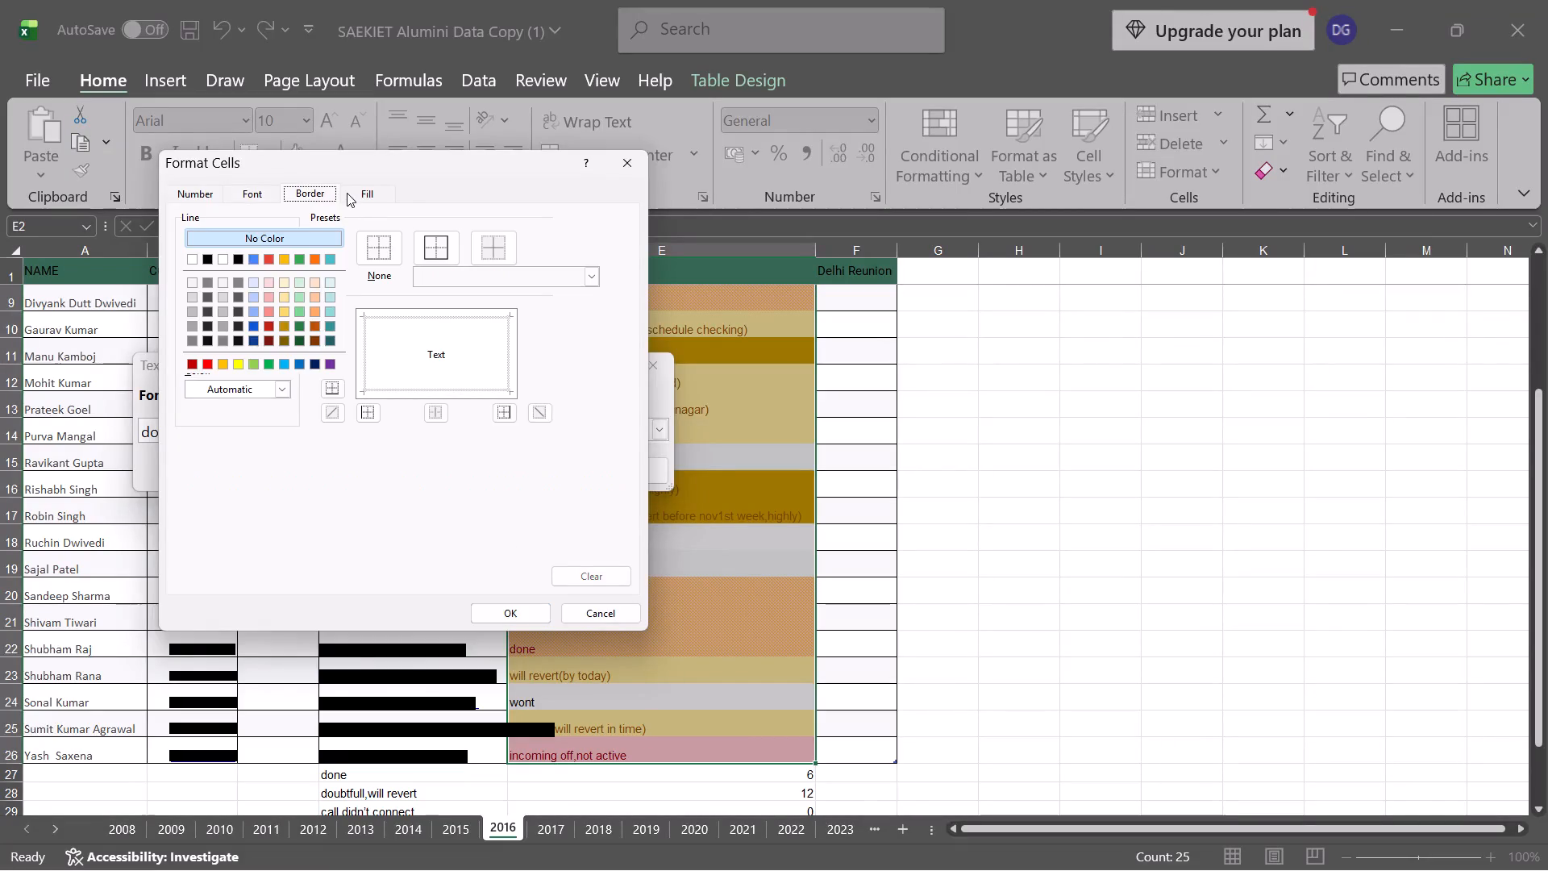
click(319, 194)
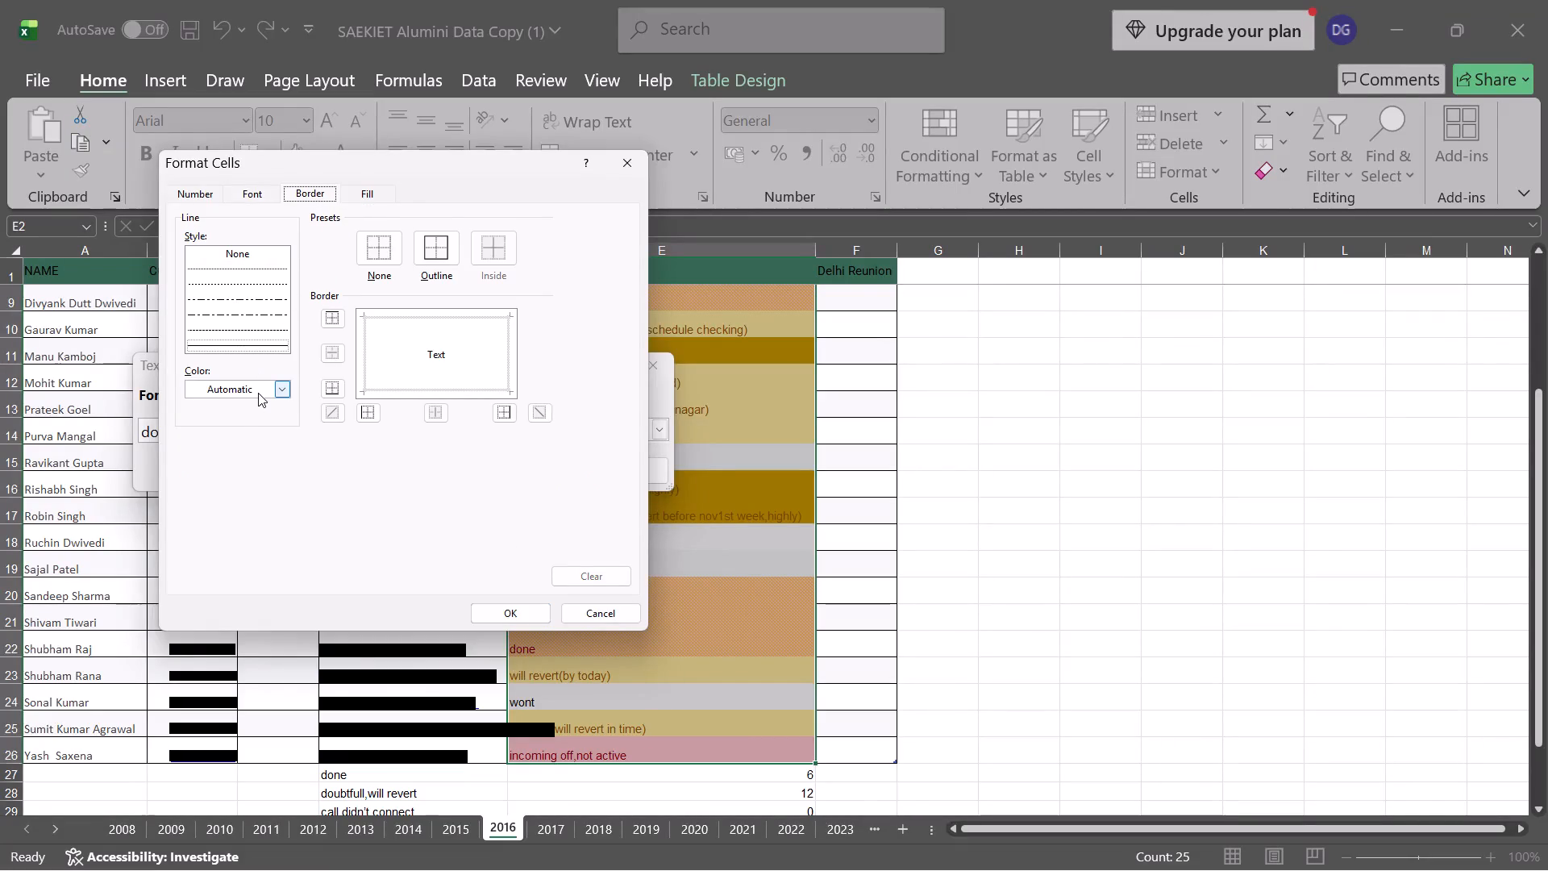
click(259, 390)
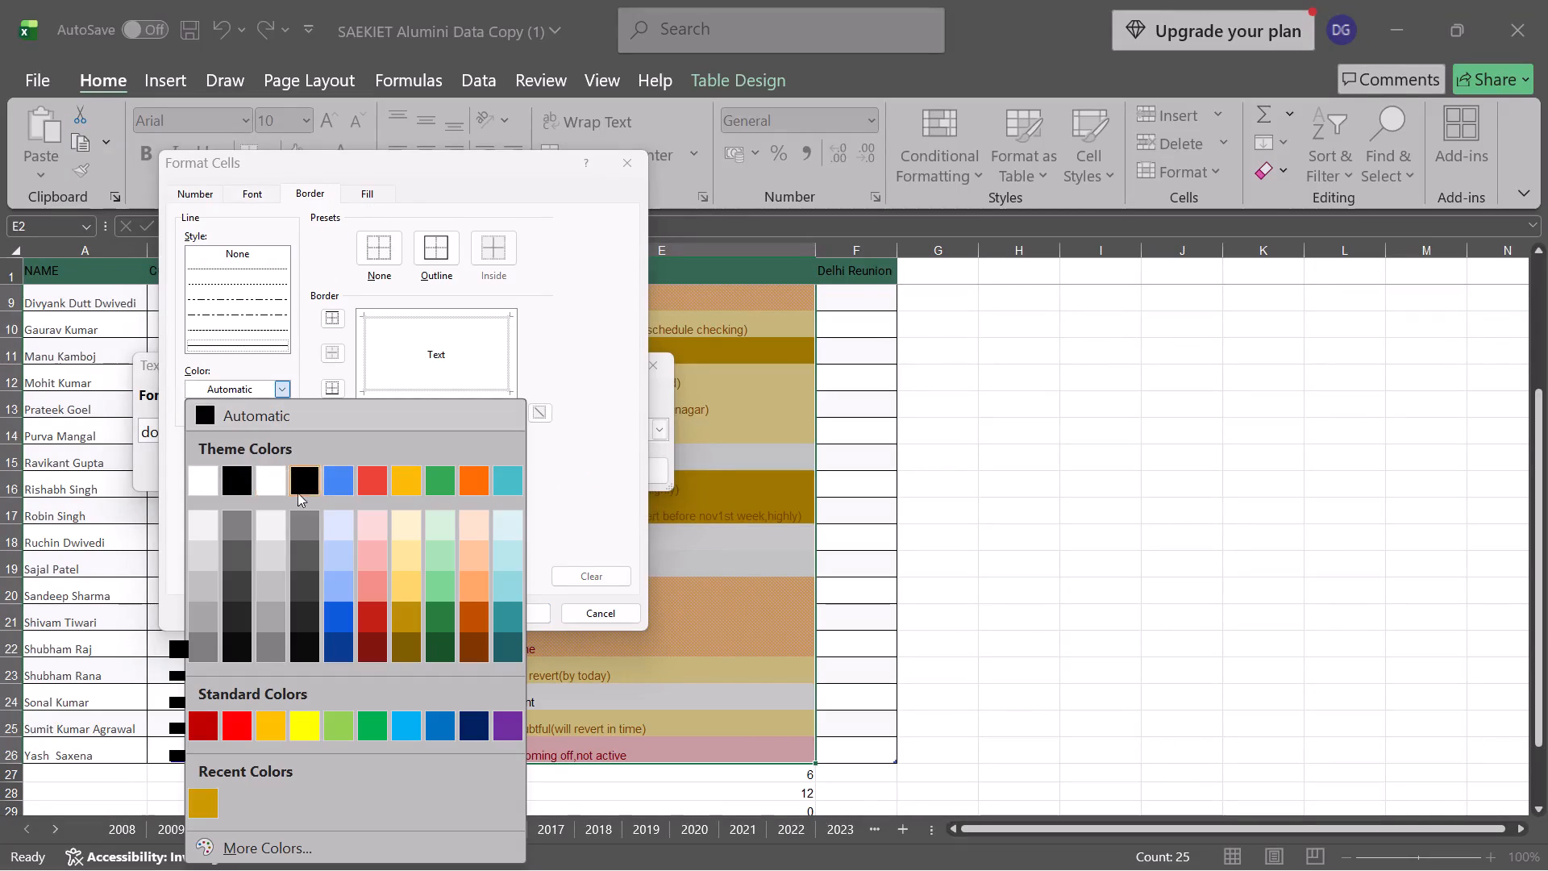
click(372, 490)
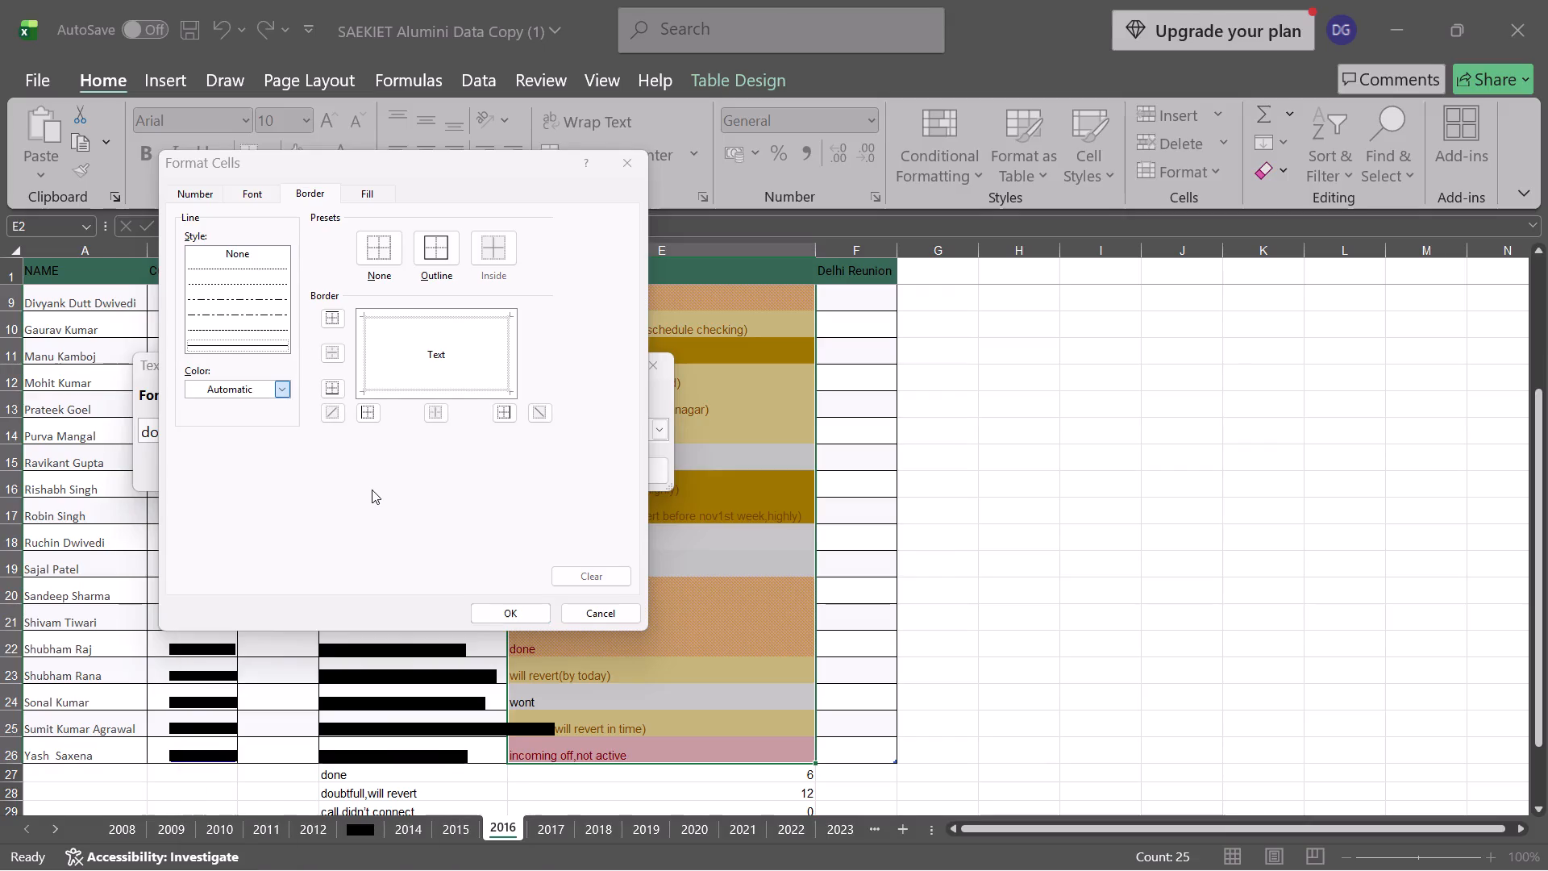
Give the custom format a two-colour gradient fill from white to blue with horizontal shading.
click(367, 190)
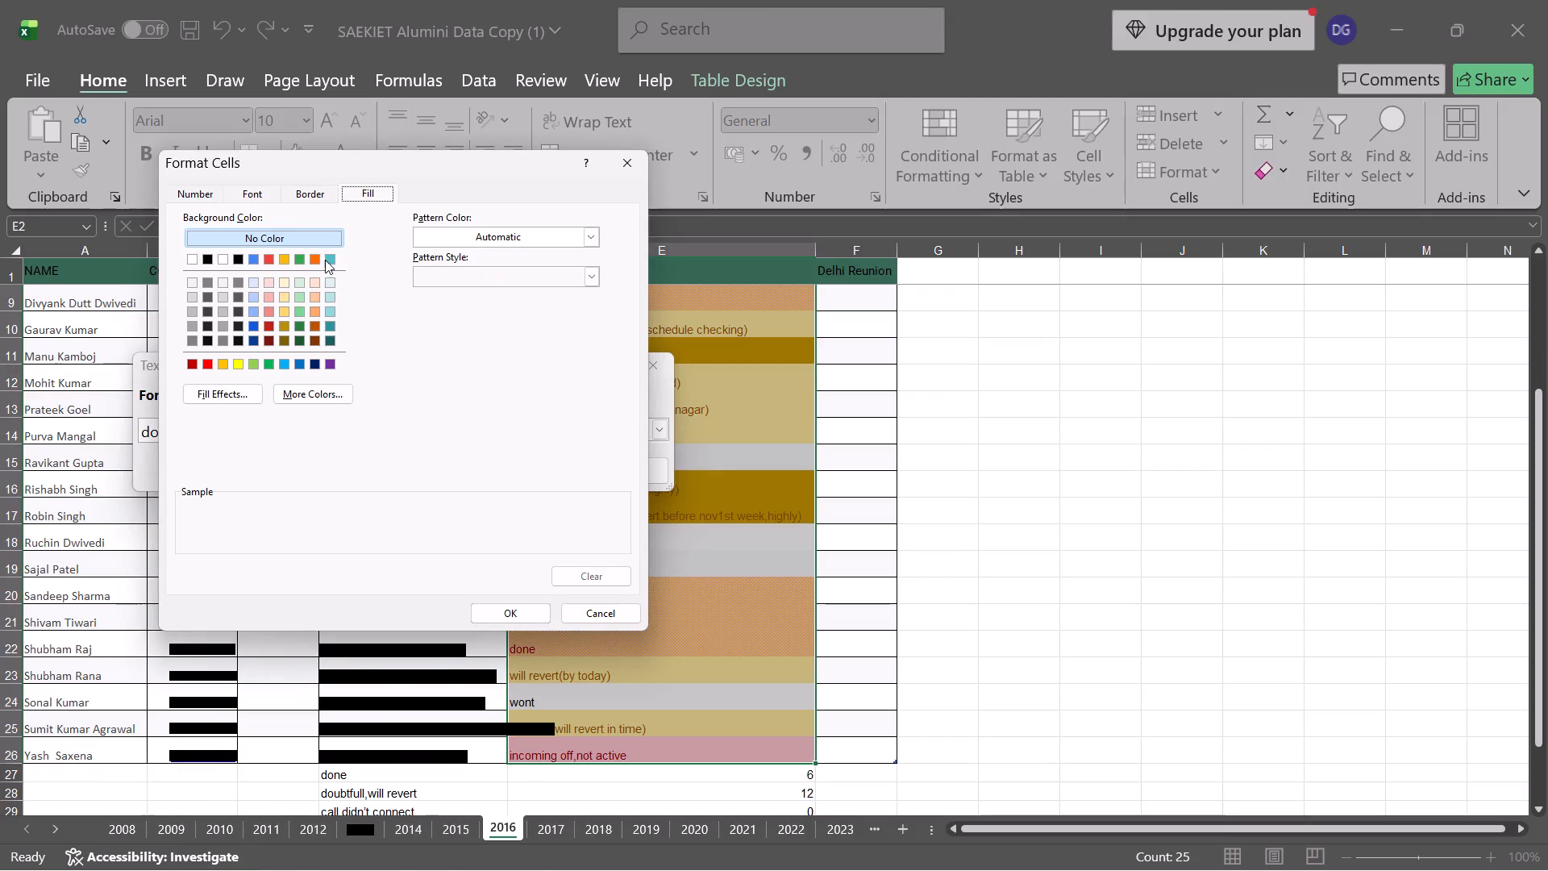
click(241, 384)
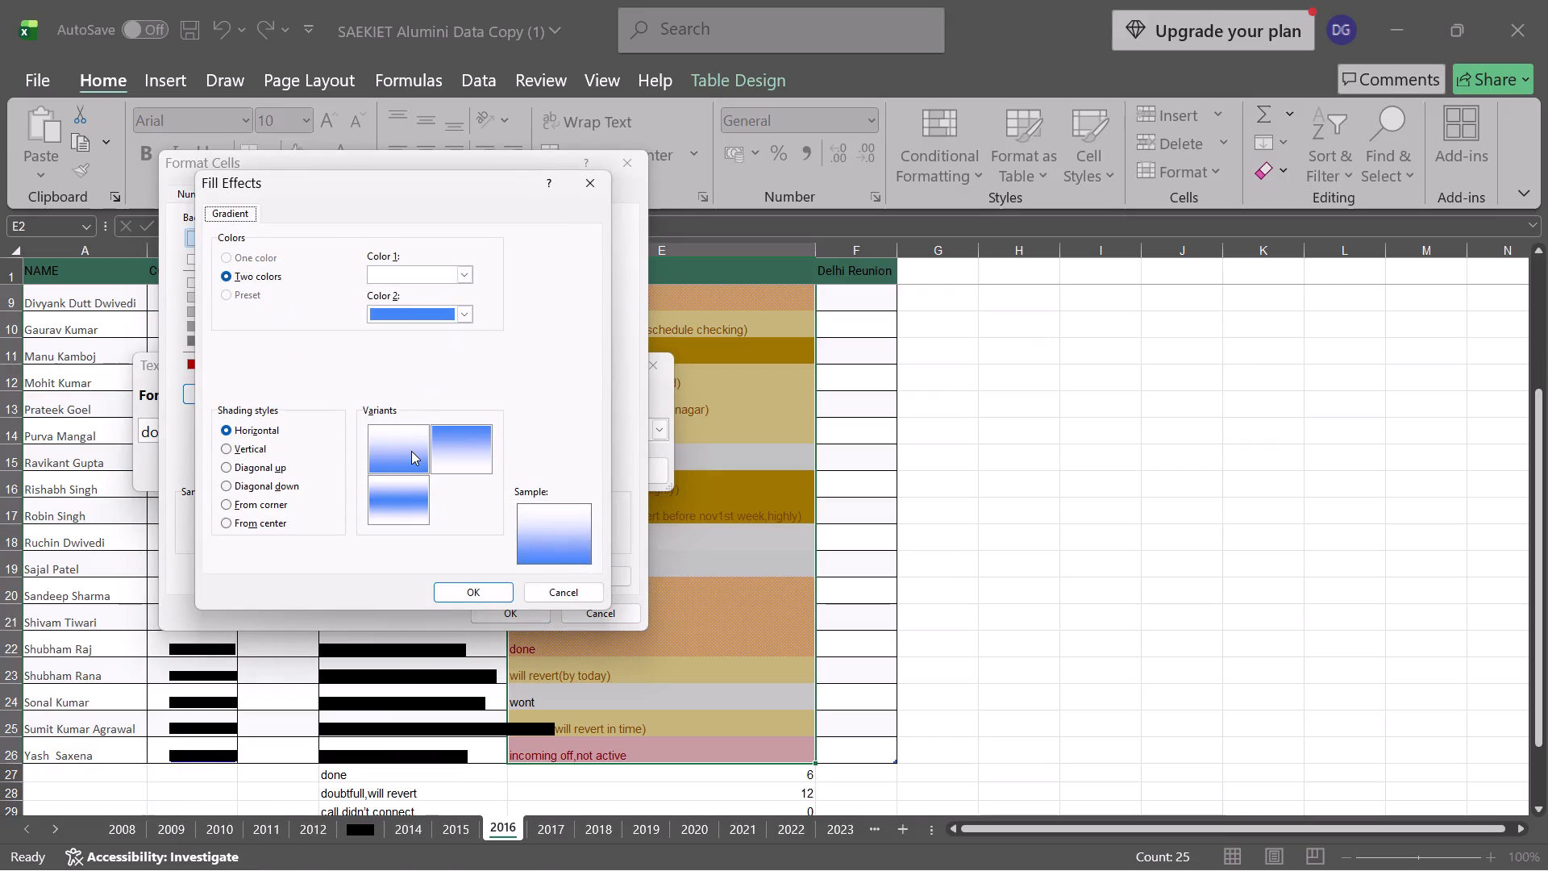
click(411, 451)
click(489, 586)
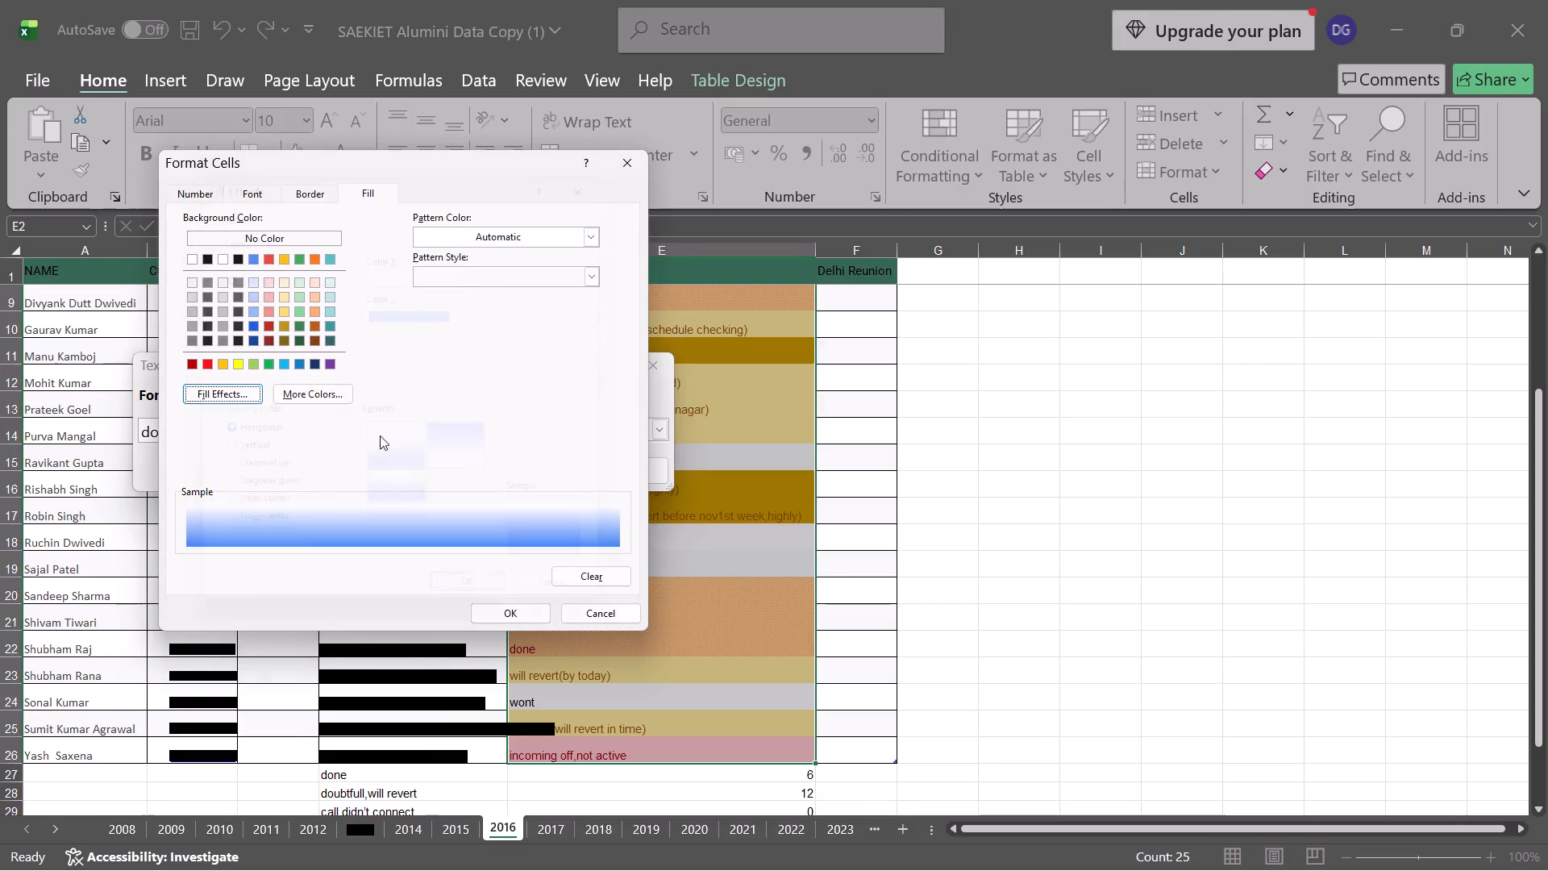
Set the custom format's fill to a solid dark gold and accept the format.
click(310, 403)
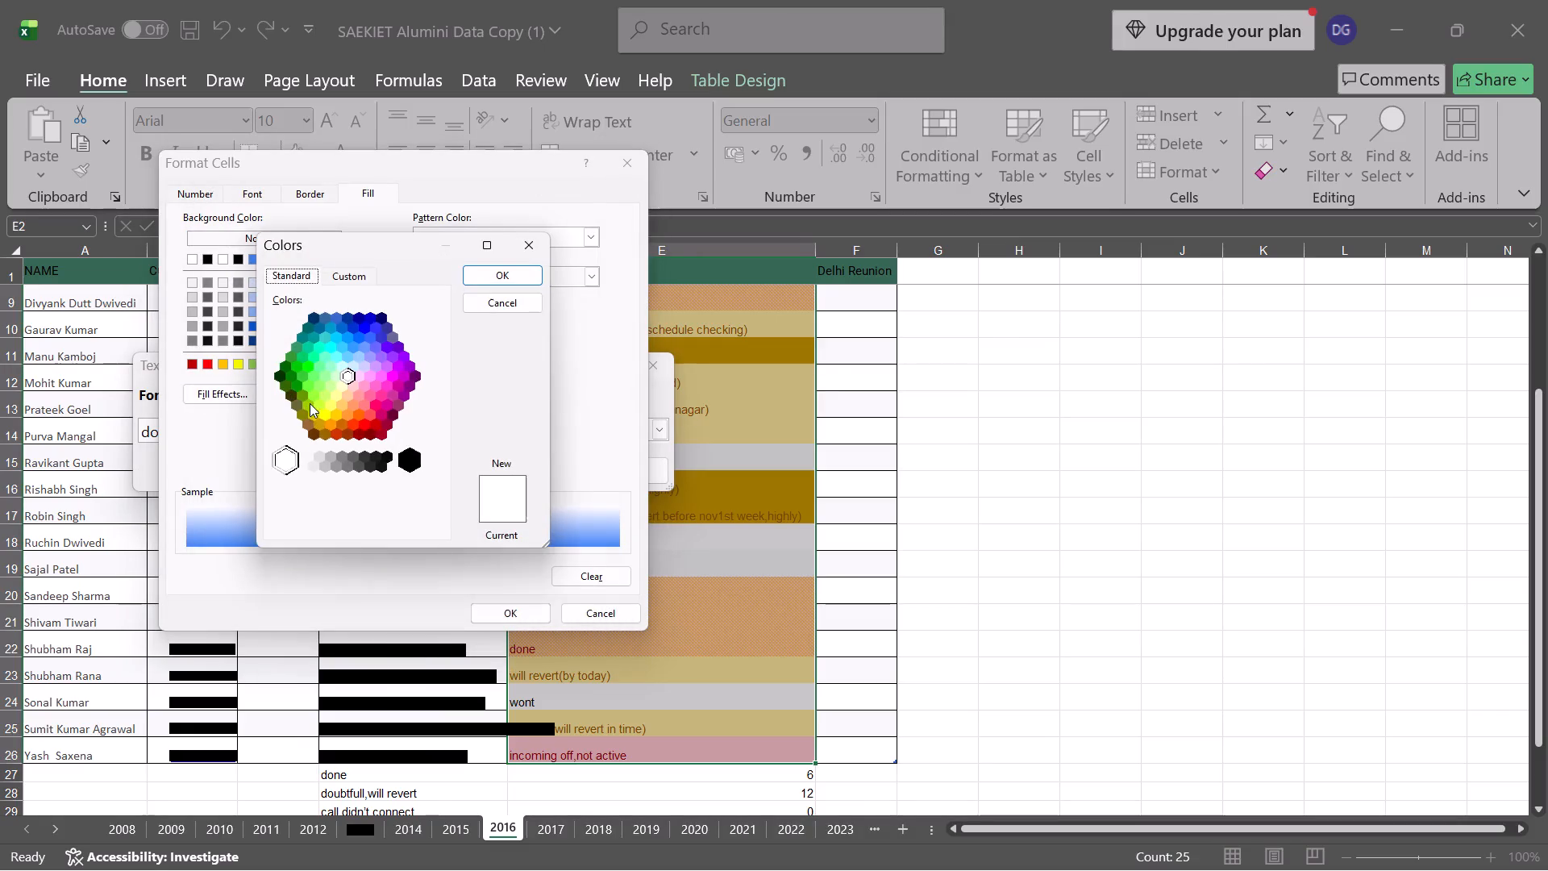
click(328, 416)
click(319, 423)
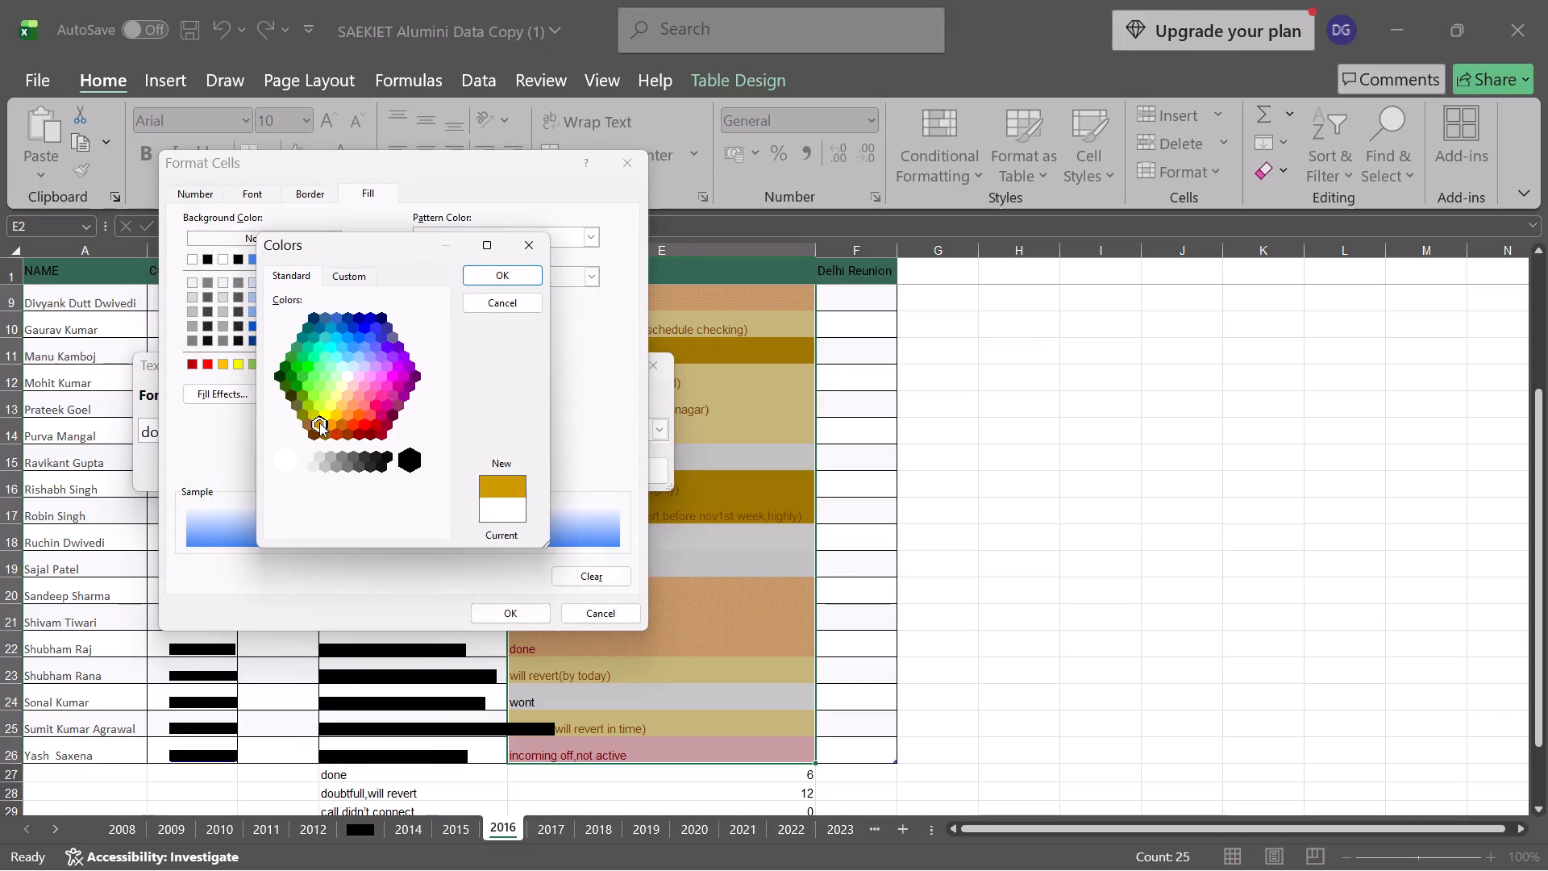
click(508, 282)
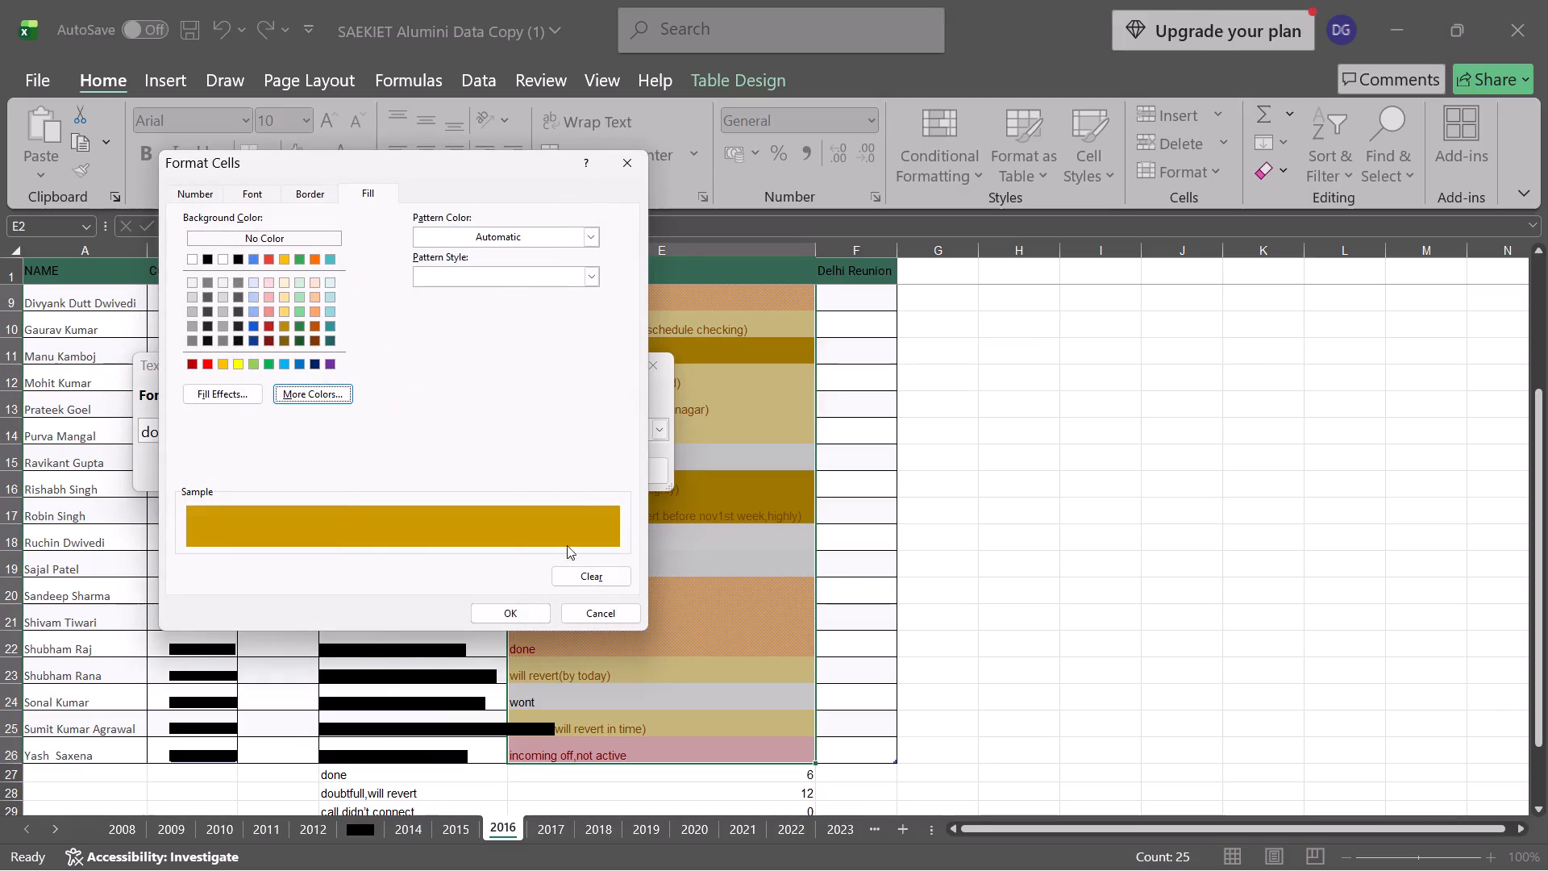
click(517, 615)
click(1107, 569)
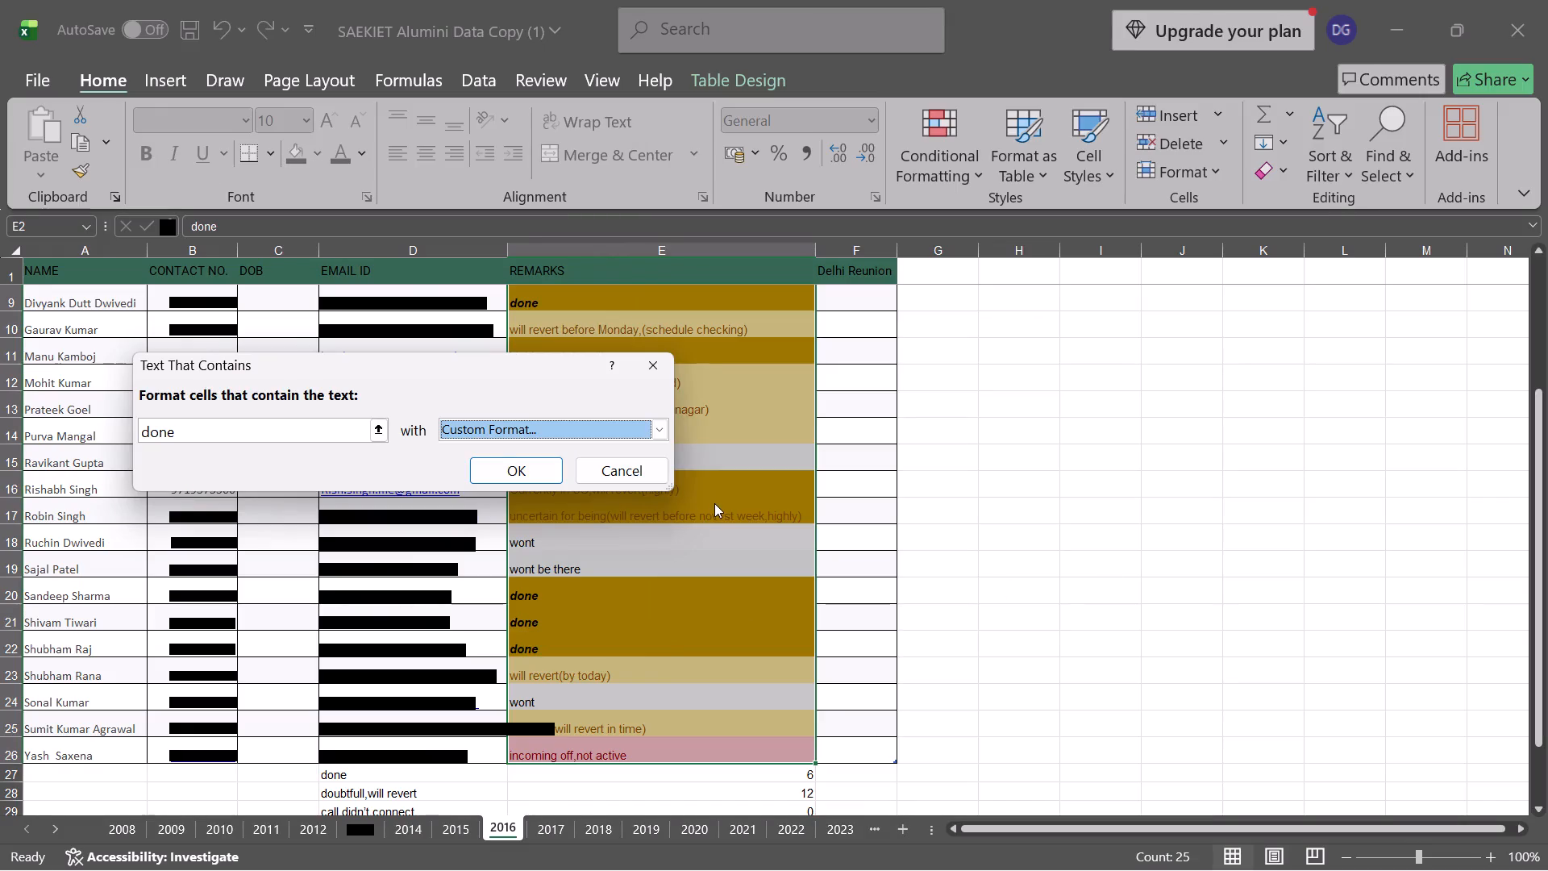
Change the rule's search text to "highly" and apply the custom format to the 2016 remarks.
click(295, 431)
drag(295, 431, 137, 435)
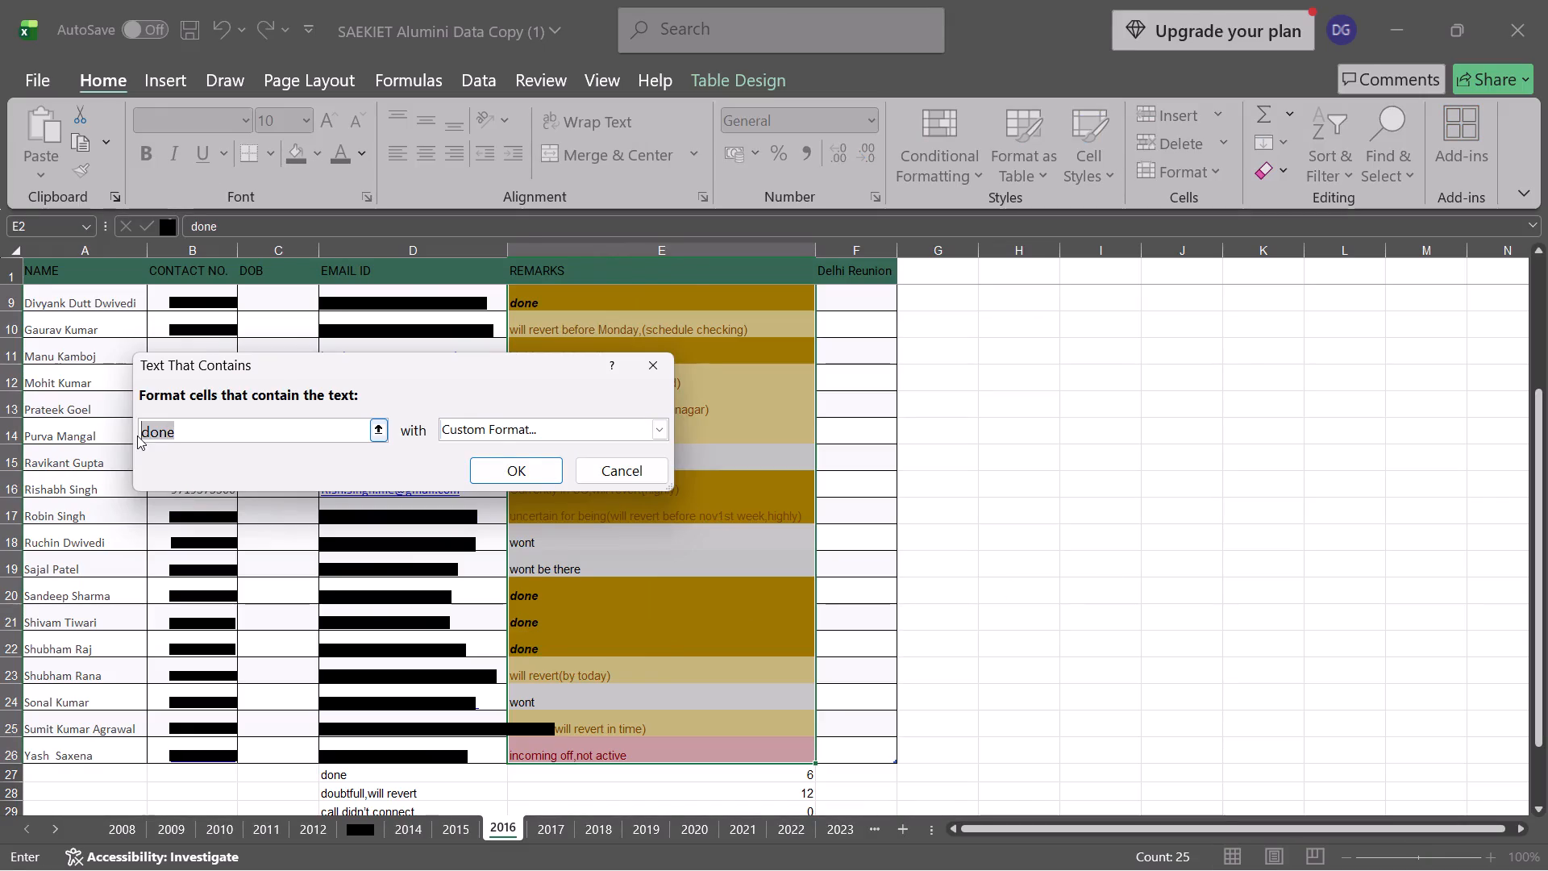
click(137, 435)
key(h)
text(igh)
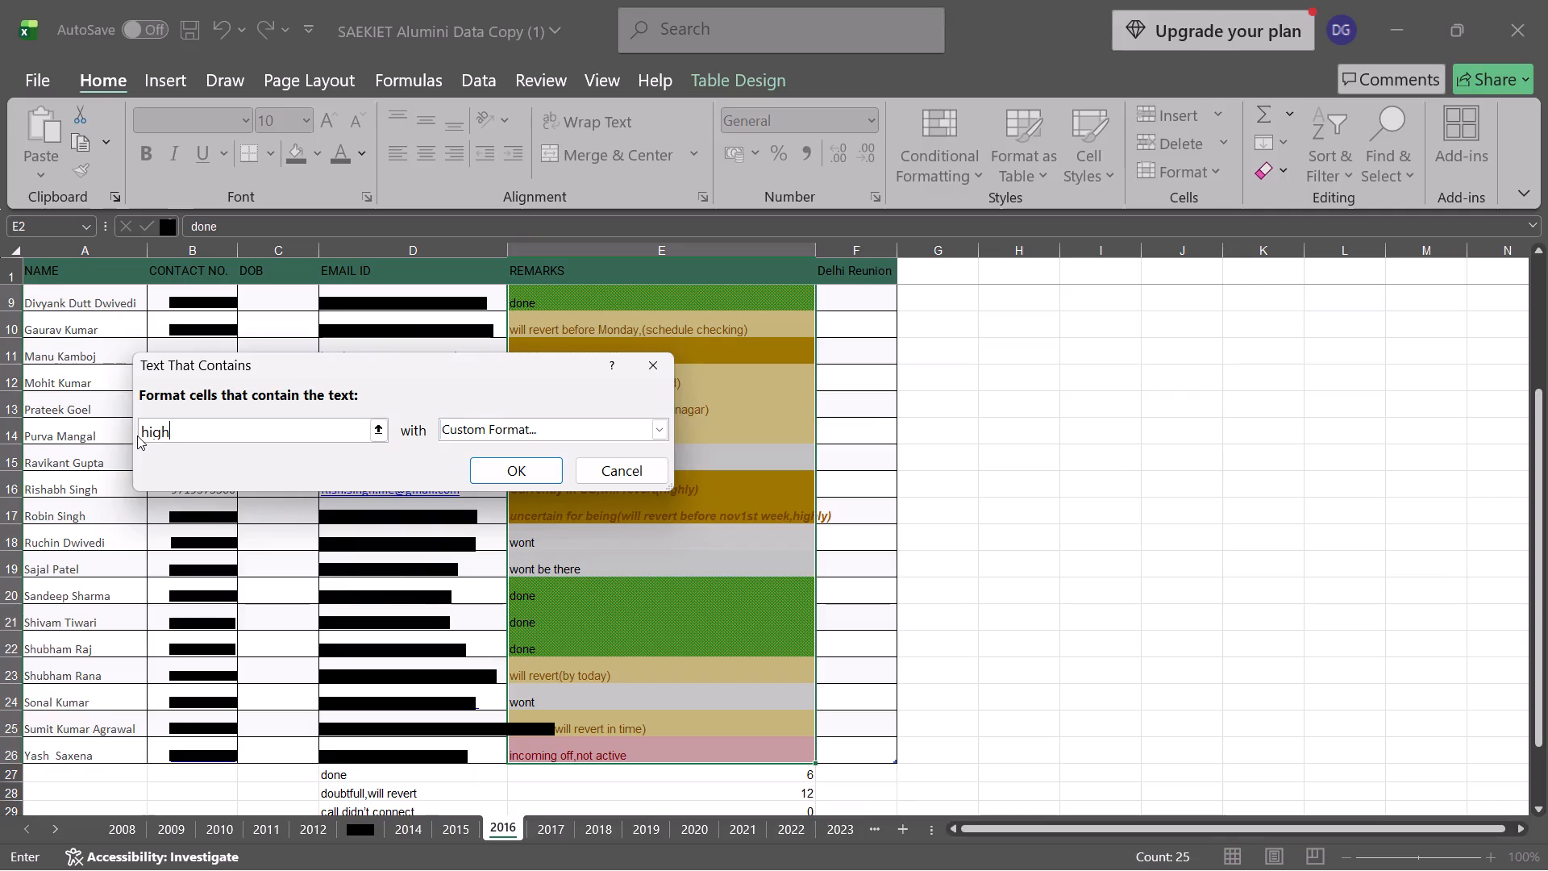
text(ly)
key(Return)
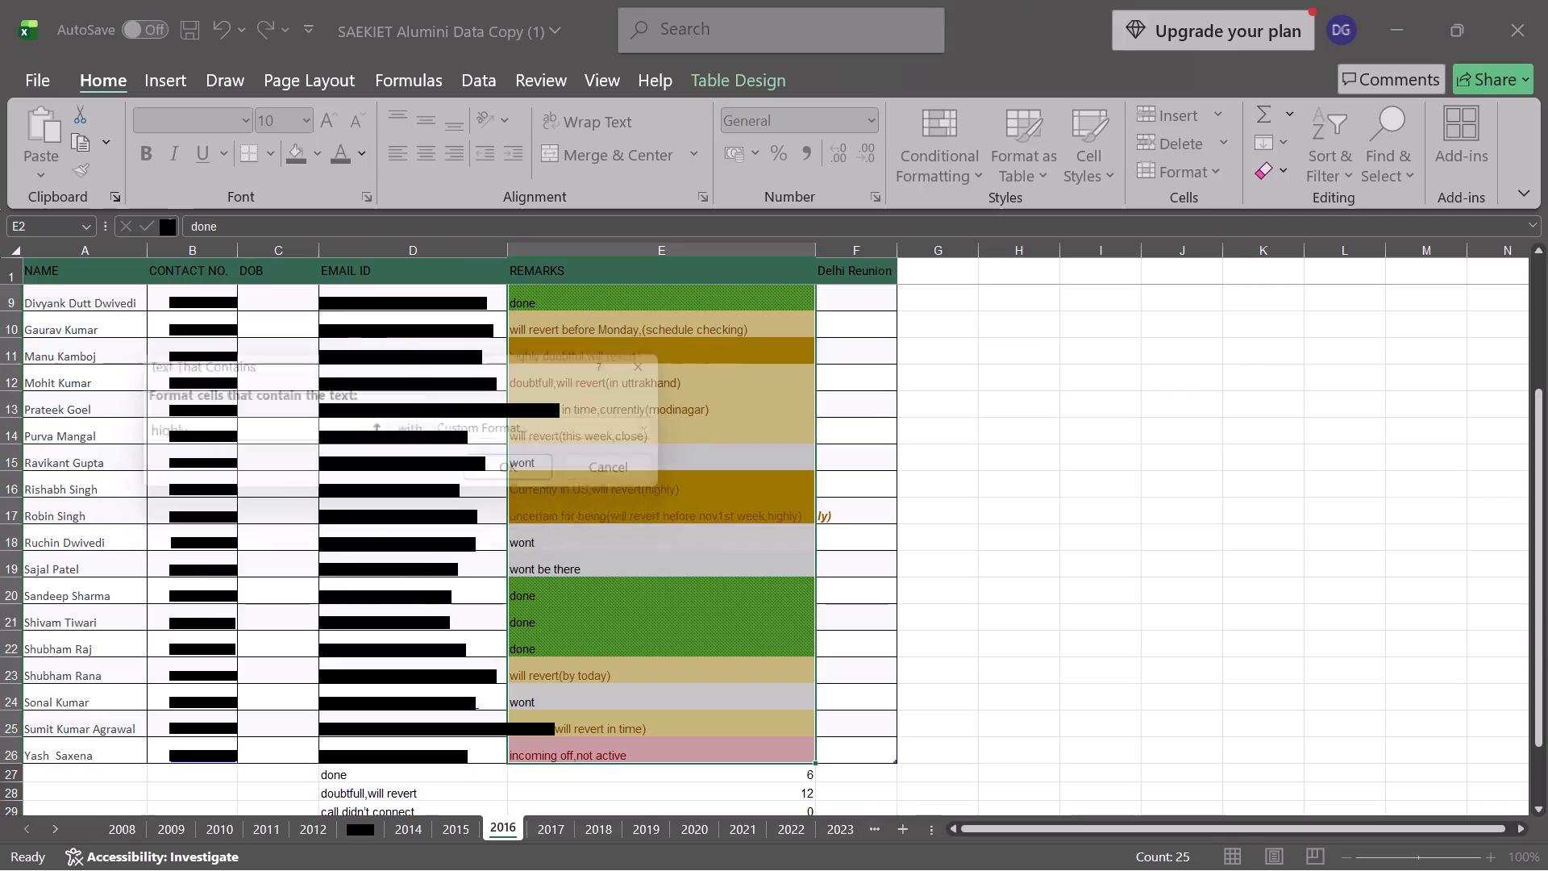
click(988, 503)
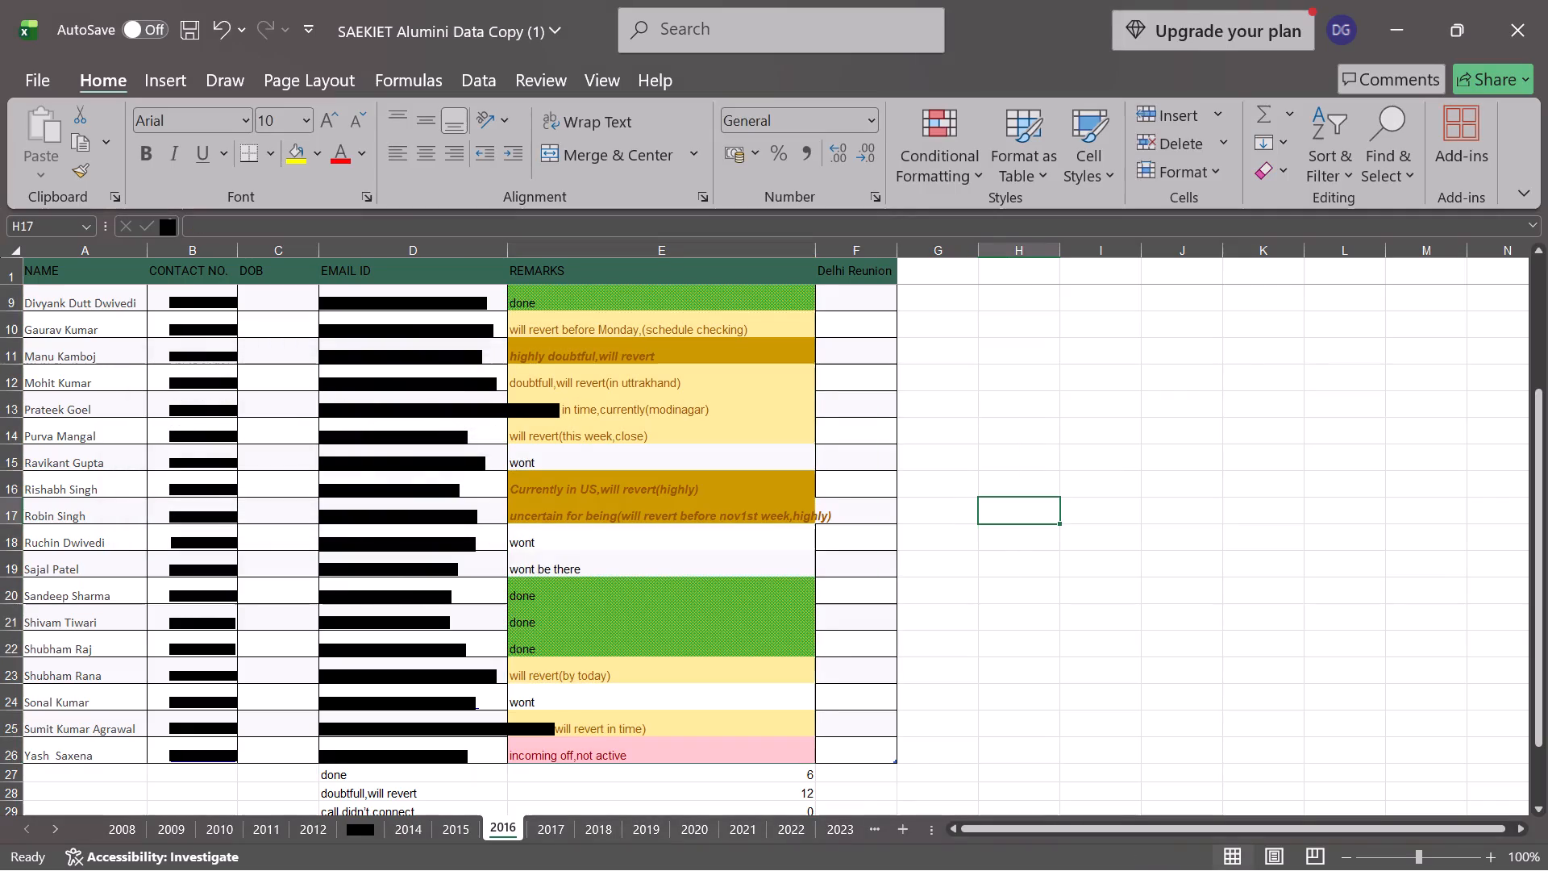
Widen the REMARKS column E slightly so that the longest remark in row 17 fits.
drag(816, 252, 834, 252)
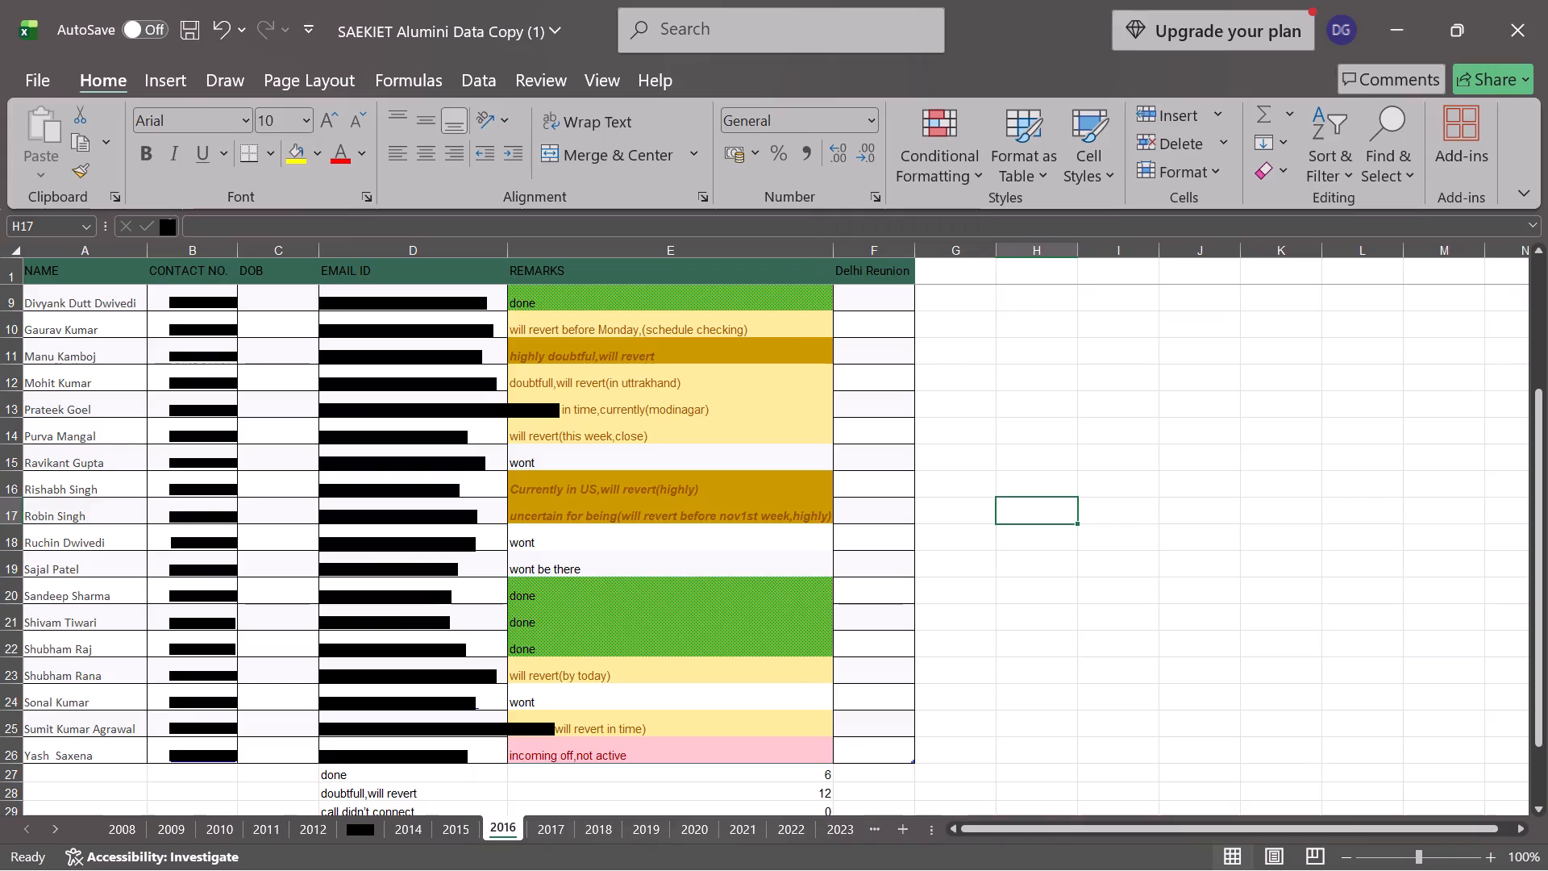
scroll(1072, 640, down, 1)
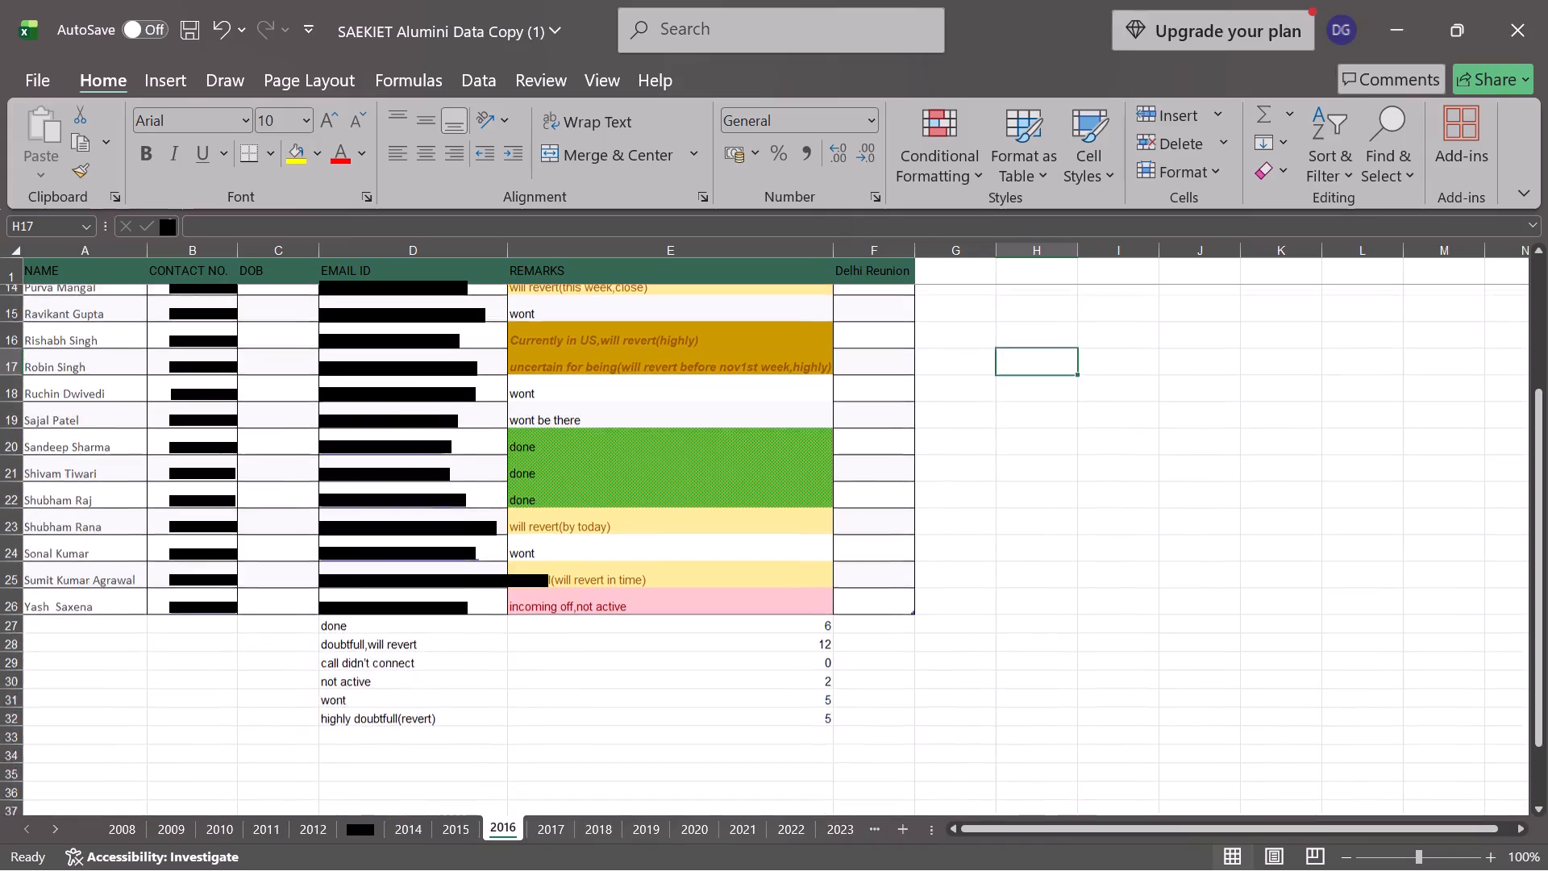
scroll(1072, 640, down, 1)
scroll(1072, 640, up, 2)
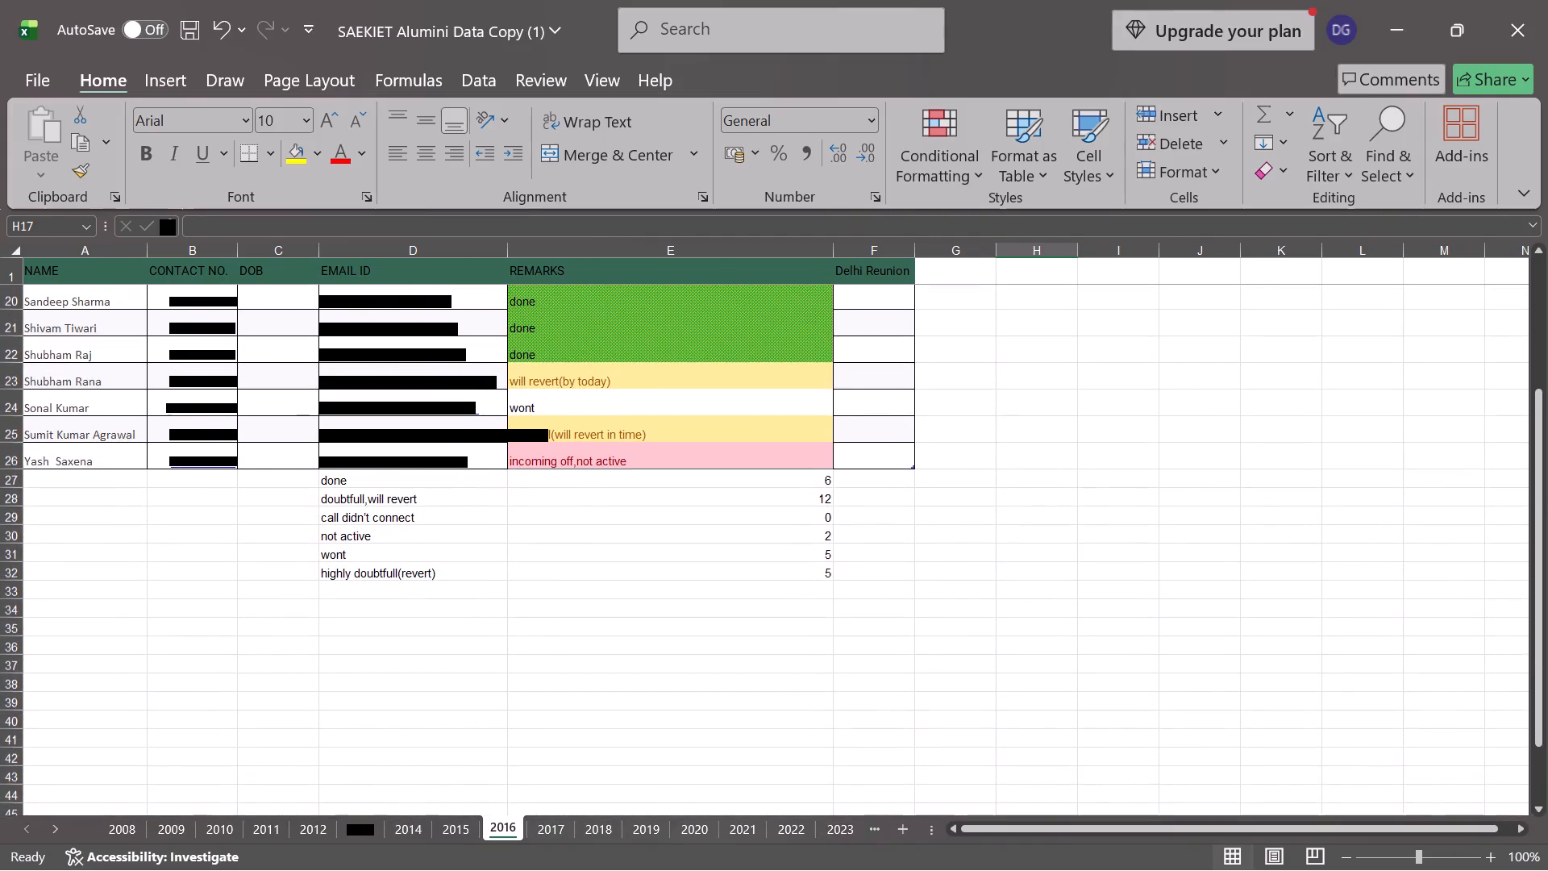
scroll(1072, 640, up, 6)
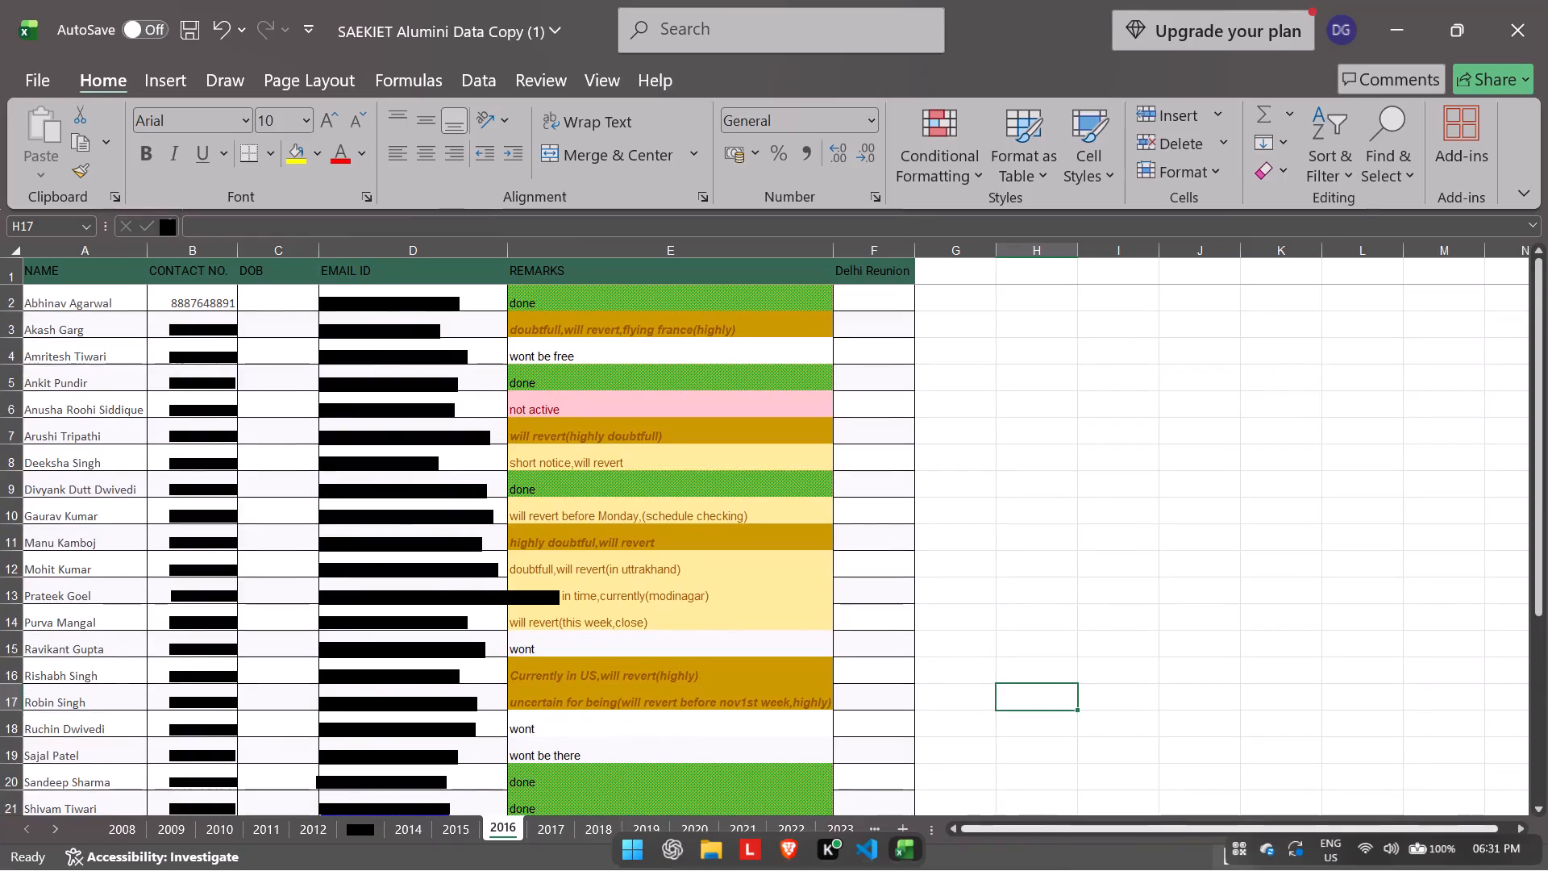
Switch to the 2017 sheet.
click(563, 825)
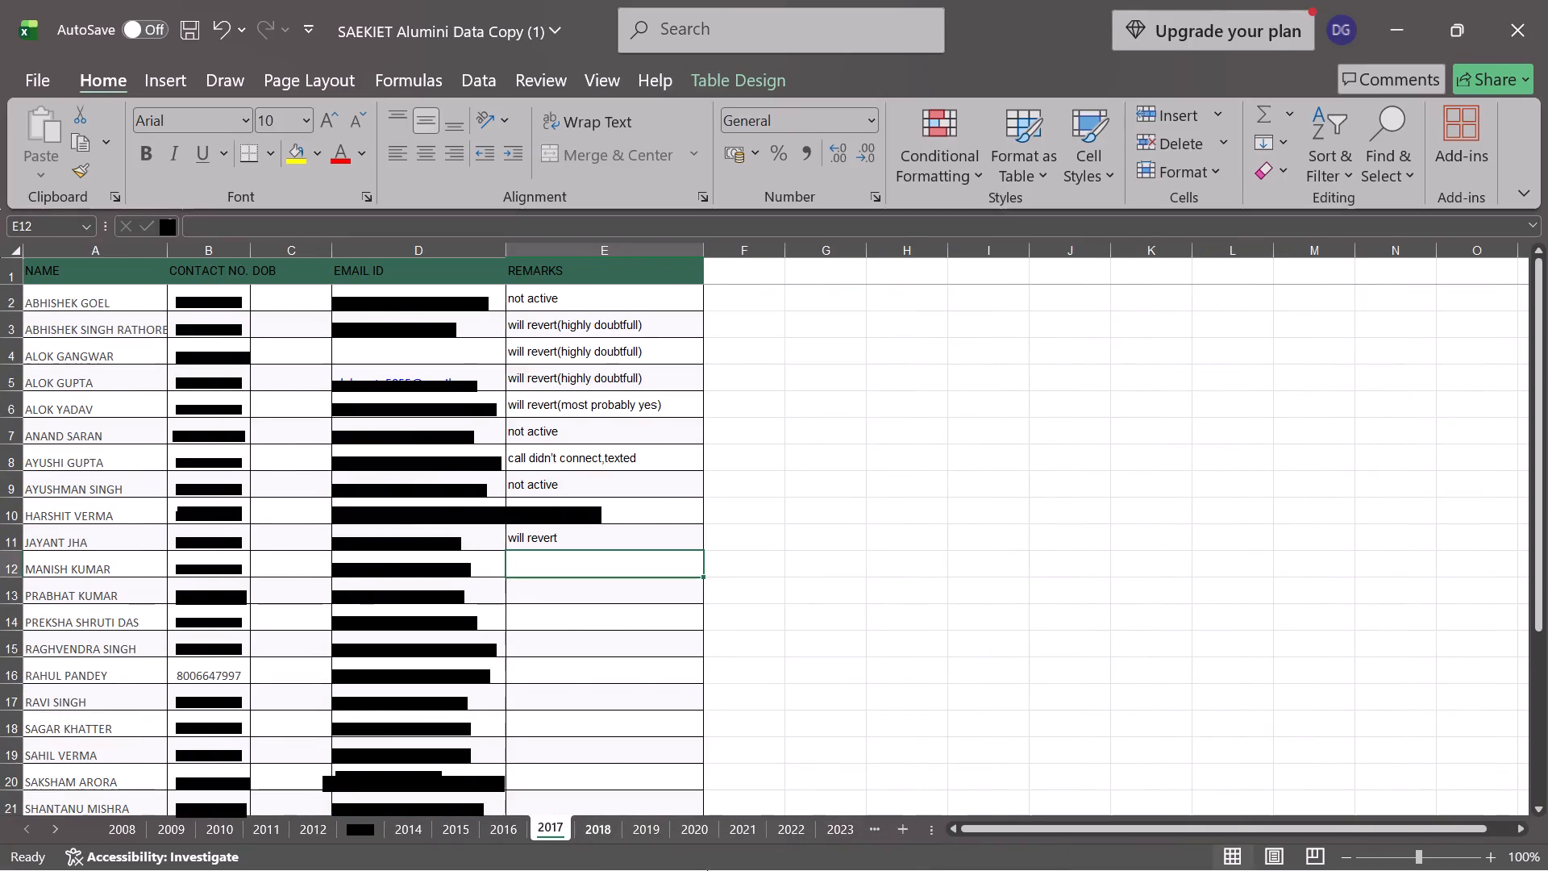
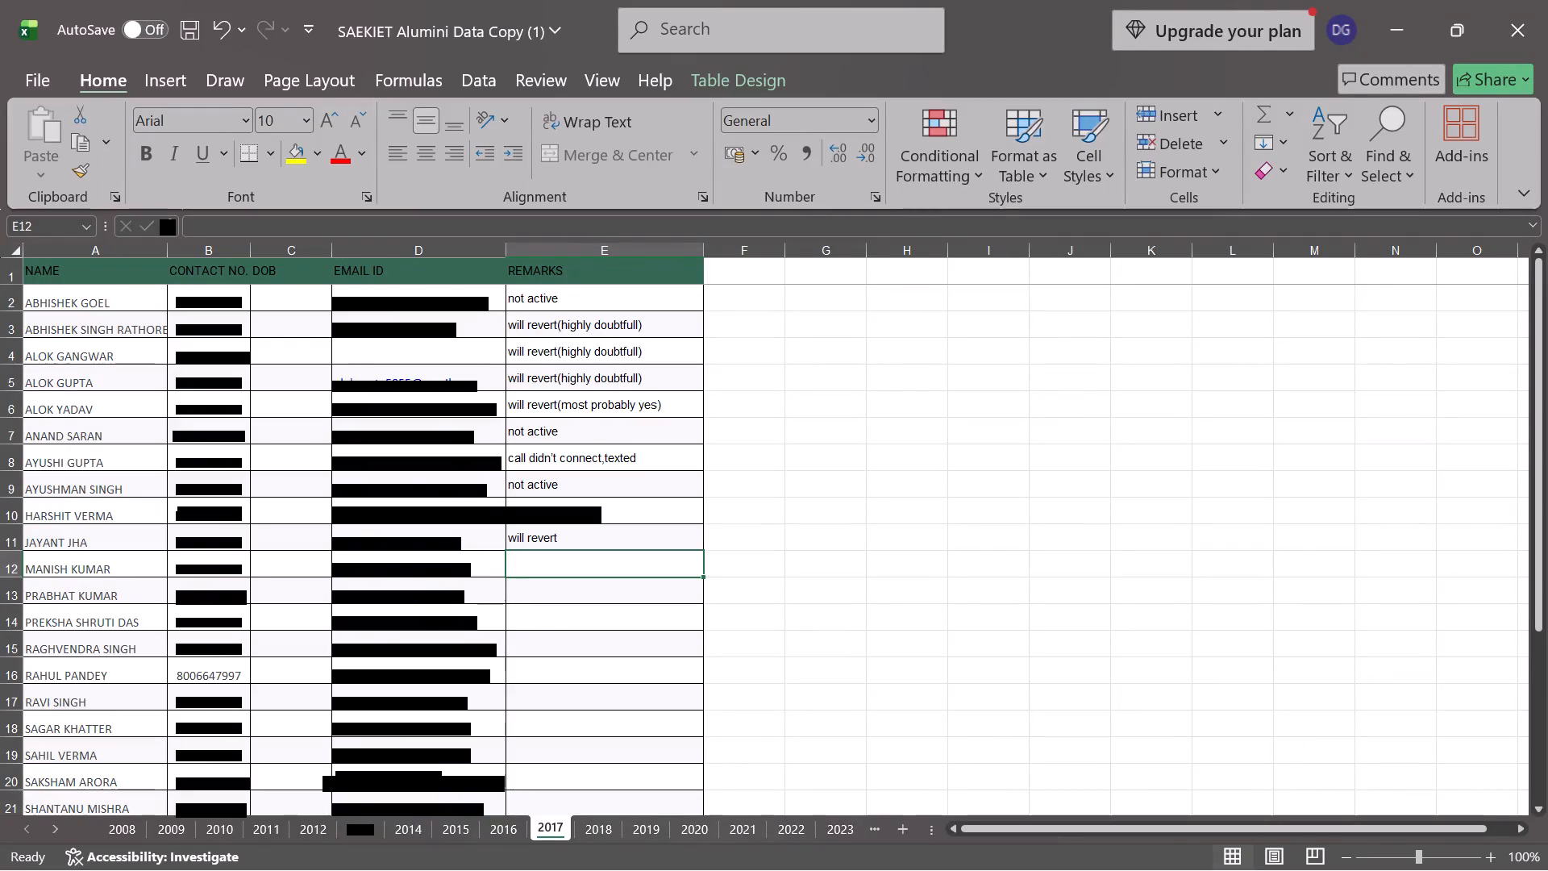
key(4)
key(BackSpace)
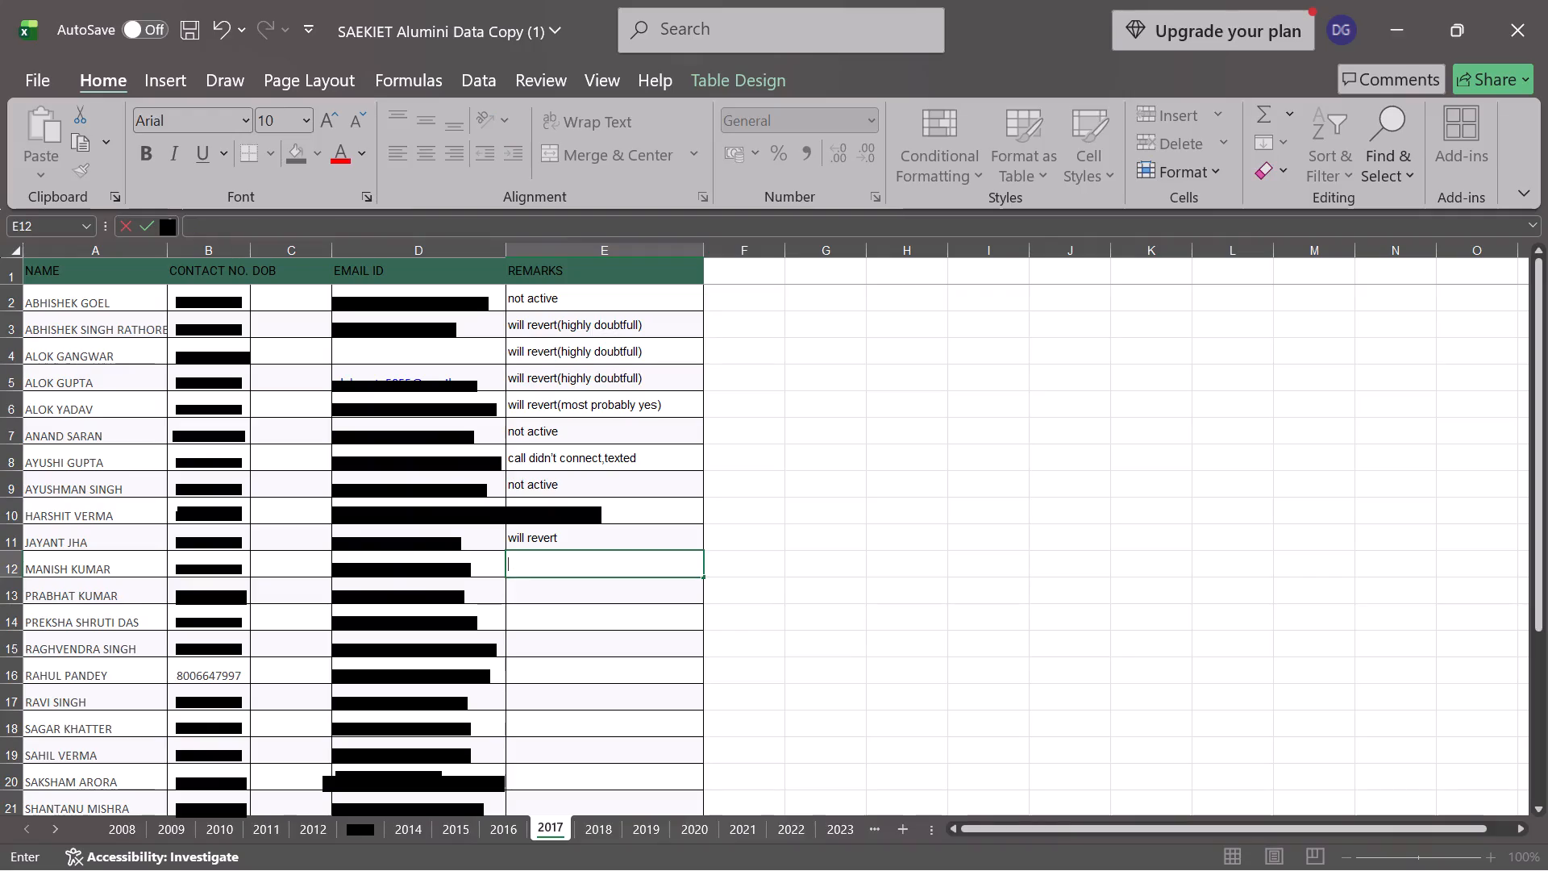
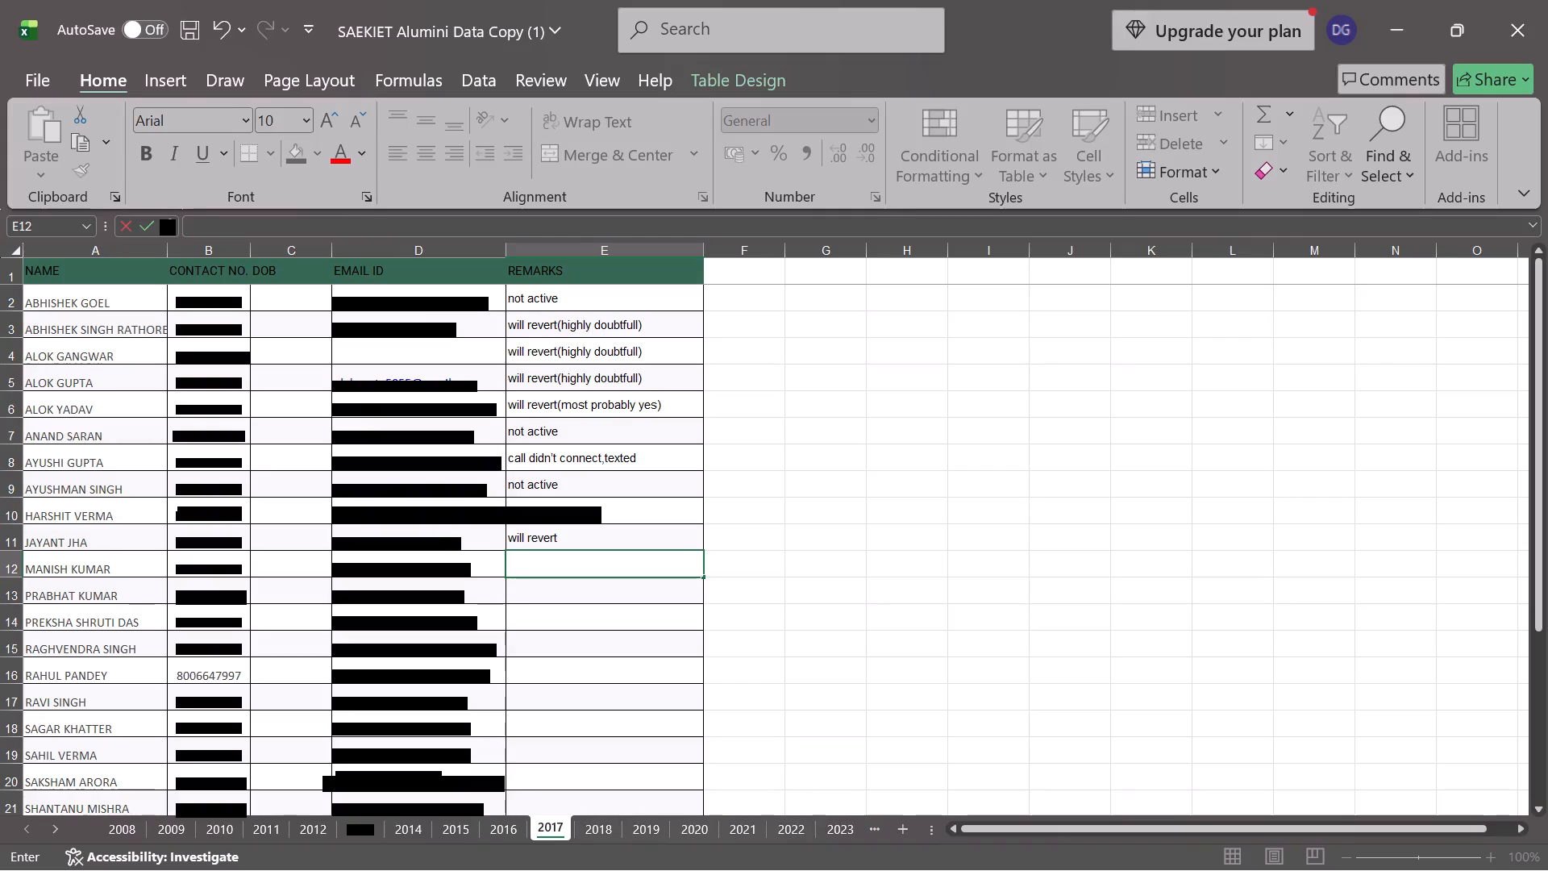
Enter the remark "done" in cell E12 of the 2017 sheet's REMARKS column.
text(done)
key(Return)
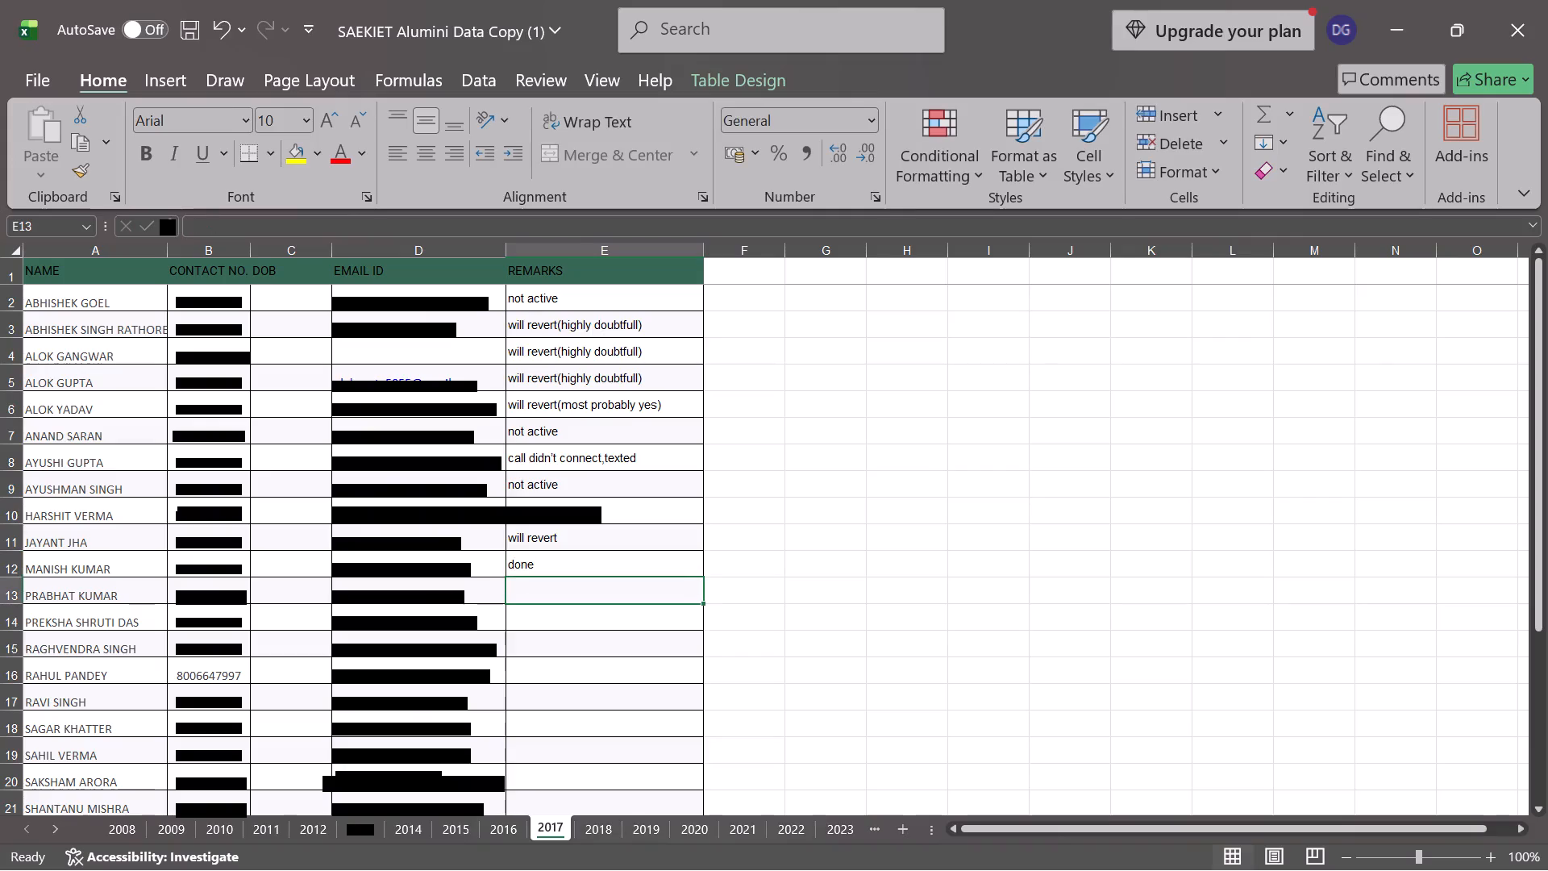
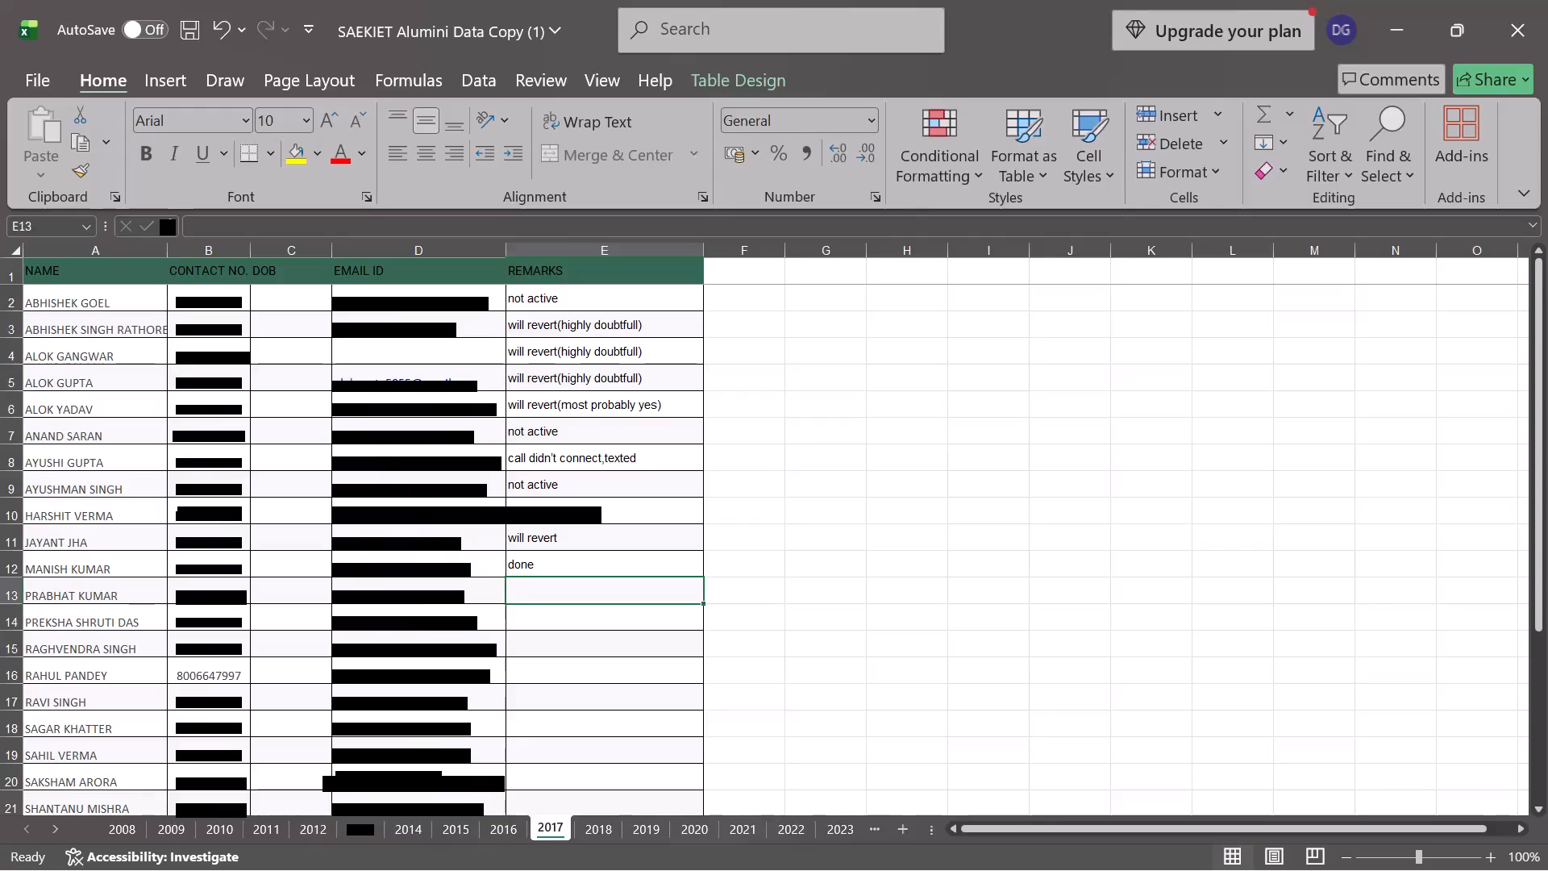
Replace the remark in cell E6 of the 2017 sheet's REMARKS column with "done".
click(671, 410)
click(671, 410)
drag(671, 410, 488, 397)
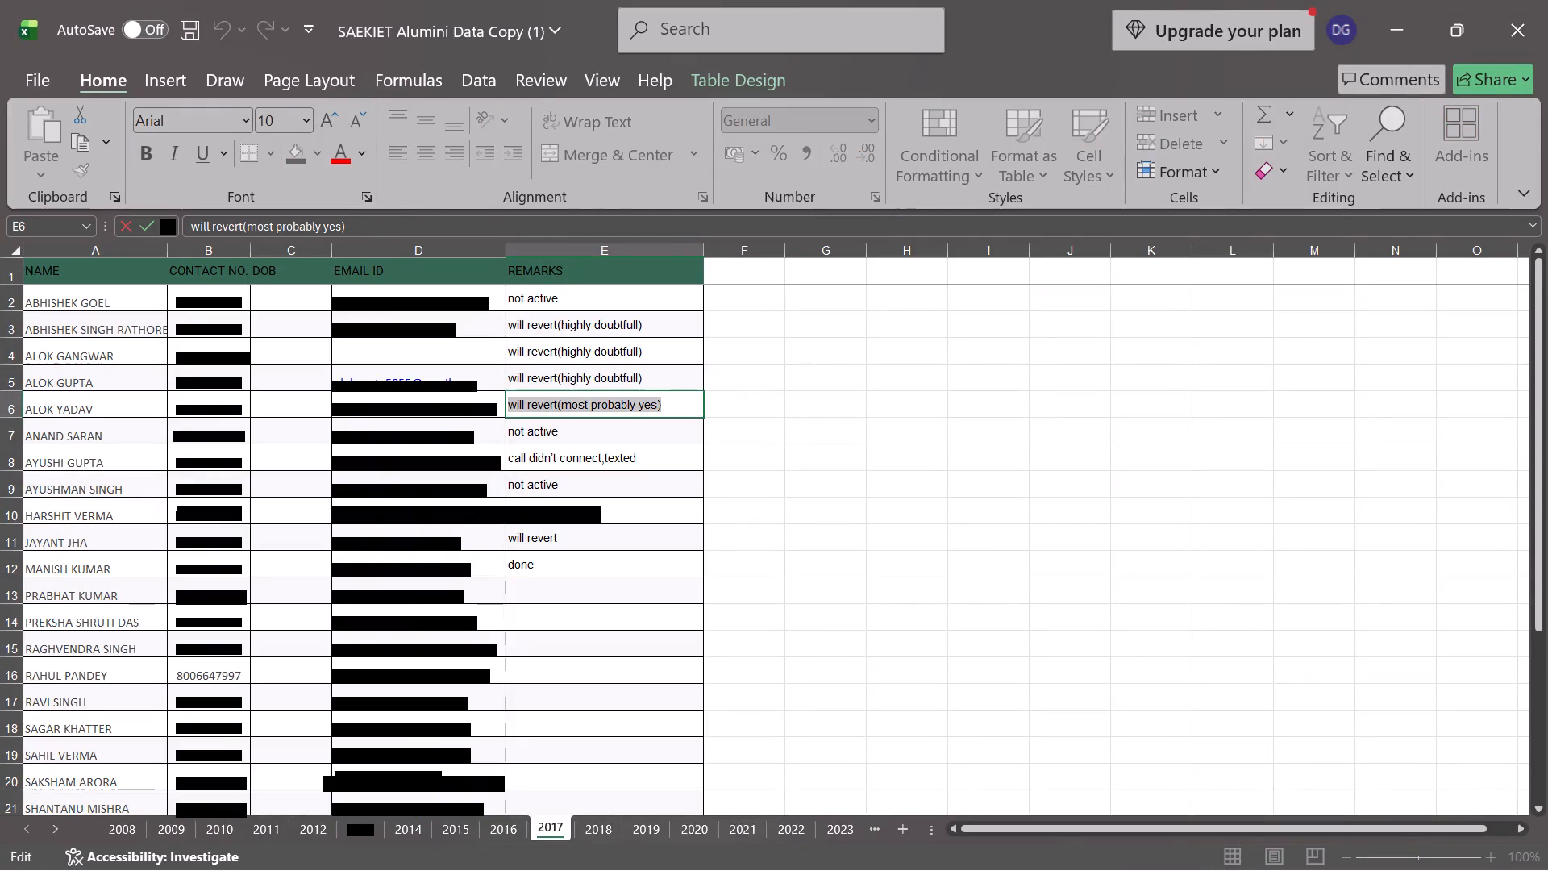
drag(488, 397, 487, 397)
key(d)
key(Return)
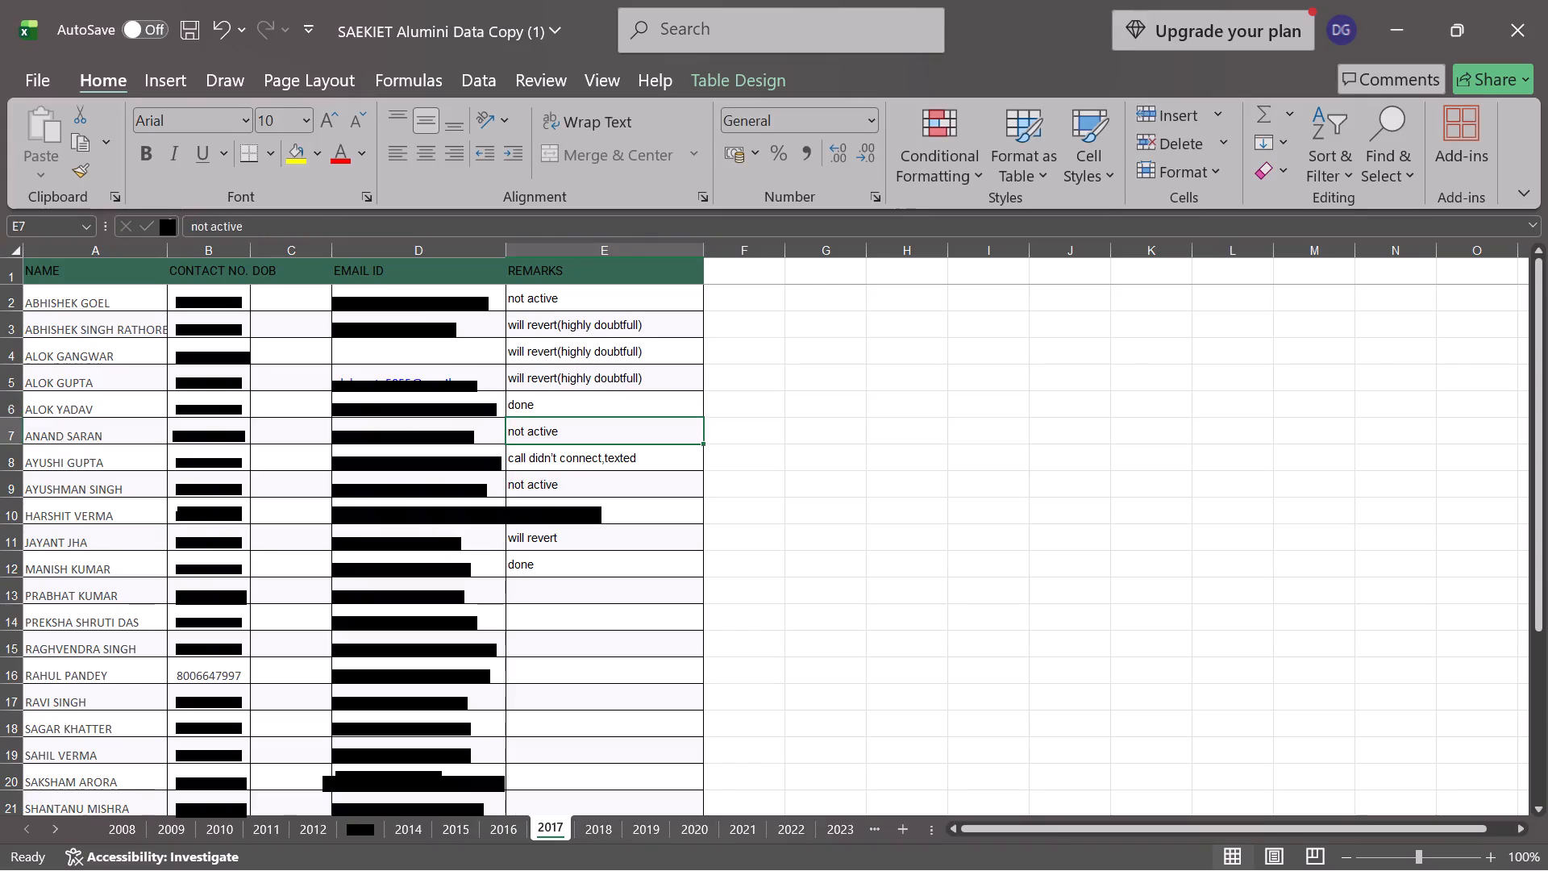
Select the empty REMARKS cell E13 in the 2017 sheet for the next remark.
click(590, 586)
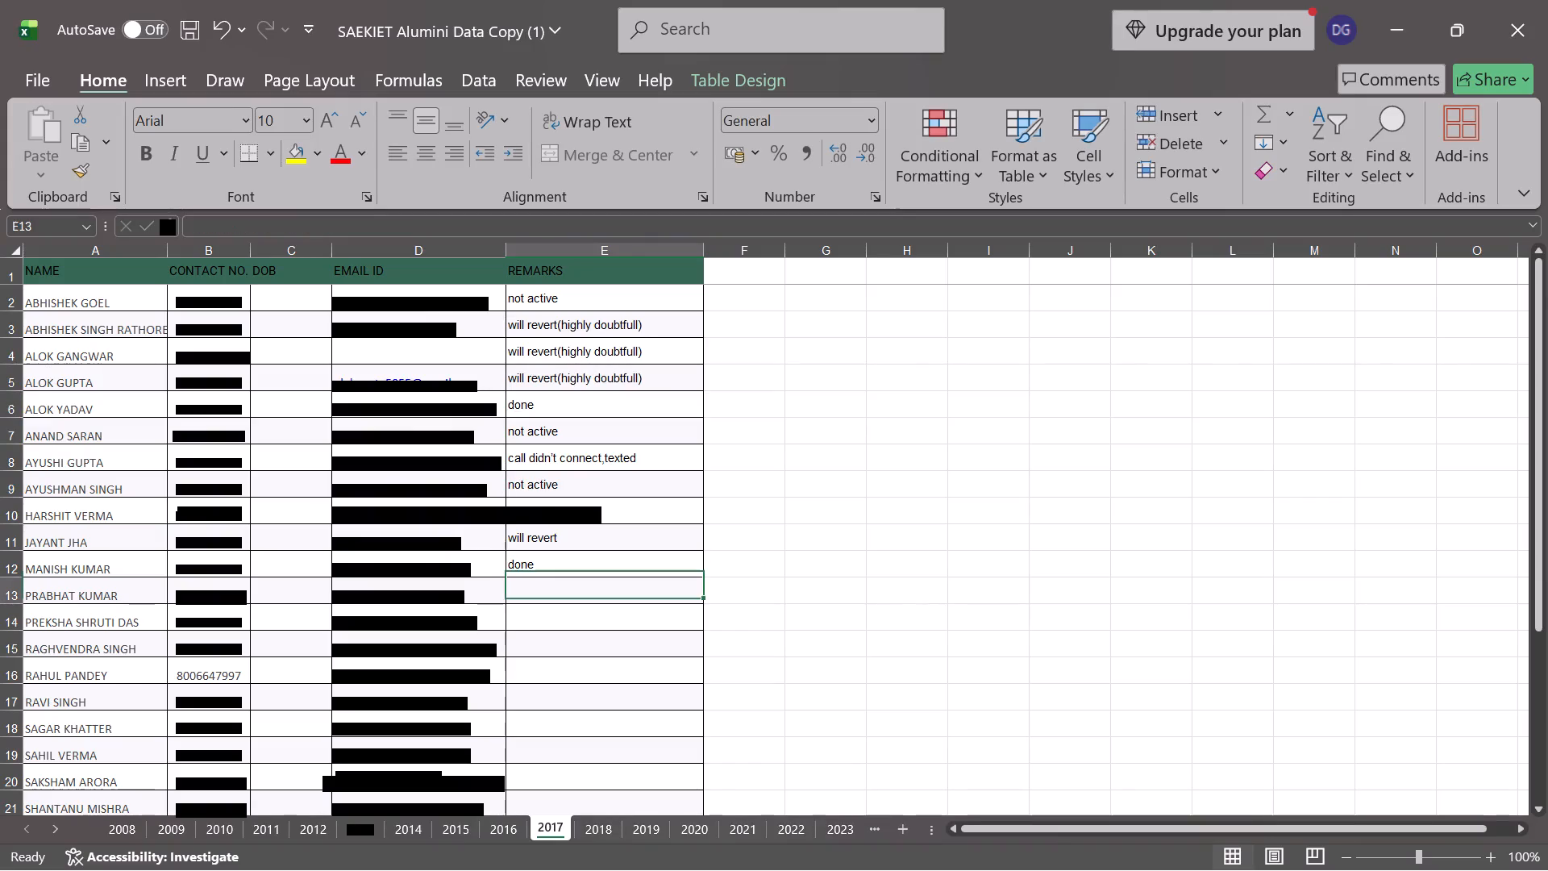
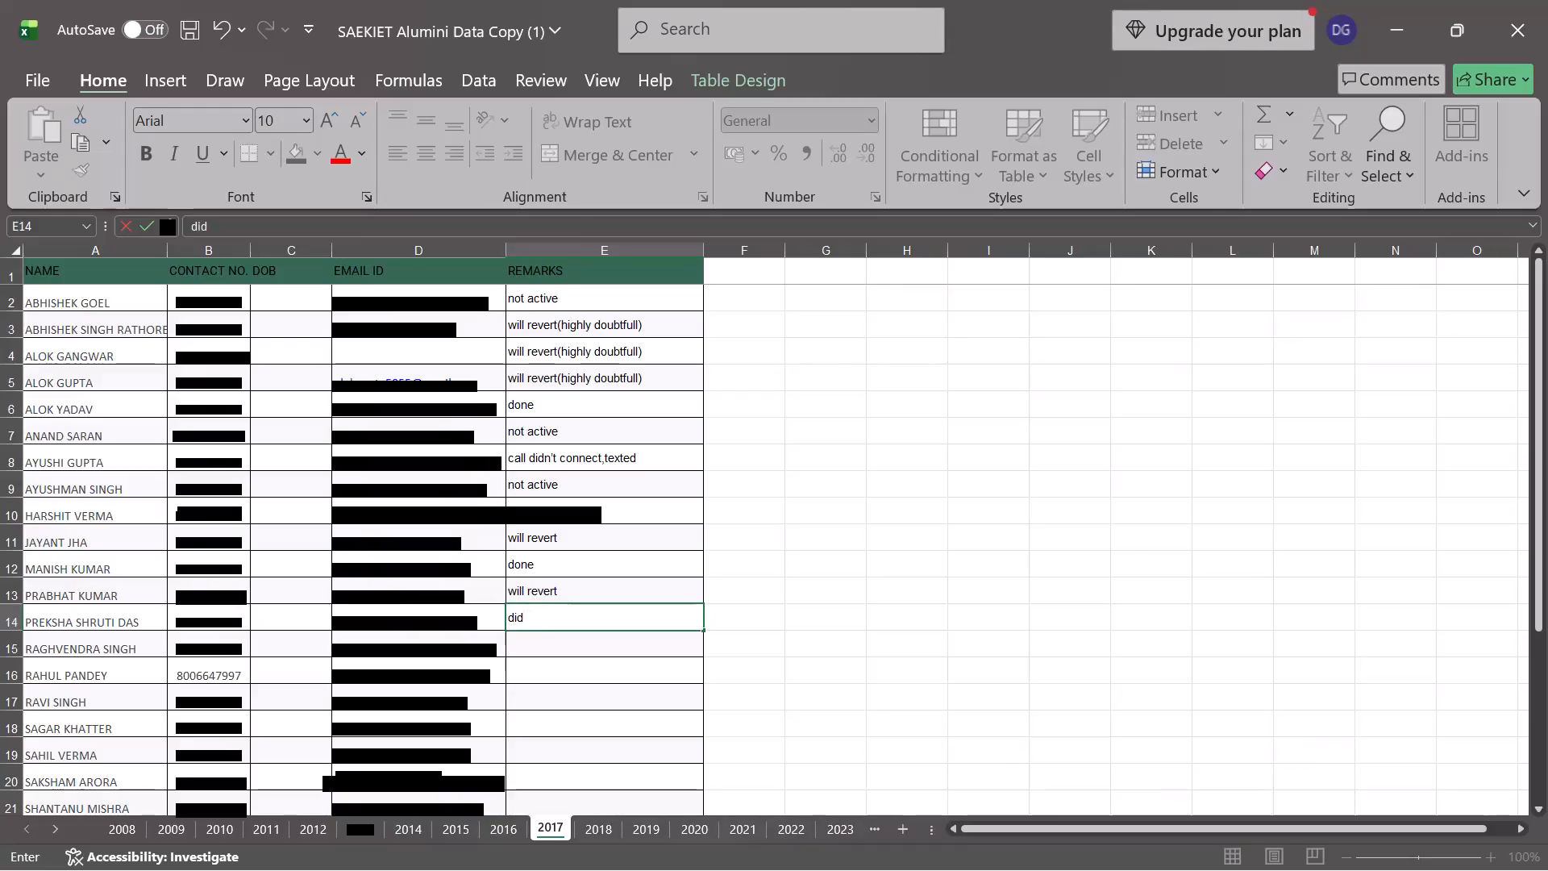
Enter the remark "didn't connect" in cell E14 of the 2017 sheet's REMARKS column.
key(b)
key(BackSpace)
text(nt)
key(space)
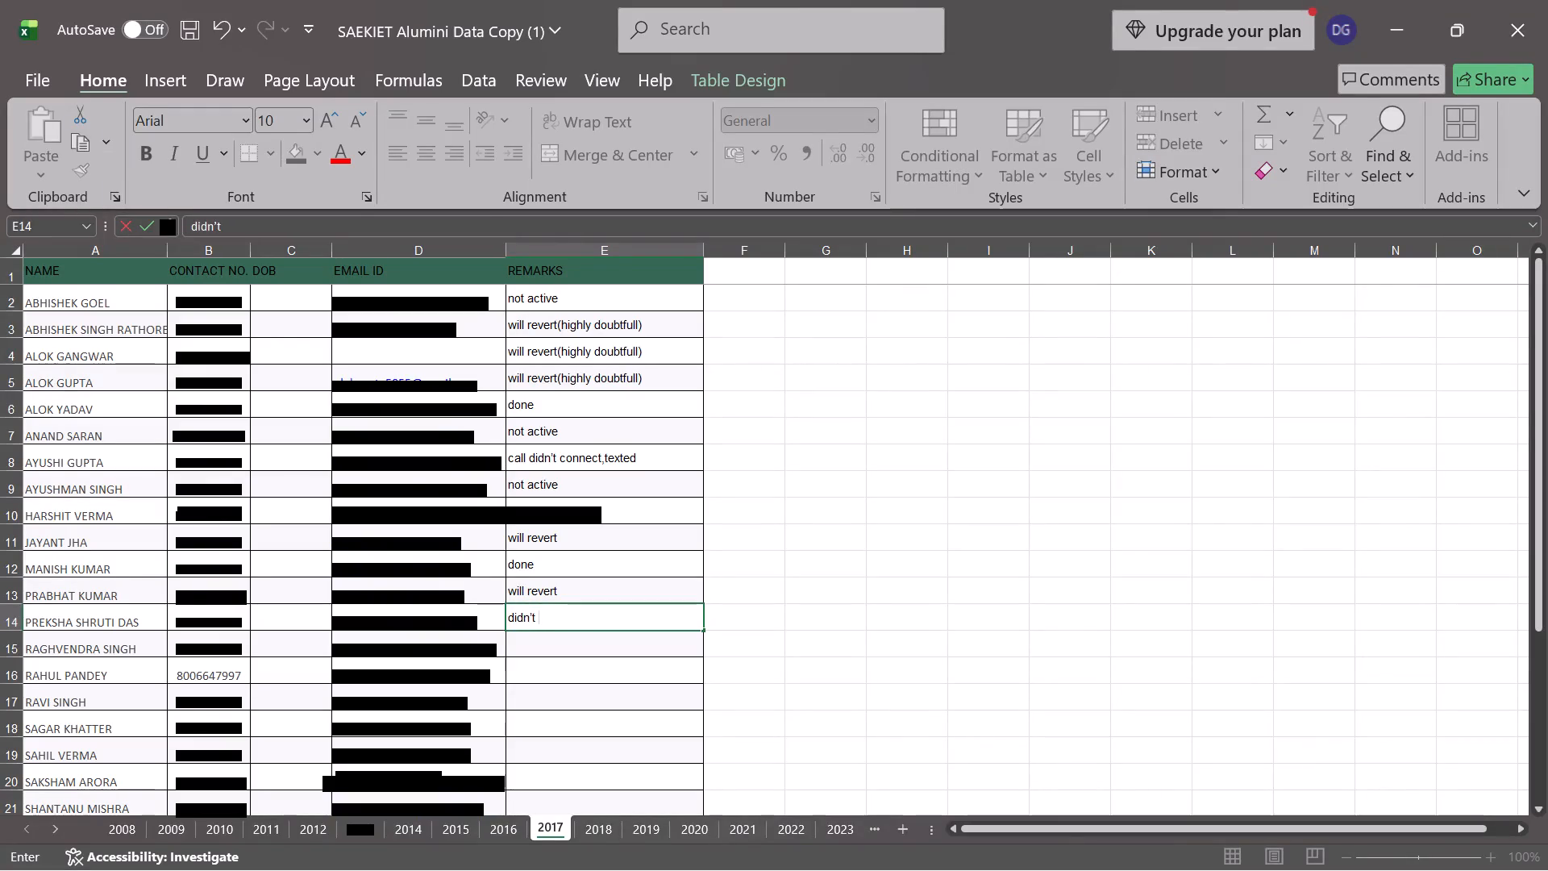
text(connect)
key(Return)
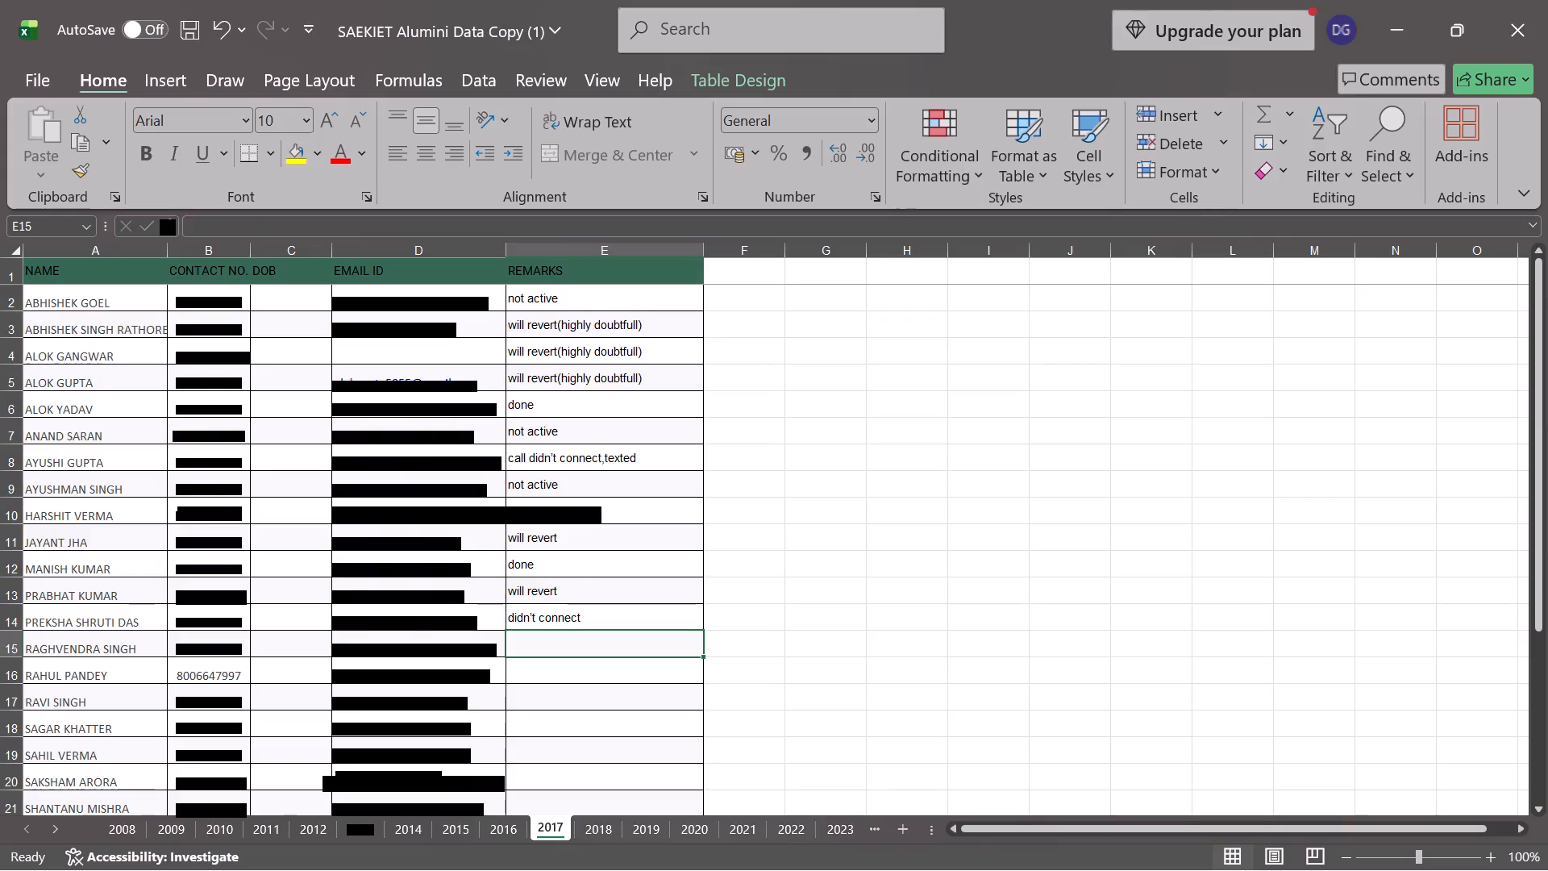
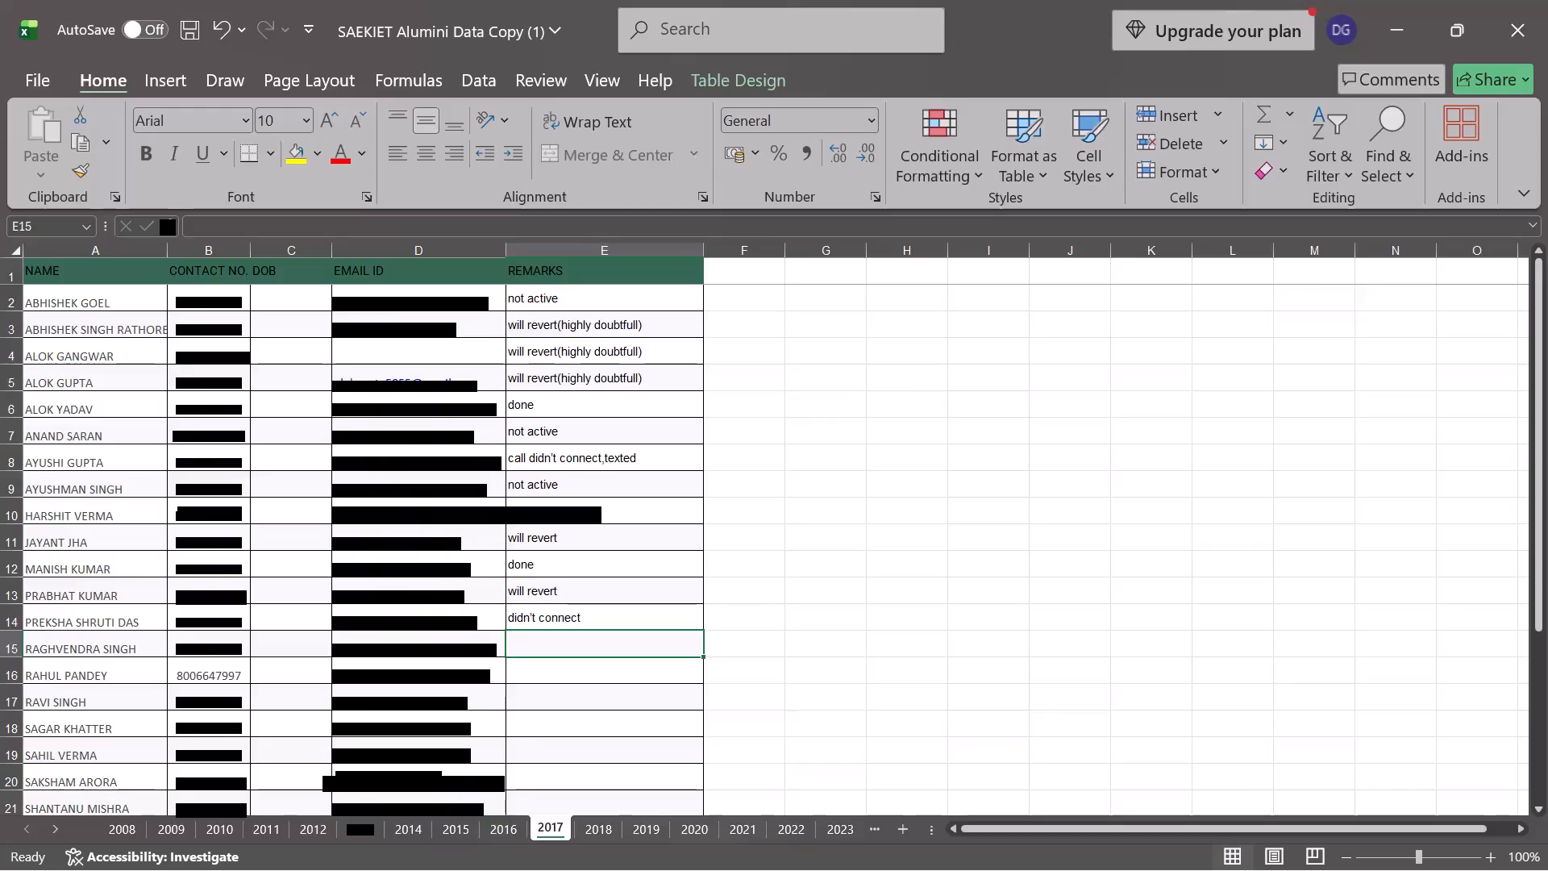
Enter the remark "wont" in cell E15 of the 2017 sheet's REMARKS column.
click(547, 677)
click(559, 648)
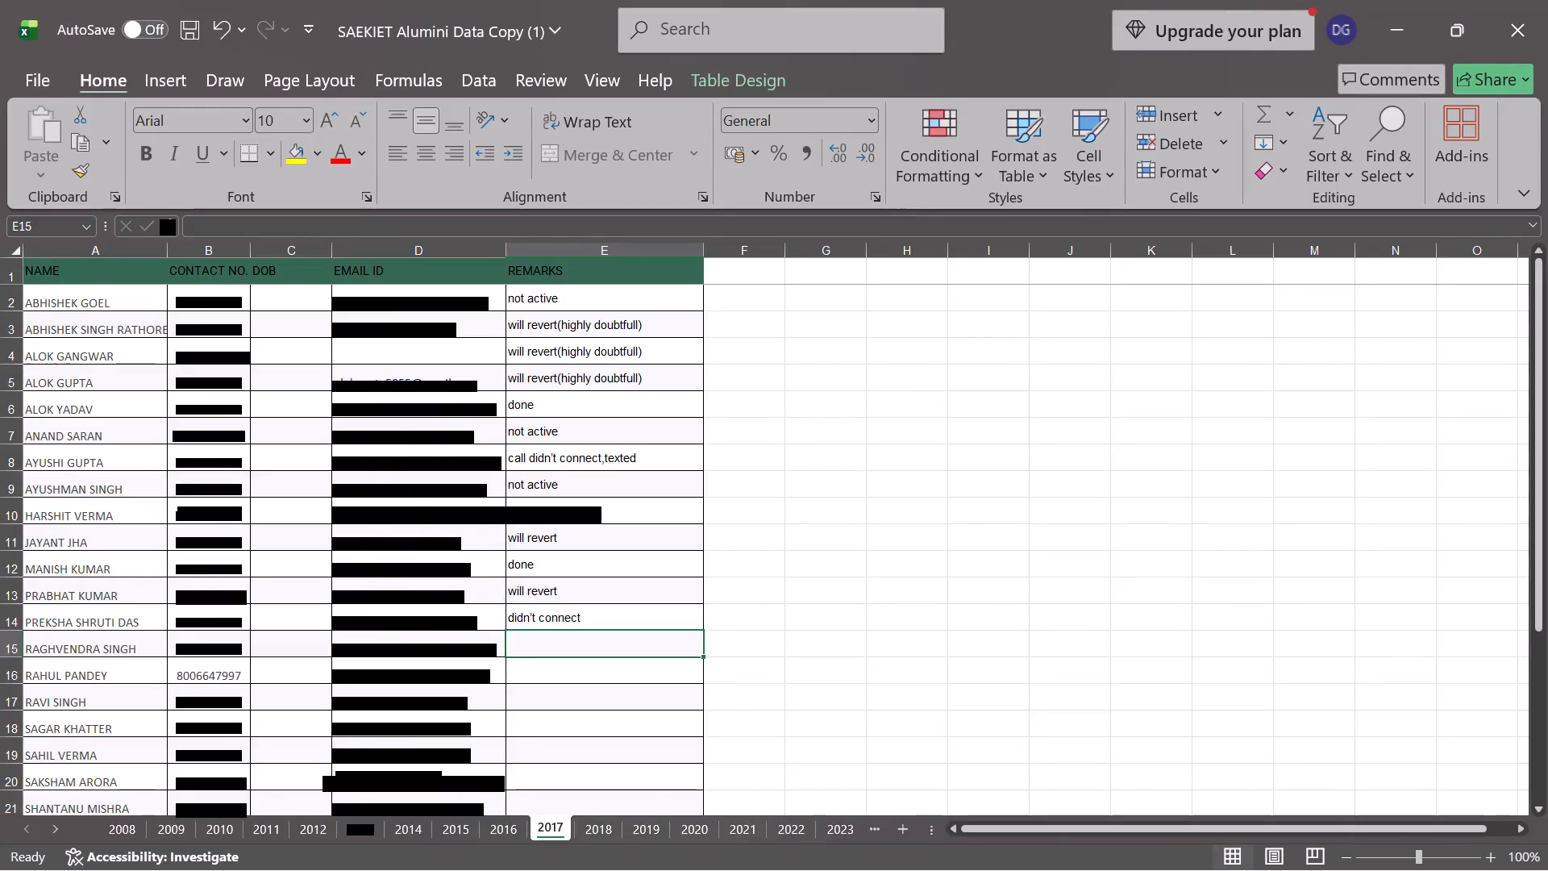
scroll(559, 648, up, 1)
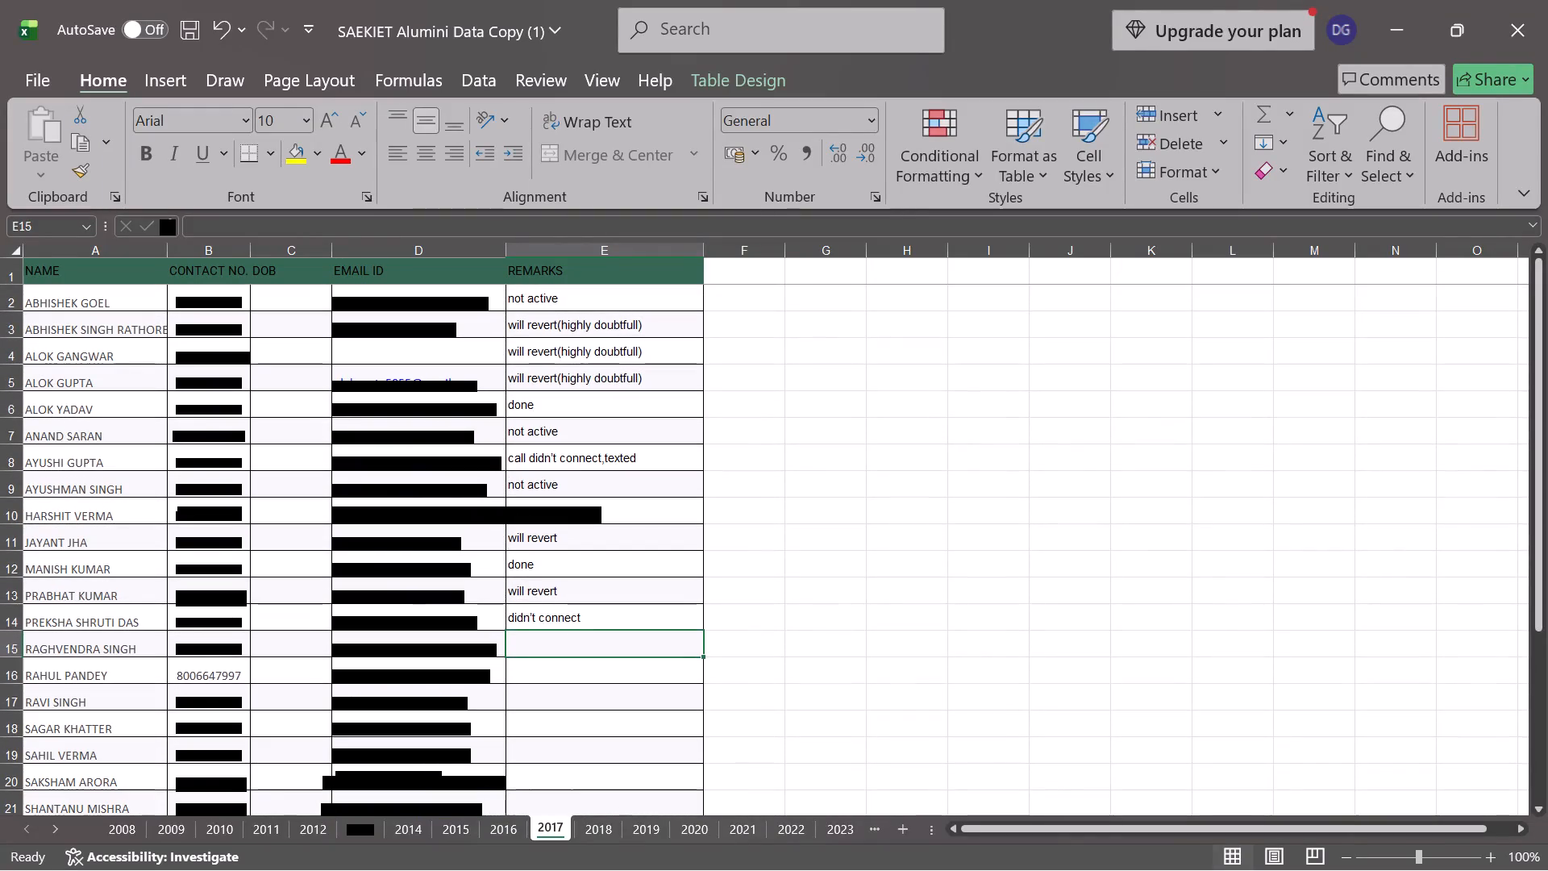
text(won)
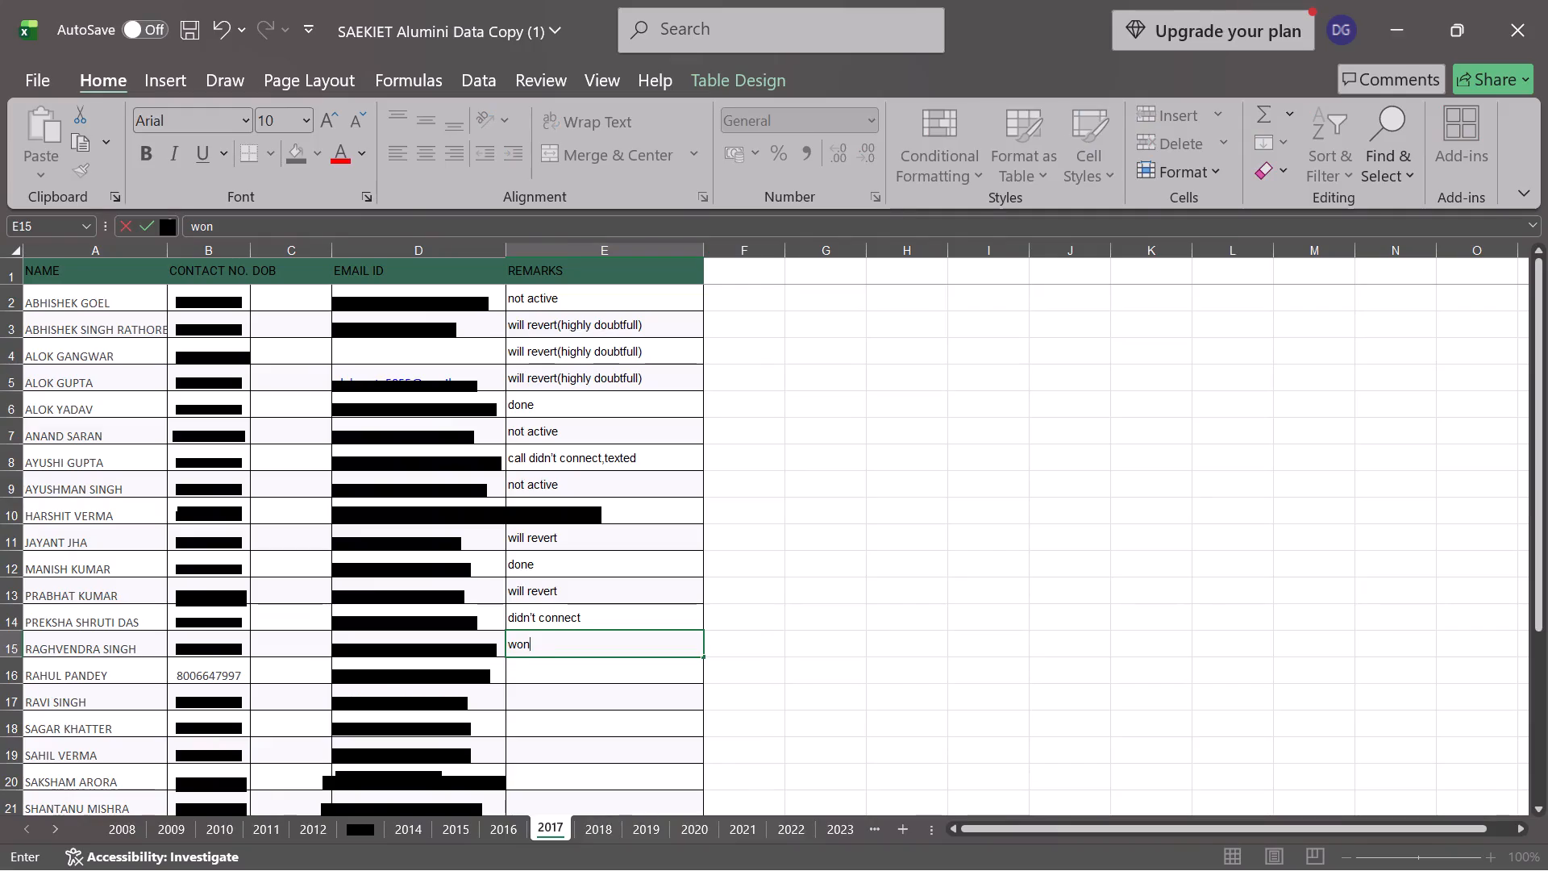
key(t)
key(Return)
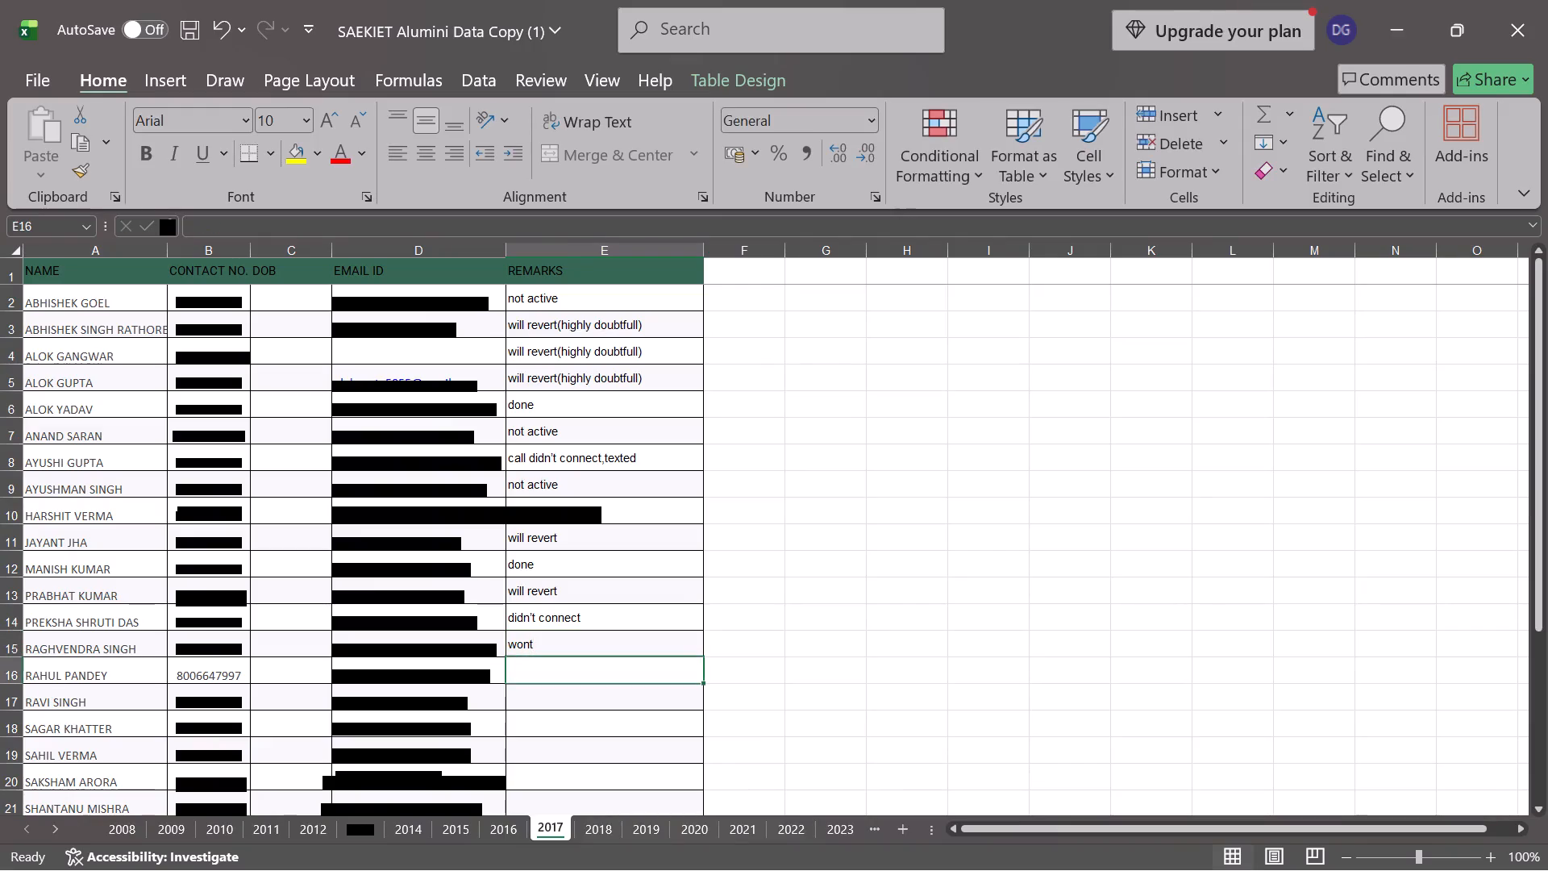
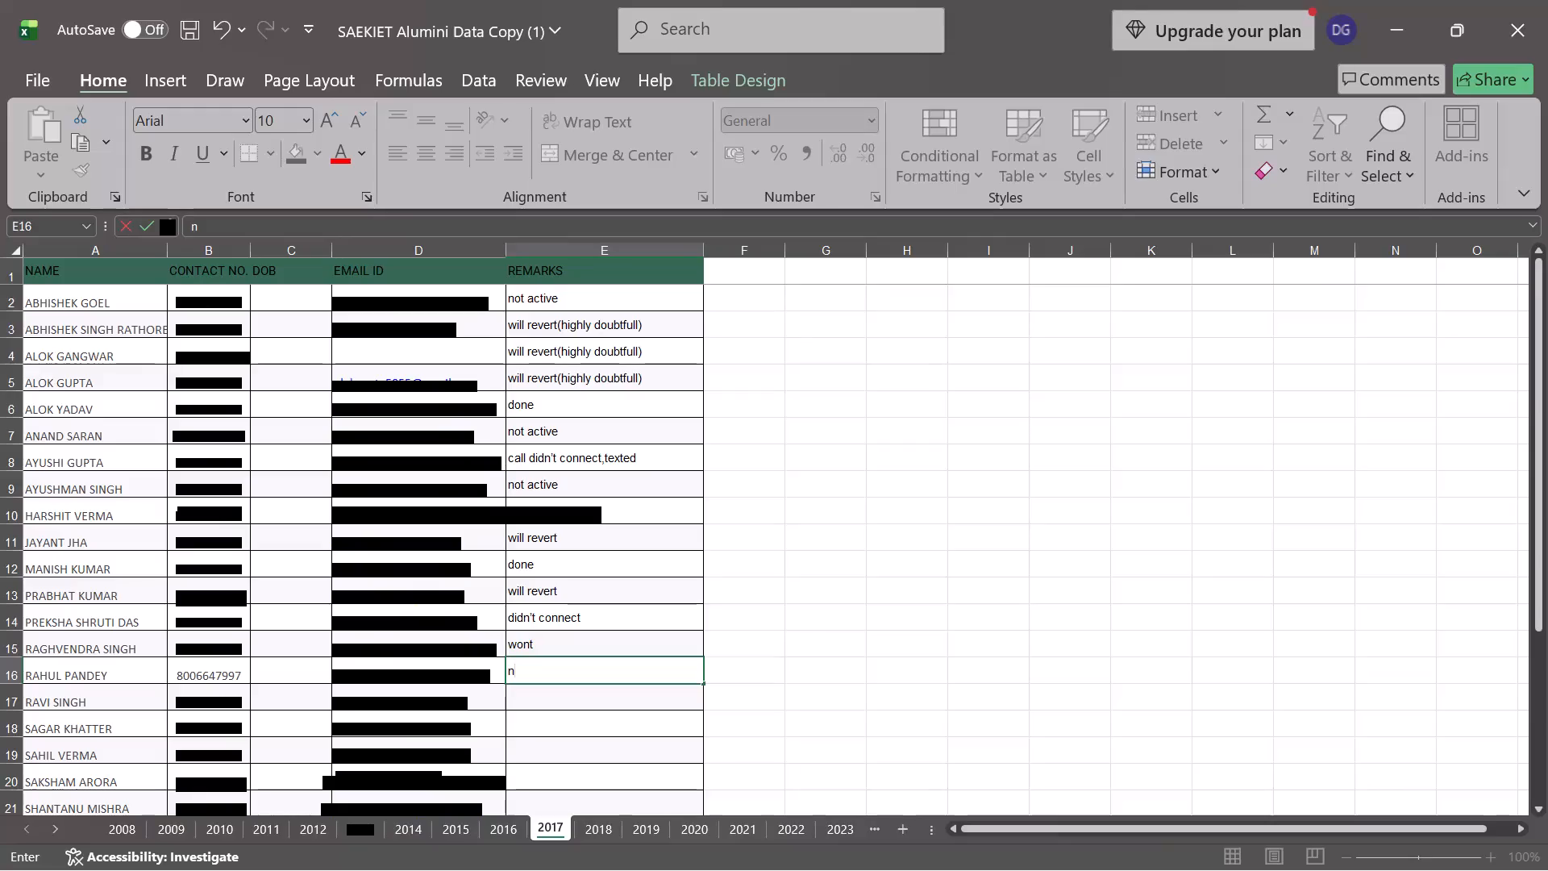
Enter the remark "not active" in cell E16 of the 2017 sheet's REMARKS column.
key(o)
key(r)
key(BackSpace)
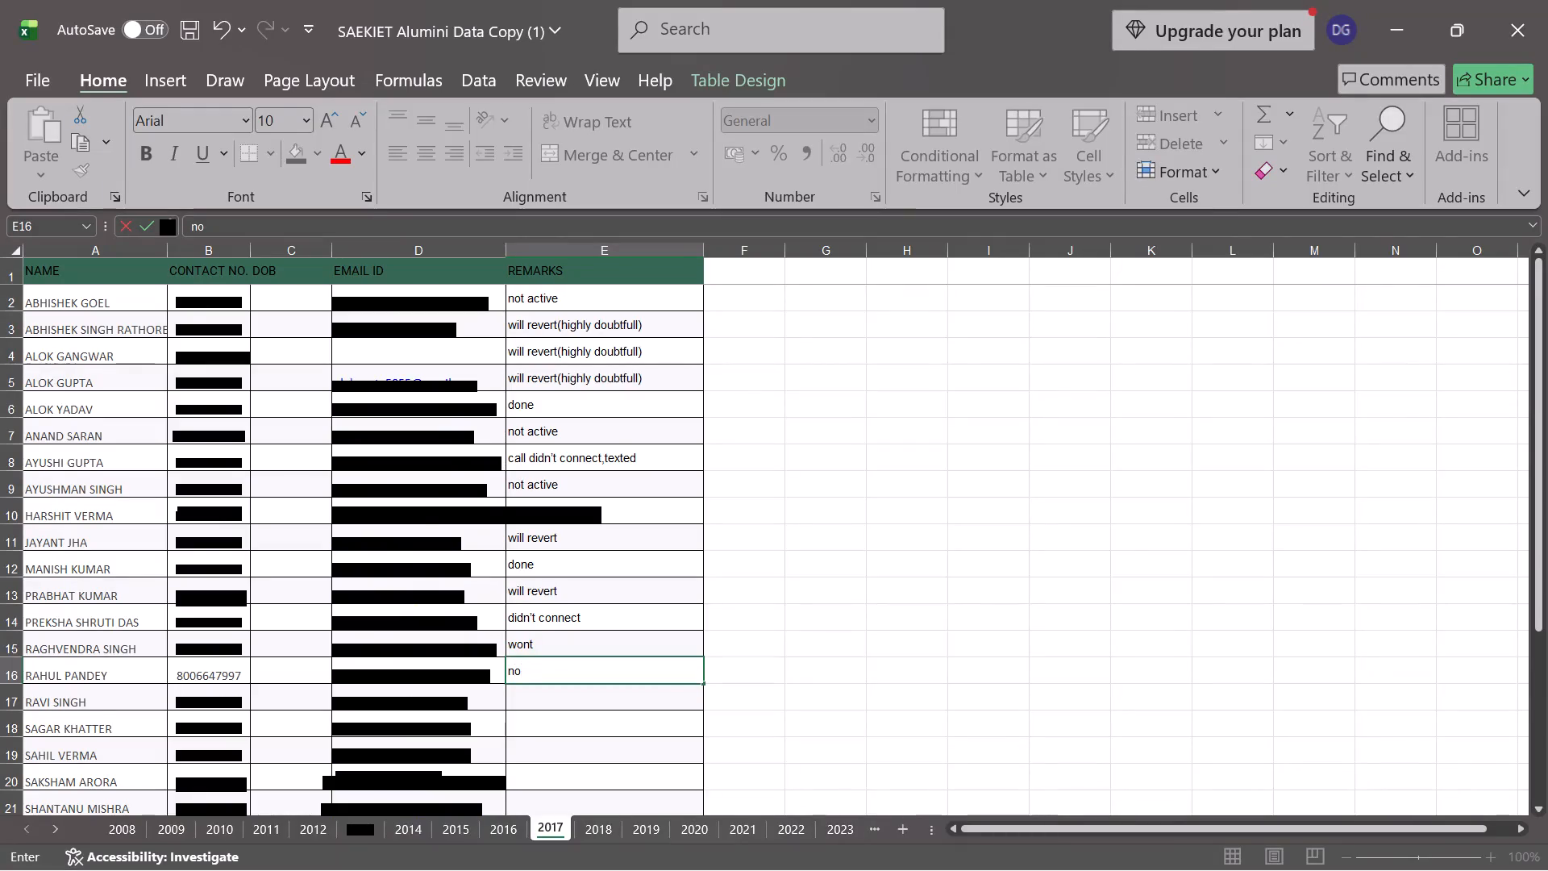
key(BackSpace)
key(t)
key(BackSpace)
text(ot active)
key(Return)
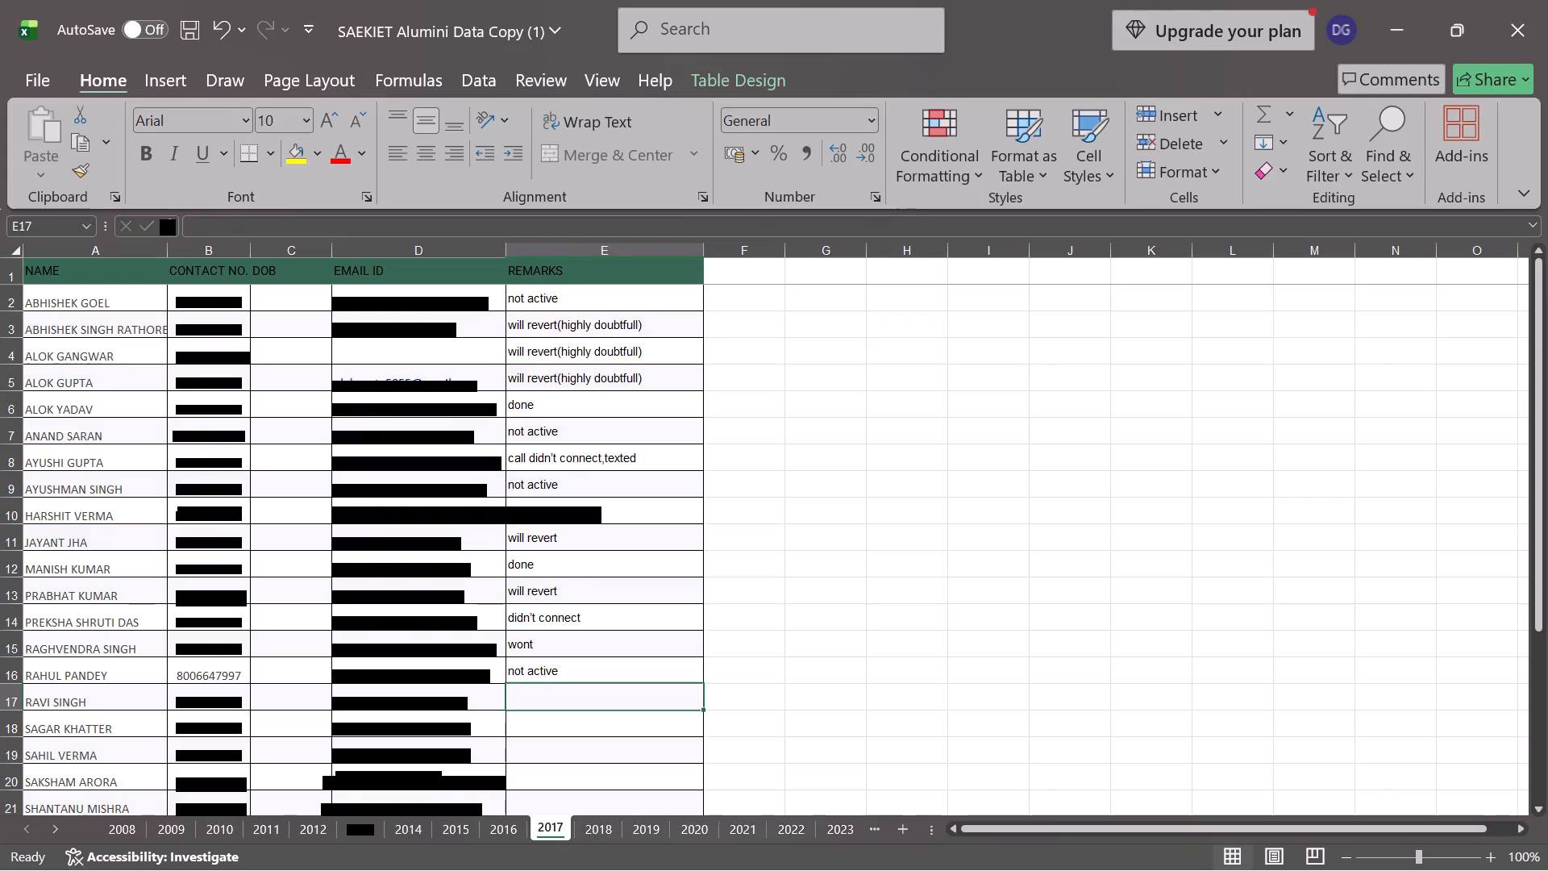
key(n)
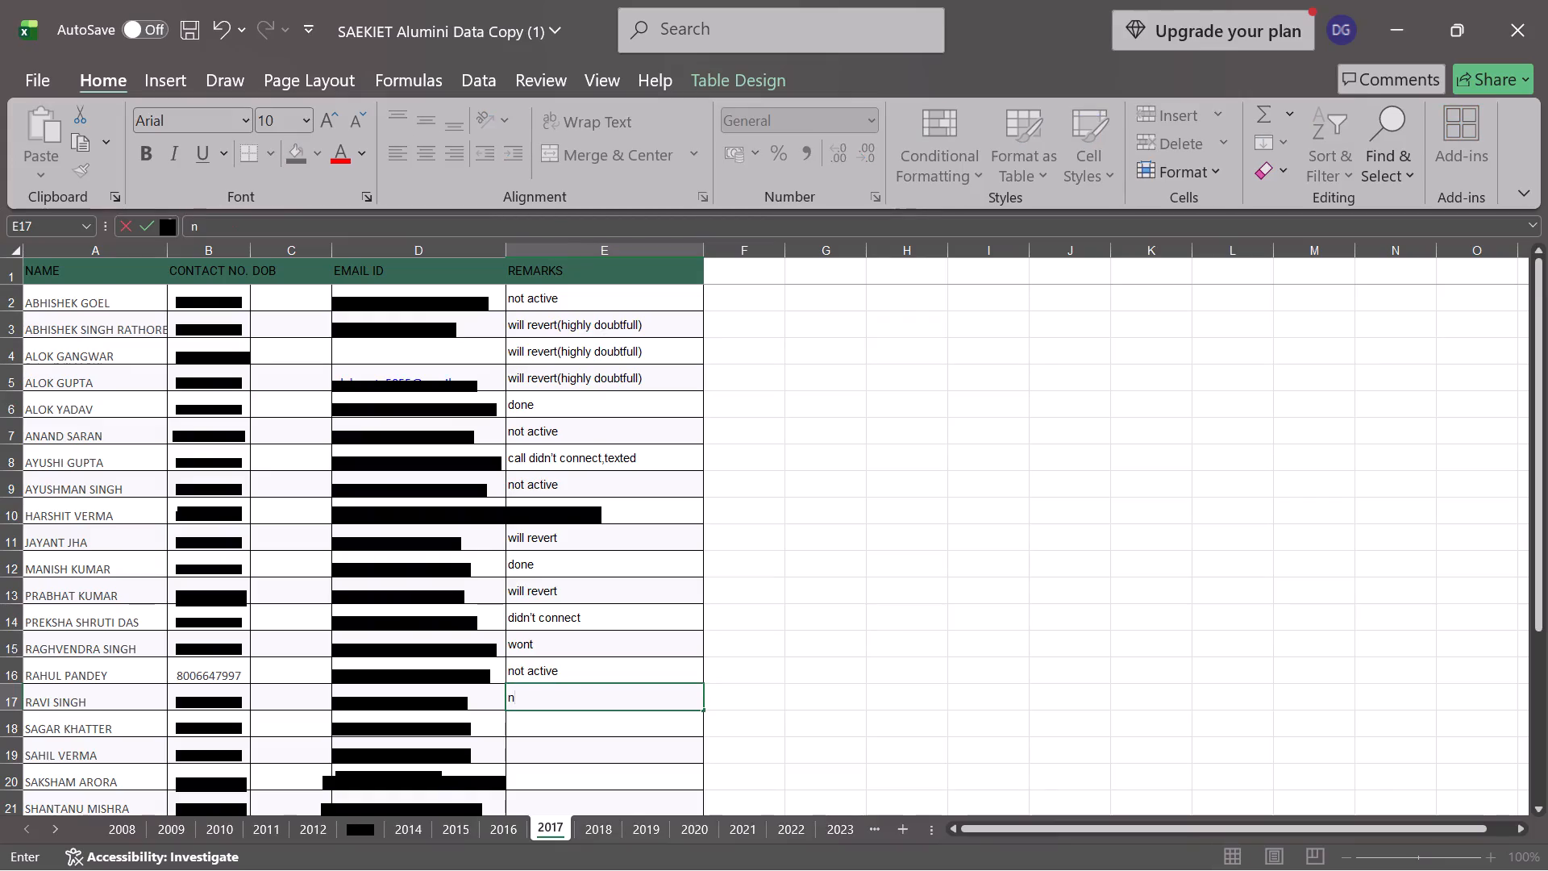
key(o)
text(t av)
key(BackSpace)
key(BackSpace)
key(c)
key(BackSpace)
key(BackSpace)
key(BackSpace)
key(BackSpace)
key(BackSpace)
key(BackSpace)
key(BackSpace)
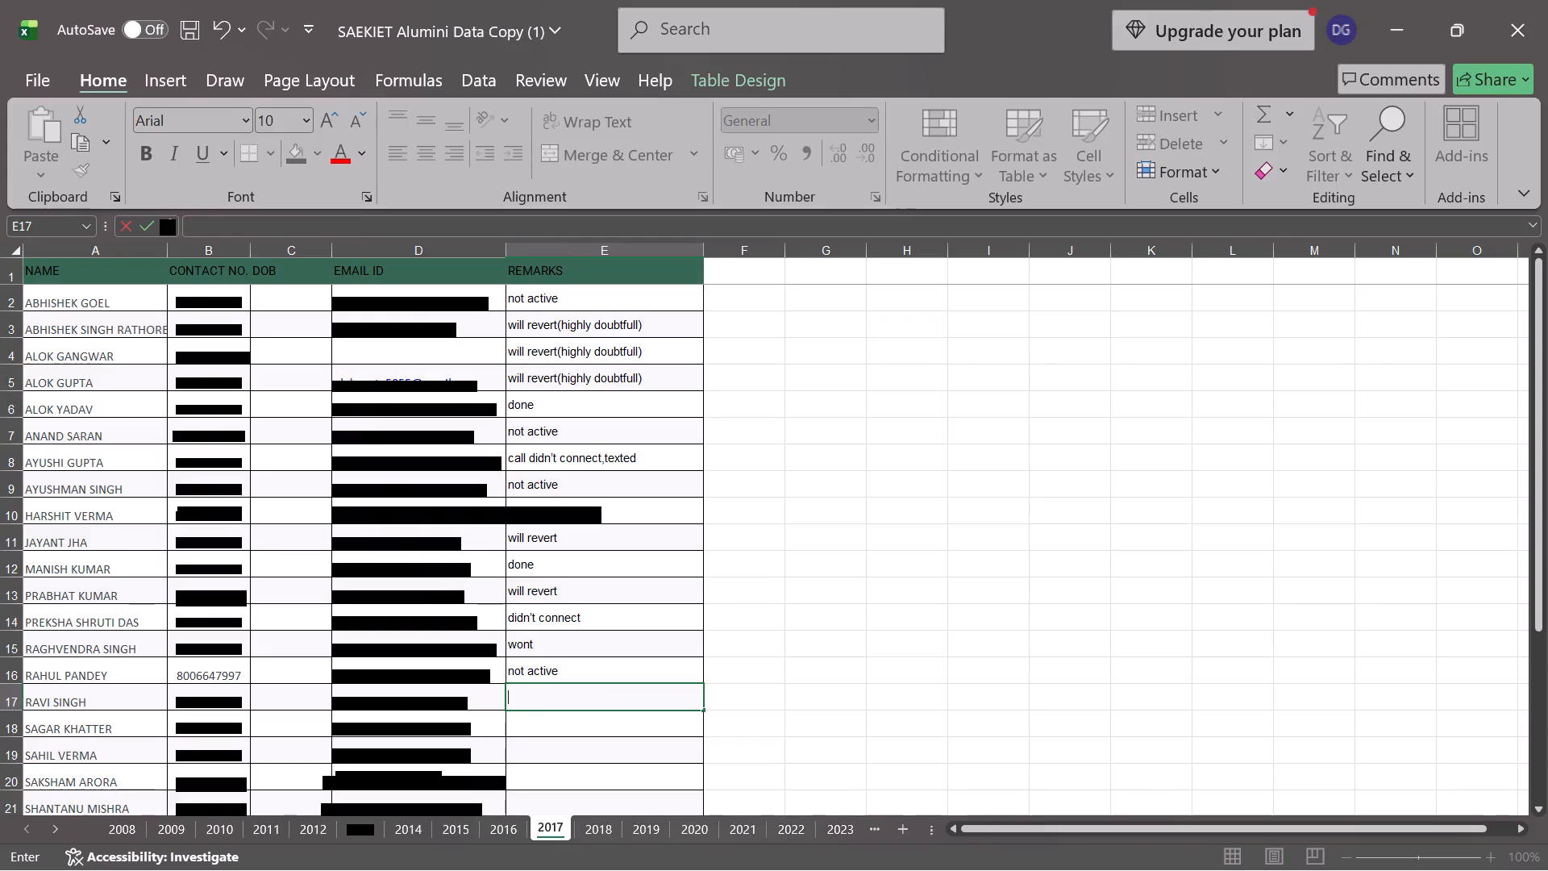
Shorten the remark in cell E10 of the 2017 sheet to "wont".
click(530, 510)
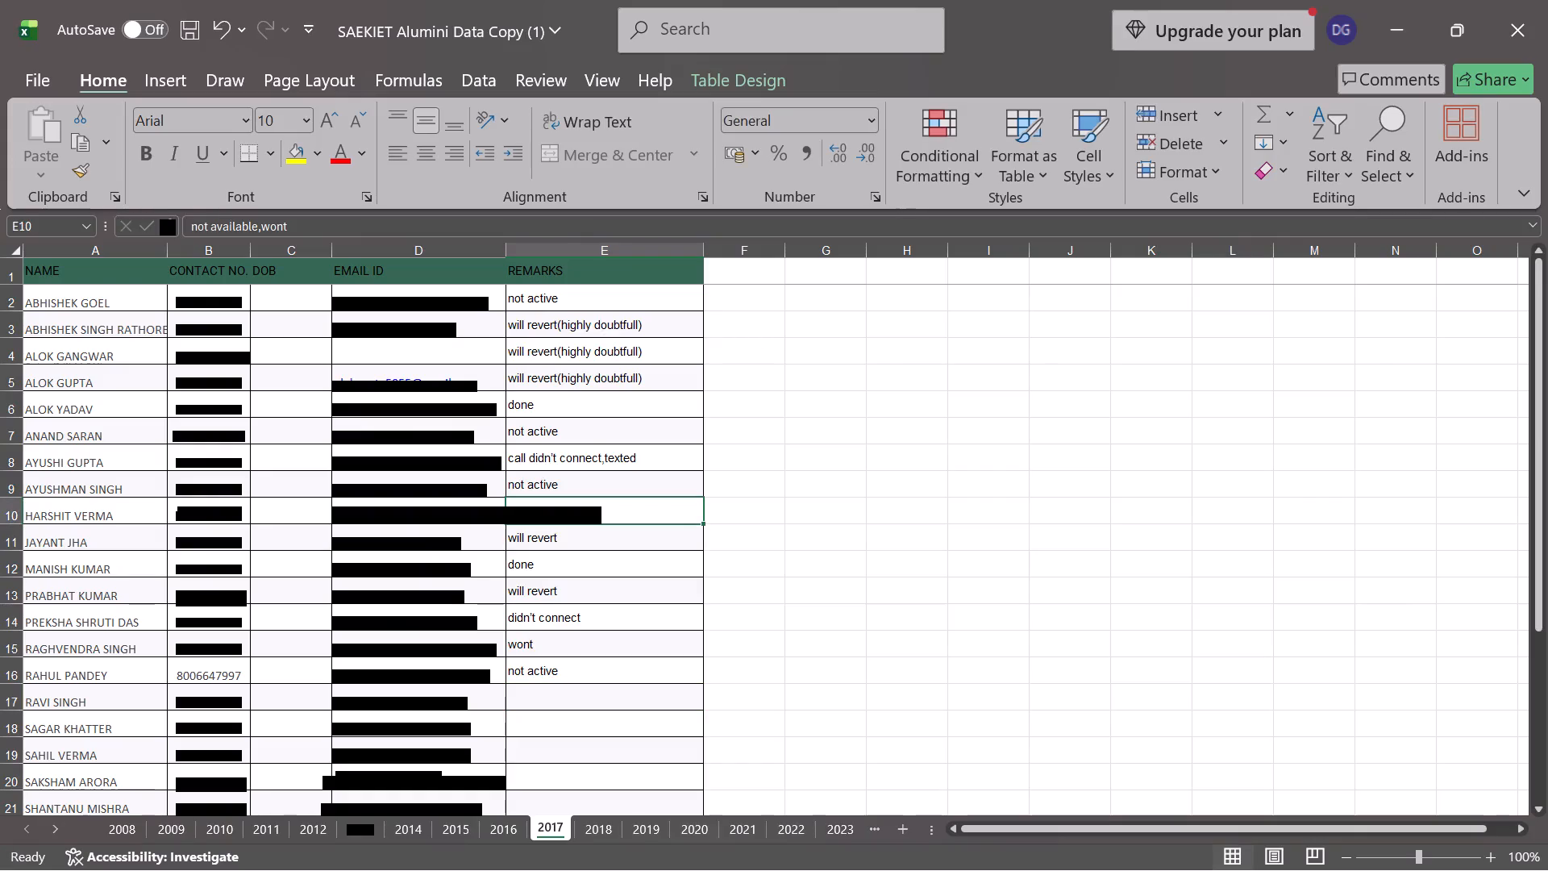
double_click(551, 507)
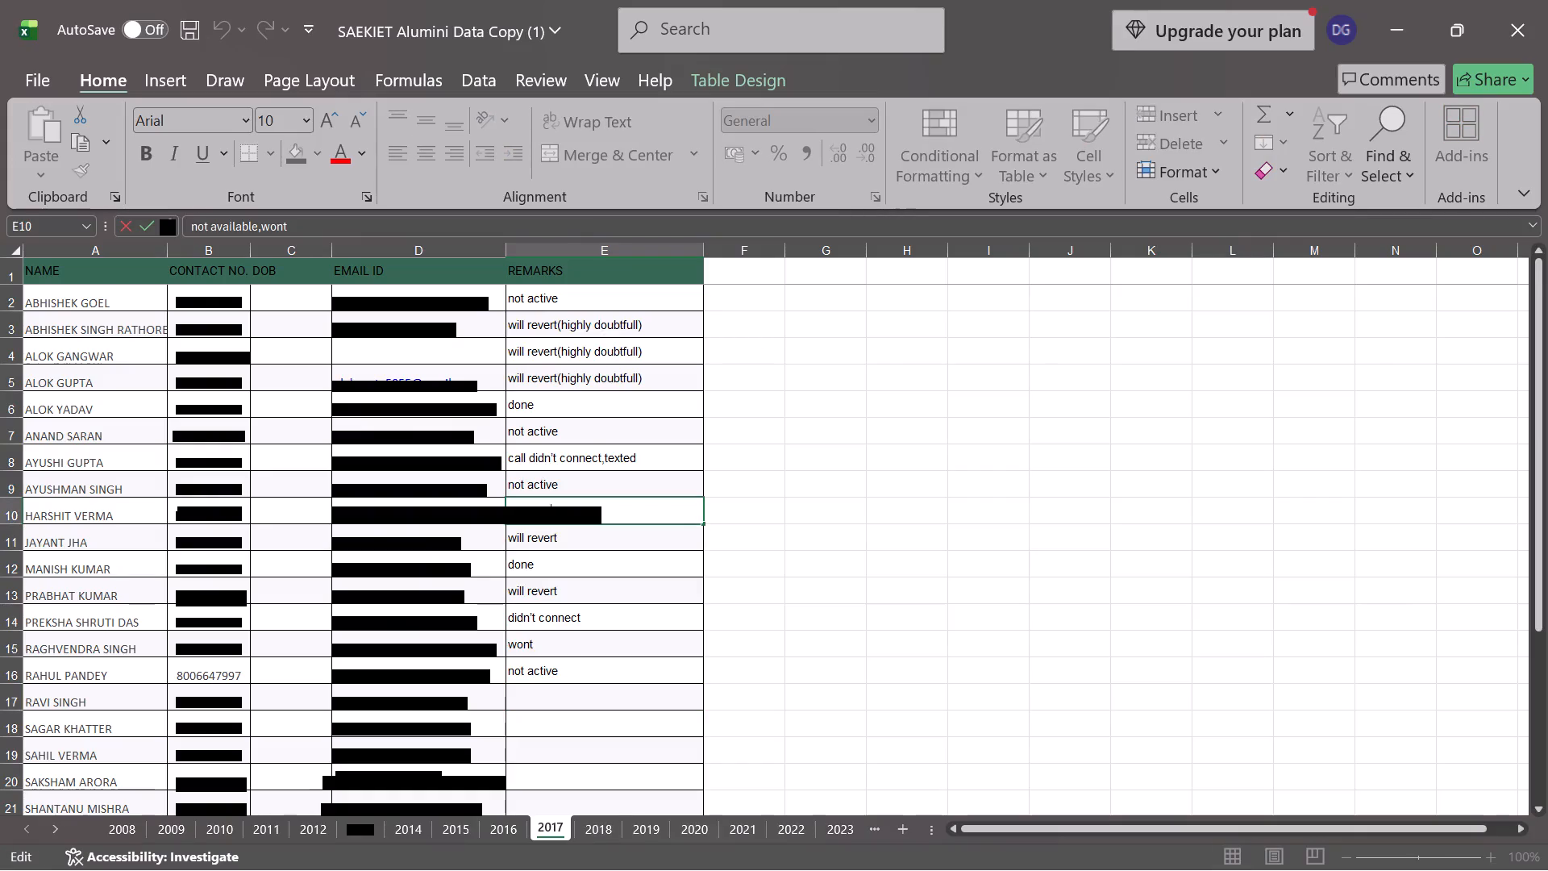
click(532, 509)
click(566, 508)
key(Right)
key(Right)
key(Left)
key(BackSpace)
key(BackSpace)
key(BackSpace)
key(BackSpace)
key(BackSpace)
key(BackSpace)
key(BackSpace)
key(BackSpace)
key(BackSpace)
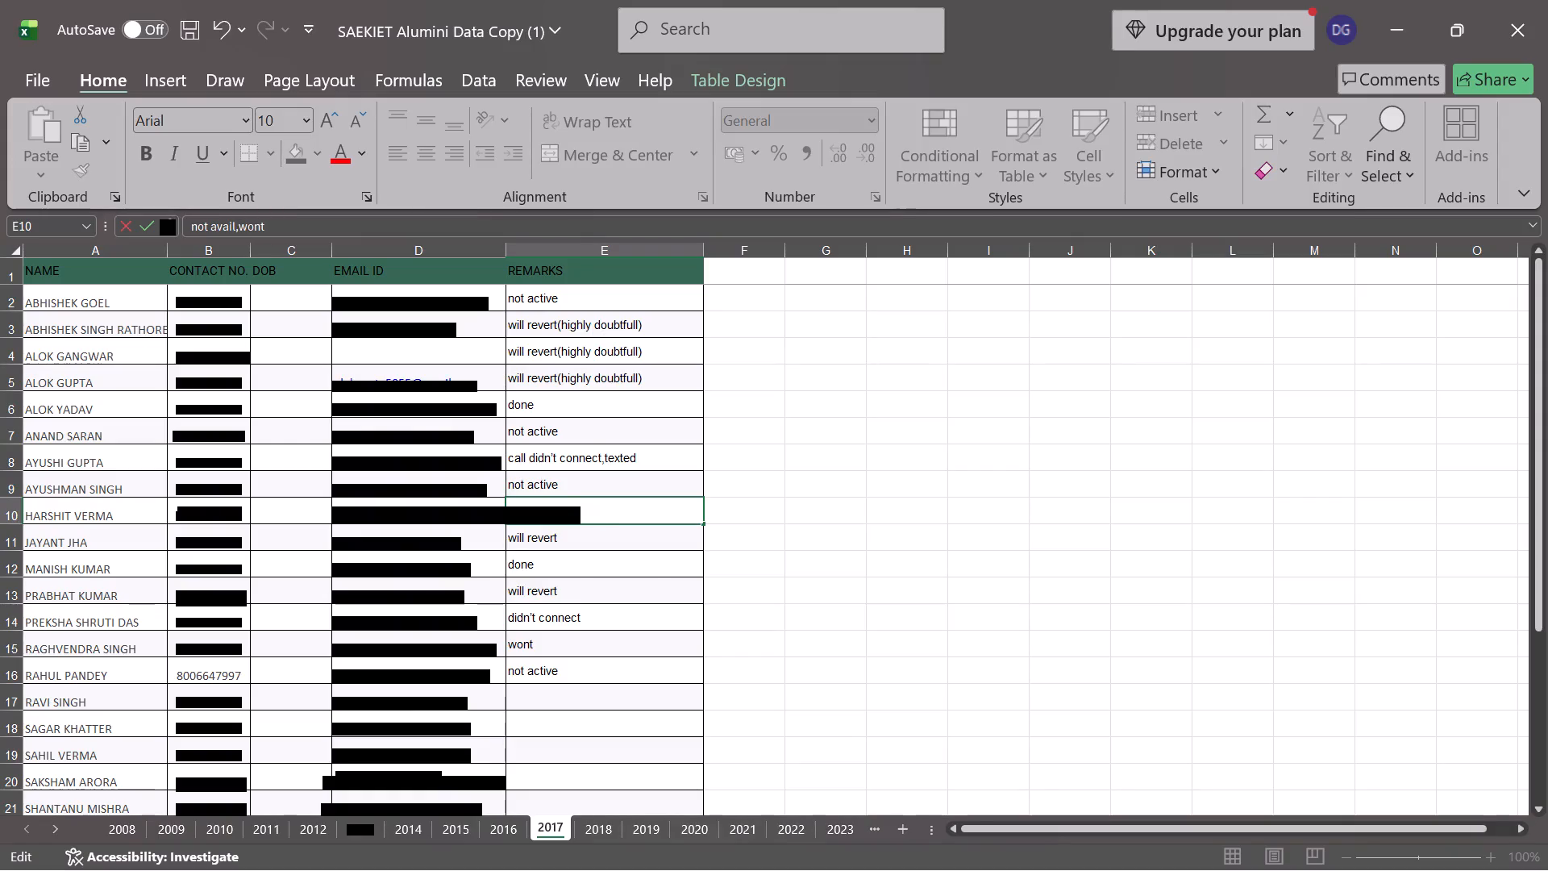
key(BackSpace)
key(BackSpace)
key(BackSpace)
key(BackSpace)
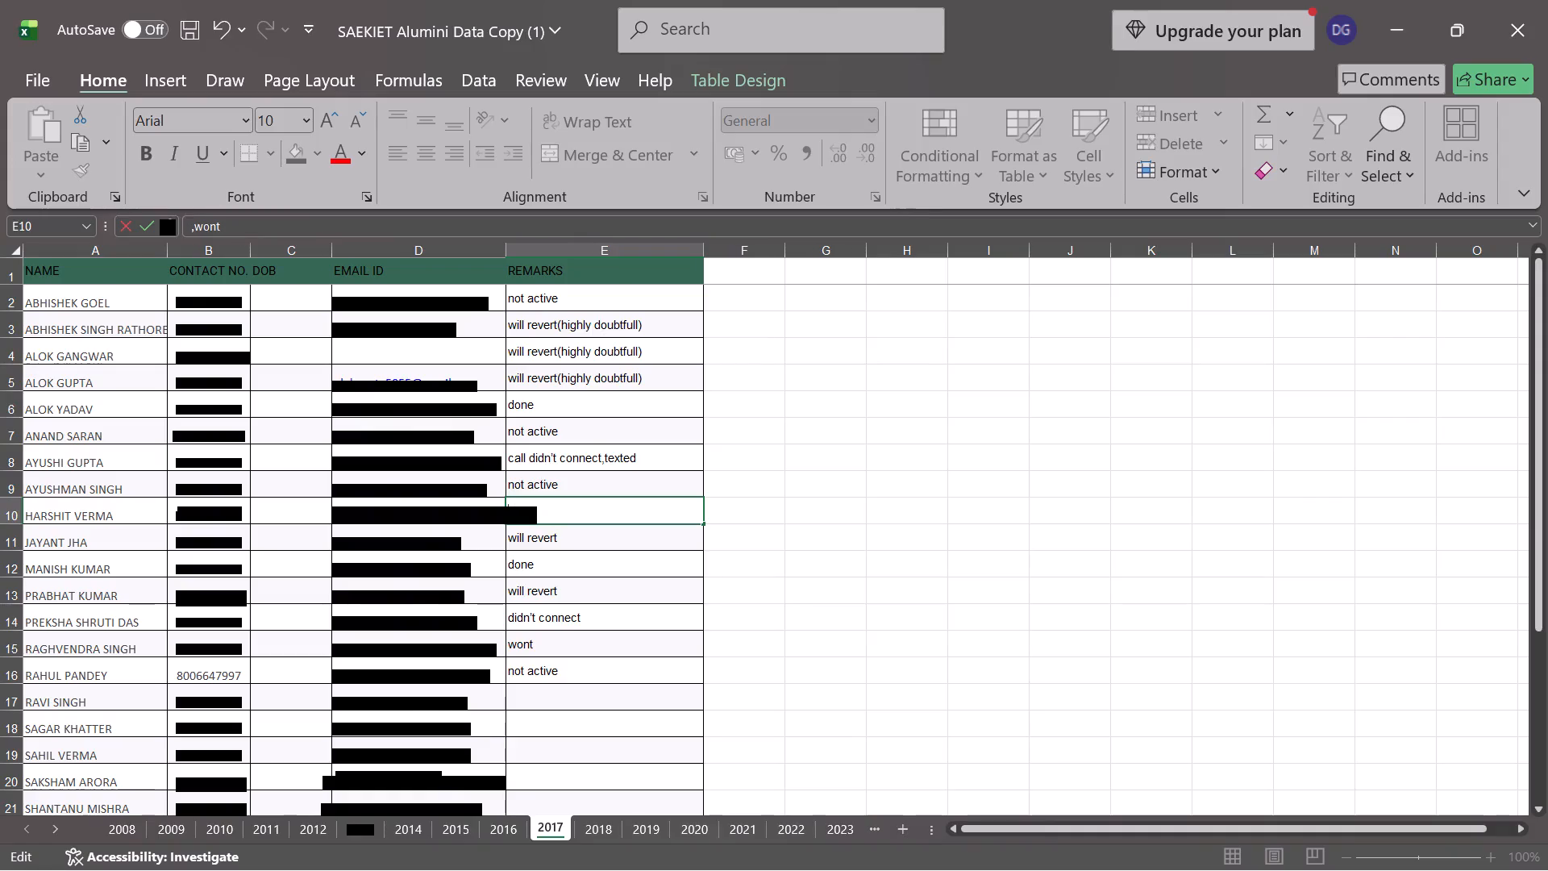
key(Right)
key(BackSpace)
click(549, 694)
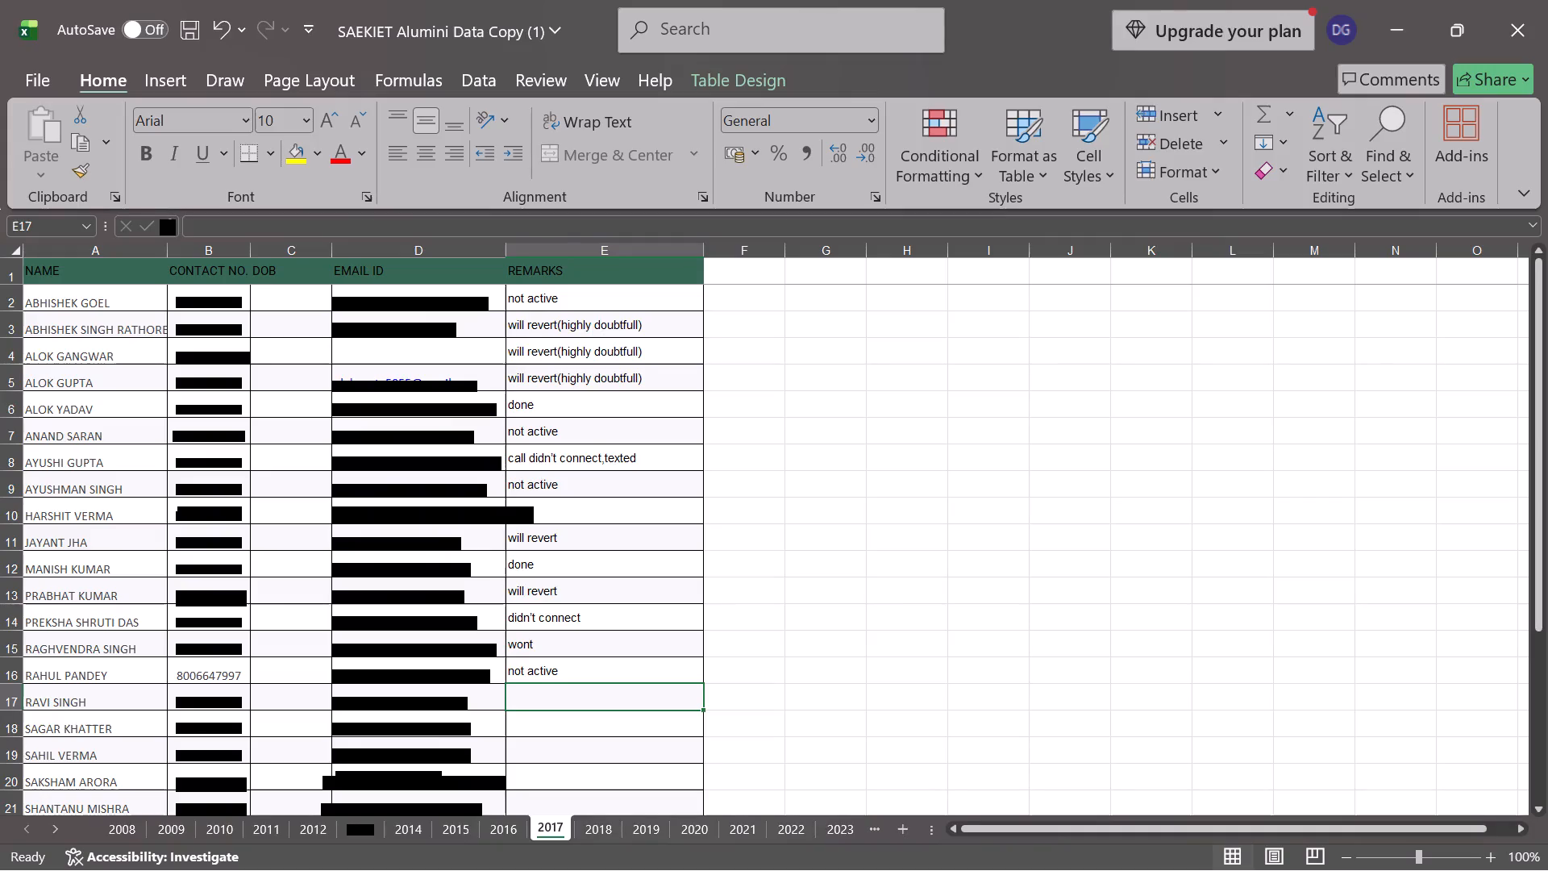
Look through the remaining 2017 alumni rows, from row 17 down to row 29, that still need remarks.
scroll(572, 673, down, 2)
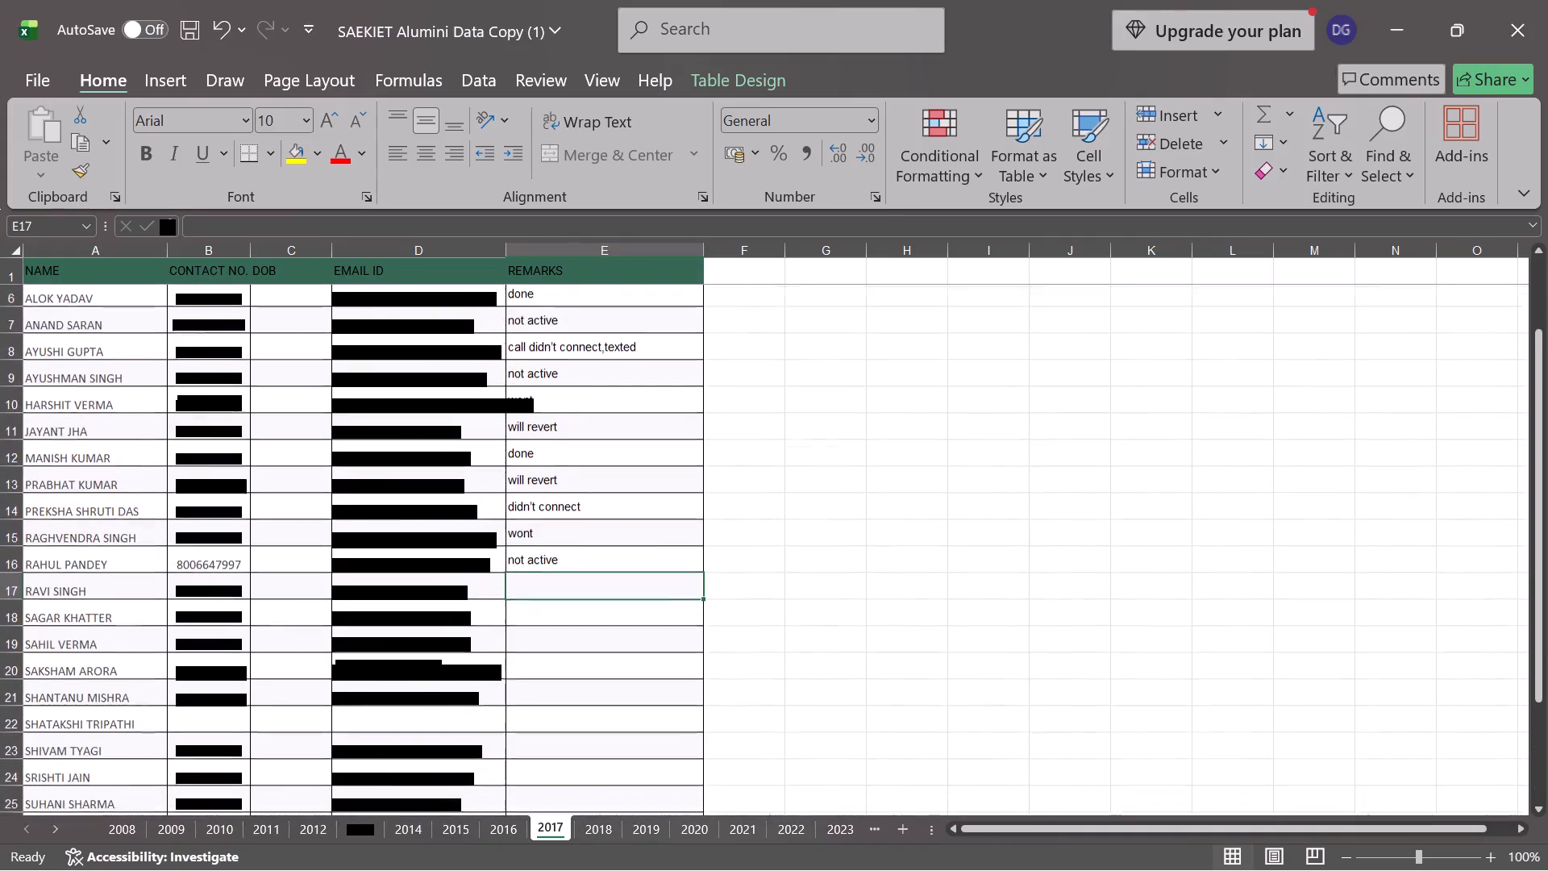
scroll(572, 673, down, 3)
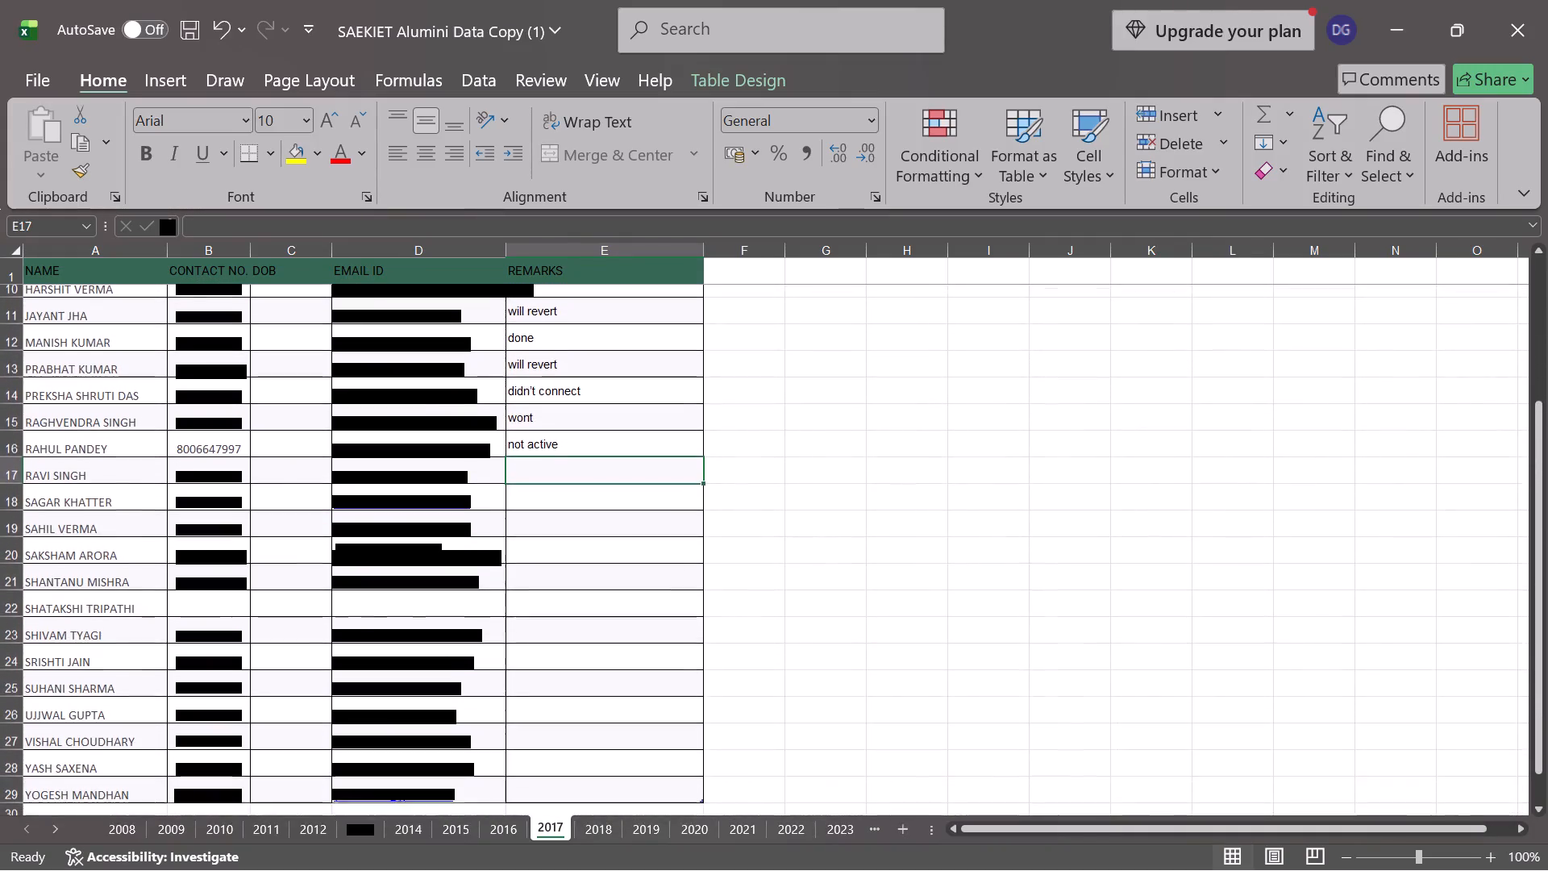
scroll(572, 673, down, 1)
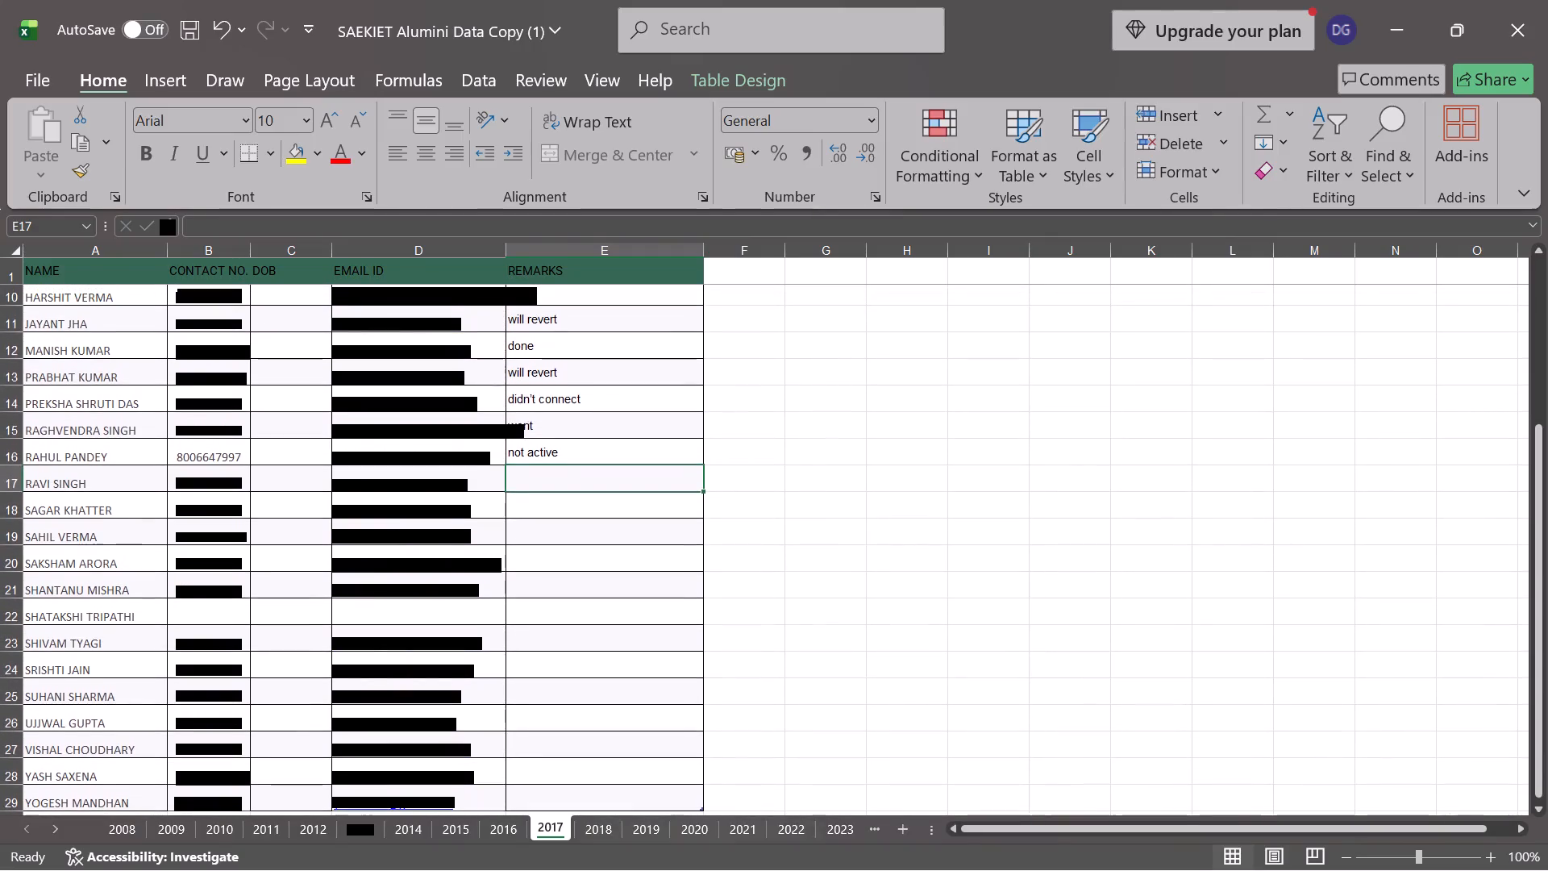
scroll(572, 673, down, 1)
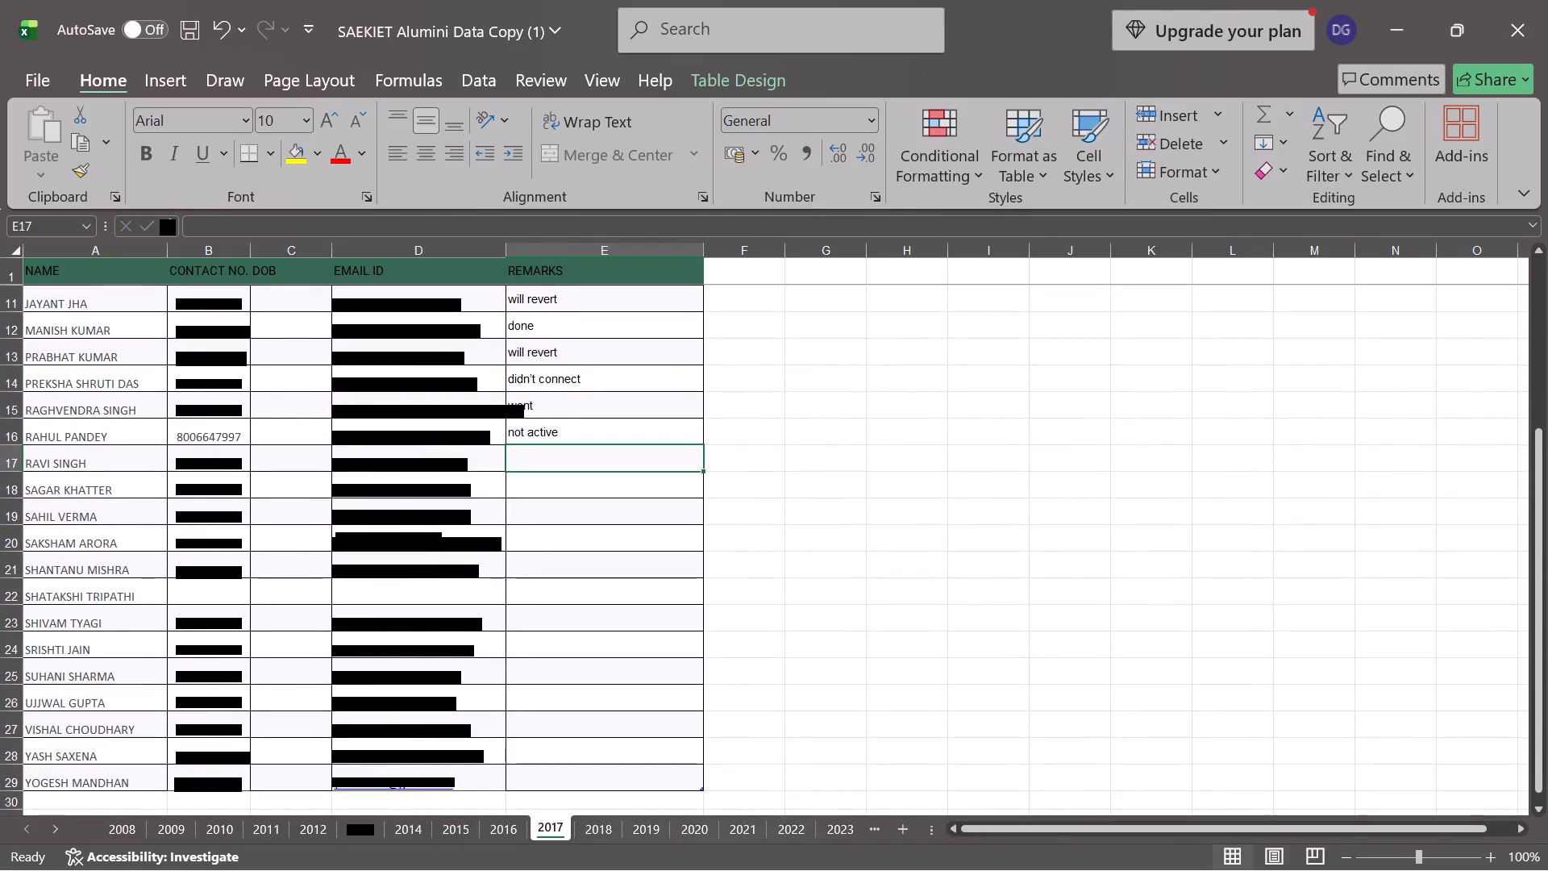
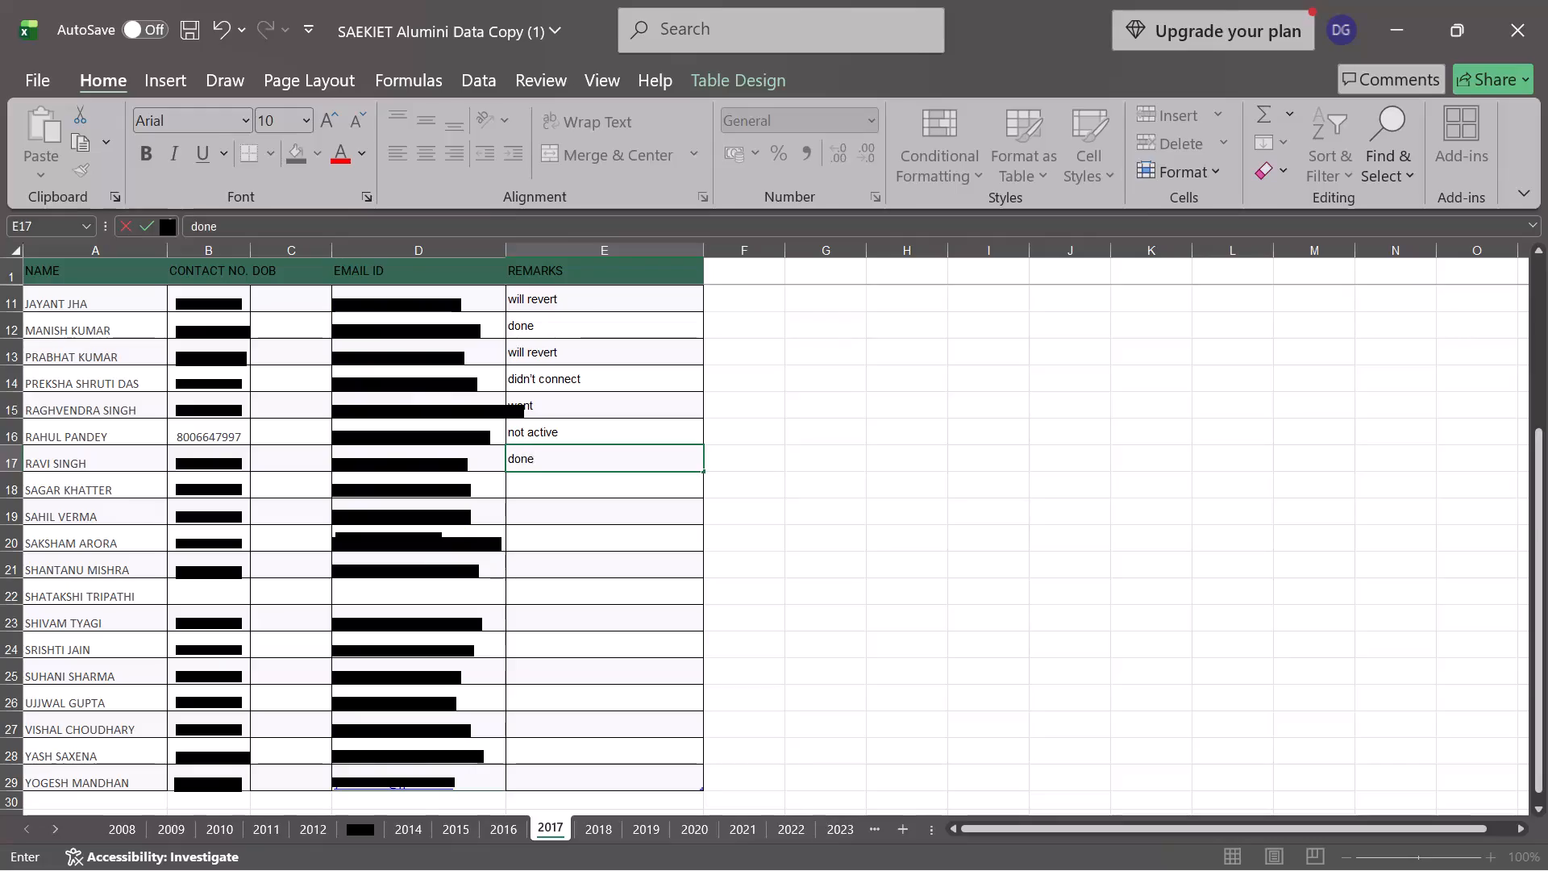
Enter the remark "done" in cell E17 of the 2017 sheet's REMARKS column.
key(Return)
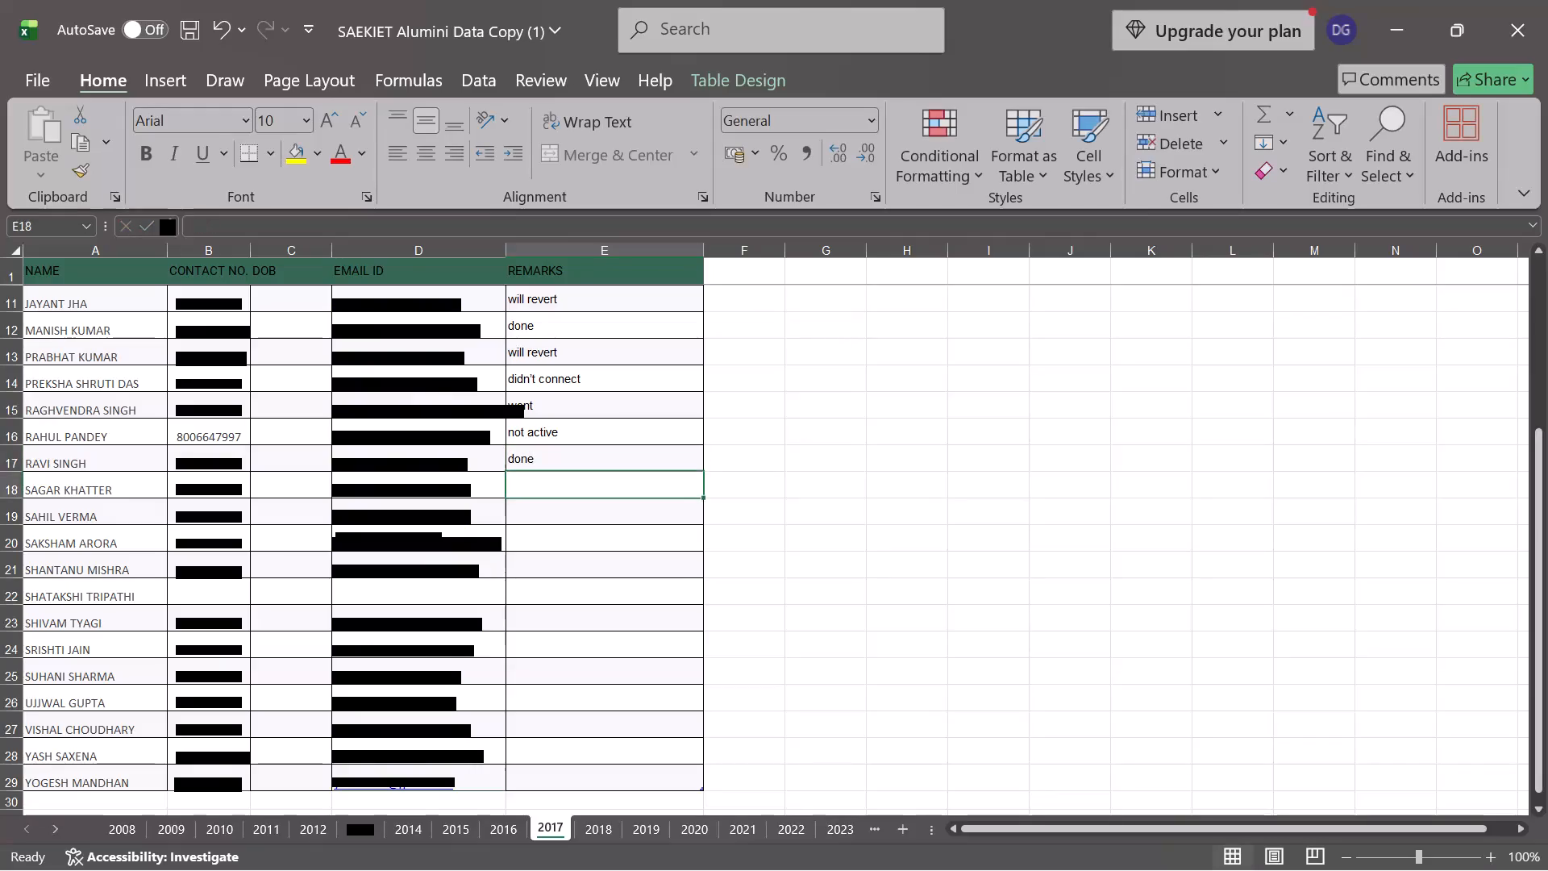
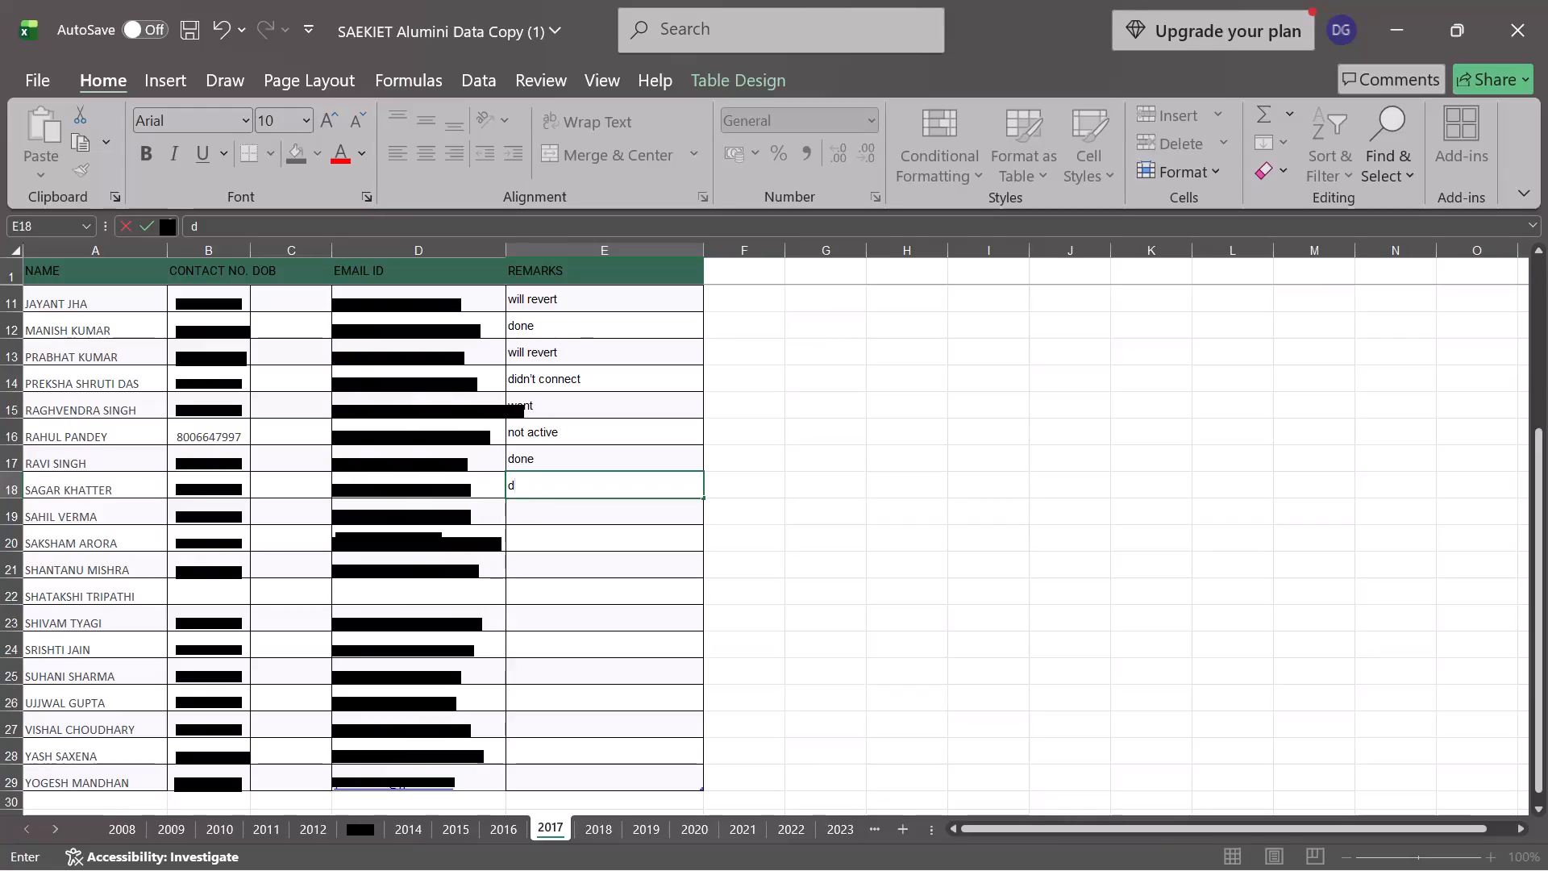
Erase the last character of the remark being entered in cell E18 of the 2017 sheet's REMARKS column.
key(BackSpace)
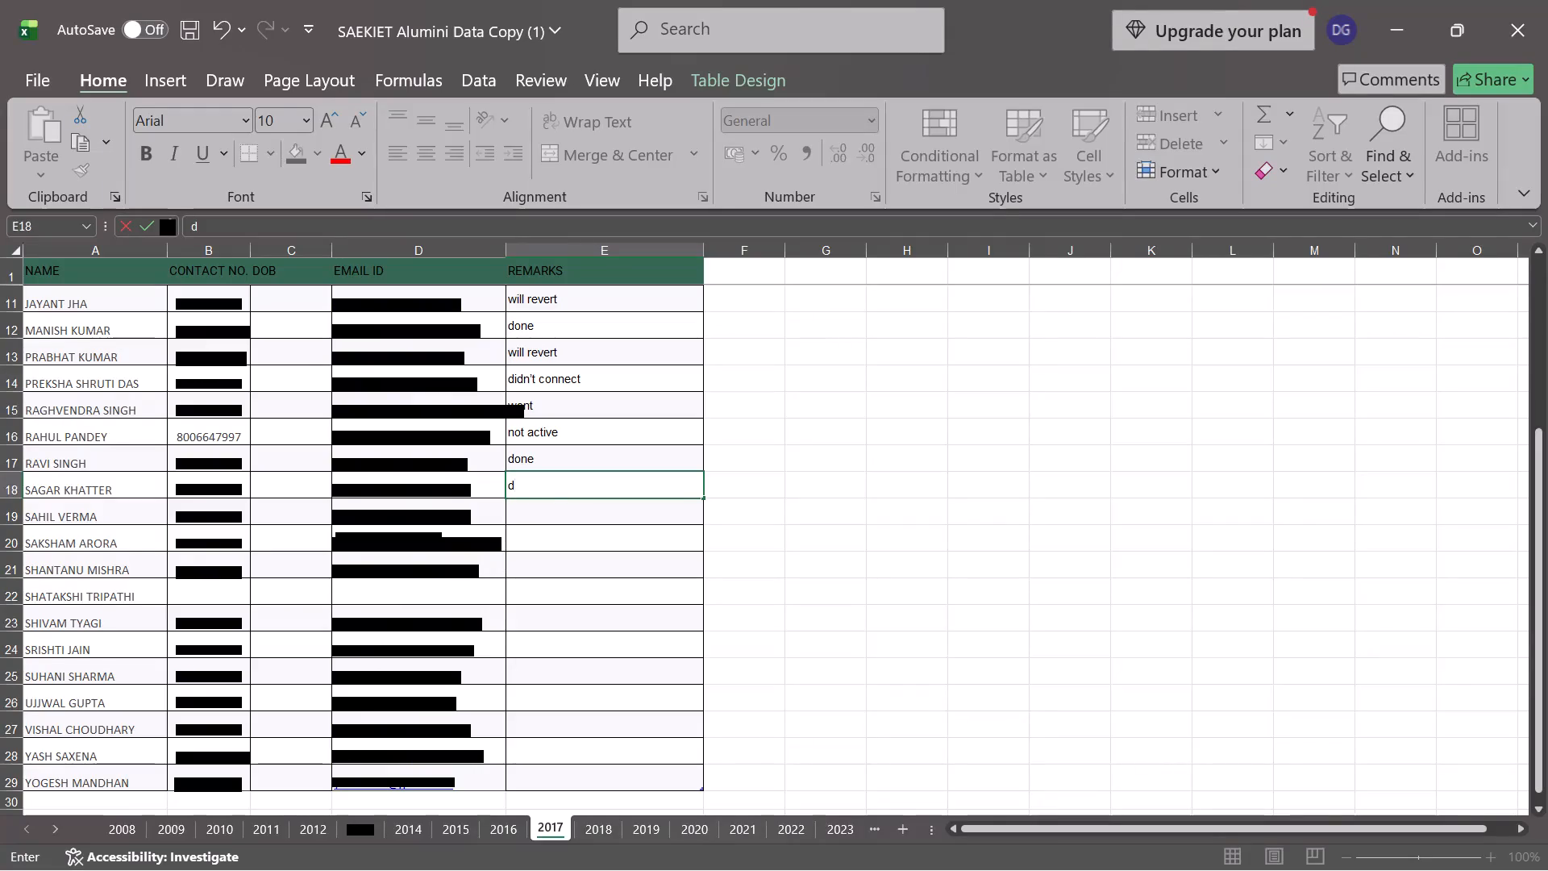
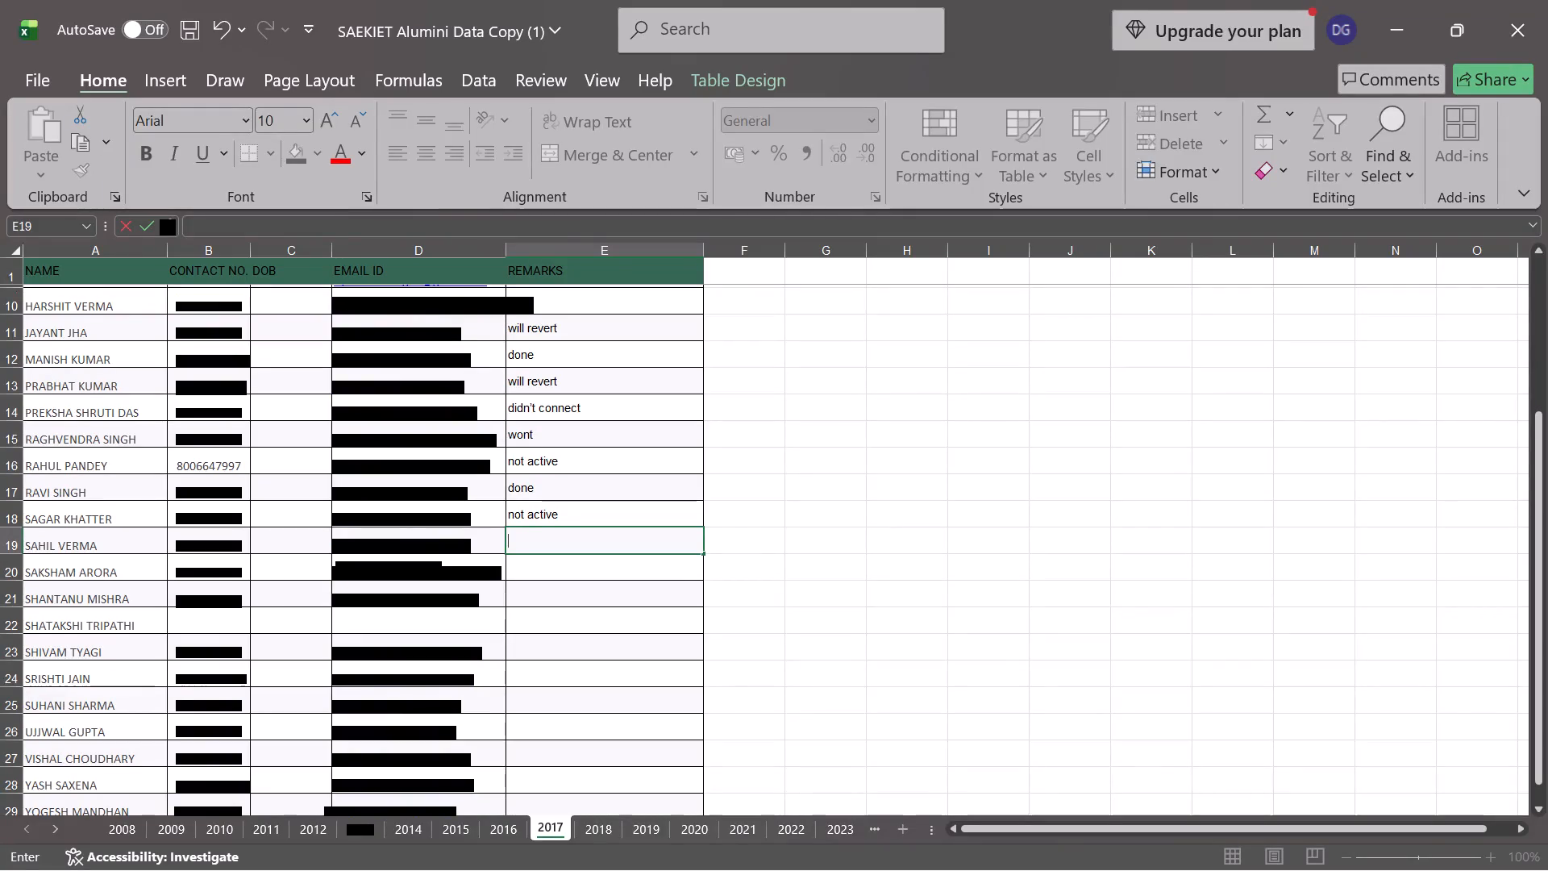
Enter the remark "not active" in cells E19 and E20 of the 2017 sheet's REMARKS column.
click(190, 540)
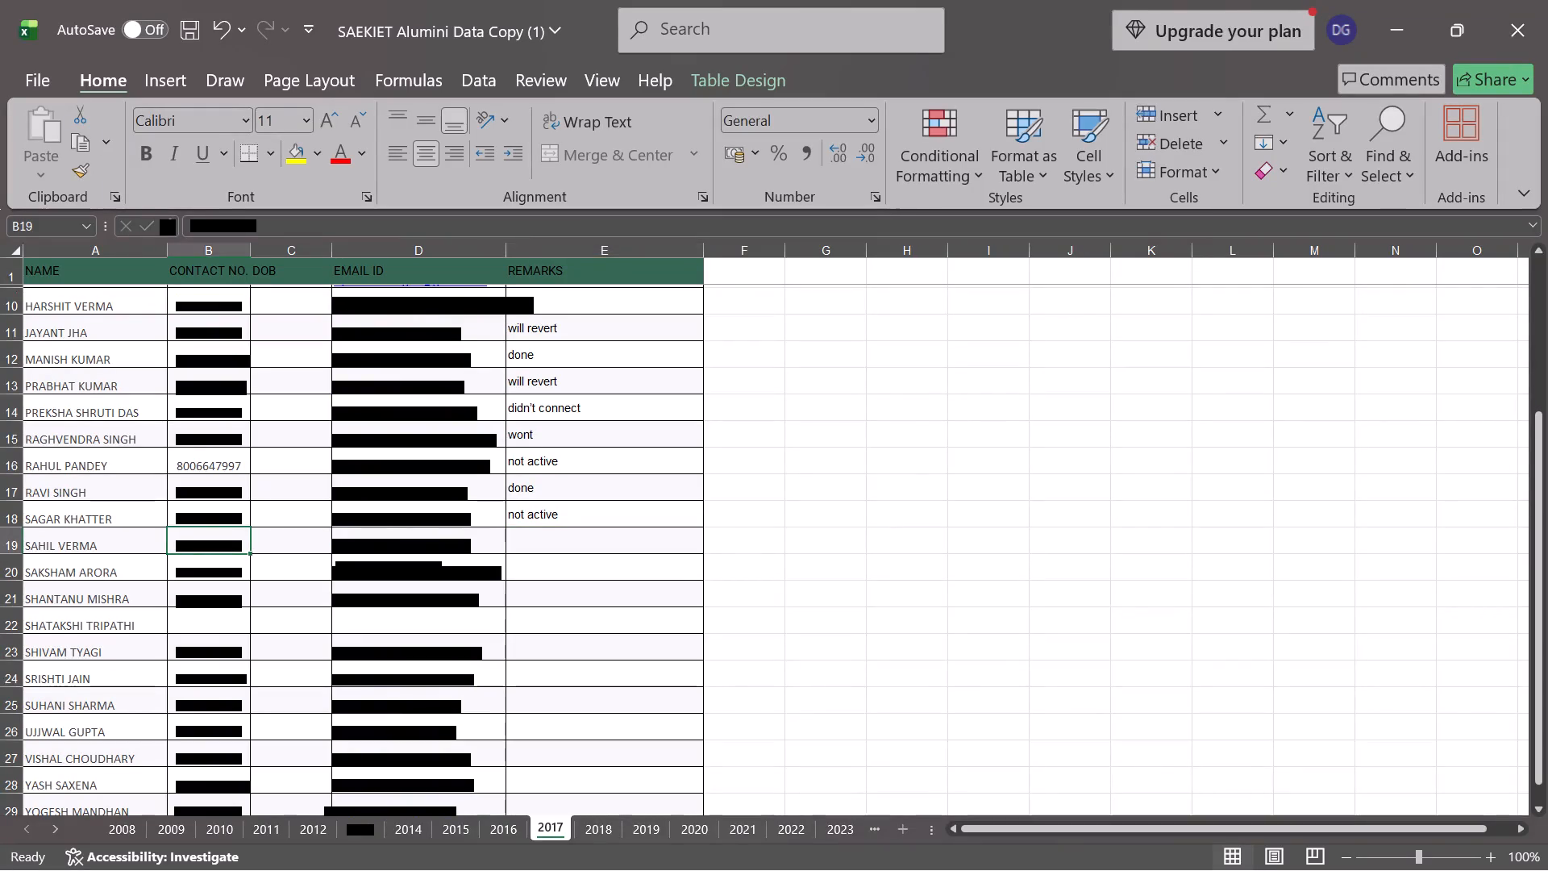
click(568, 548)
key(n)
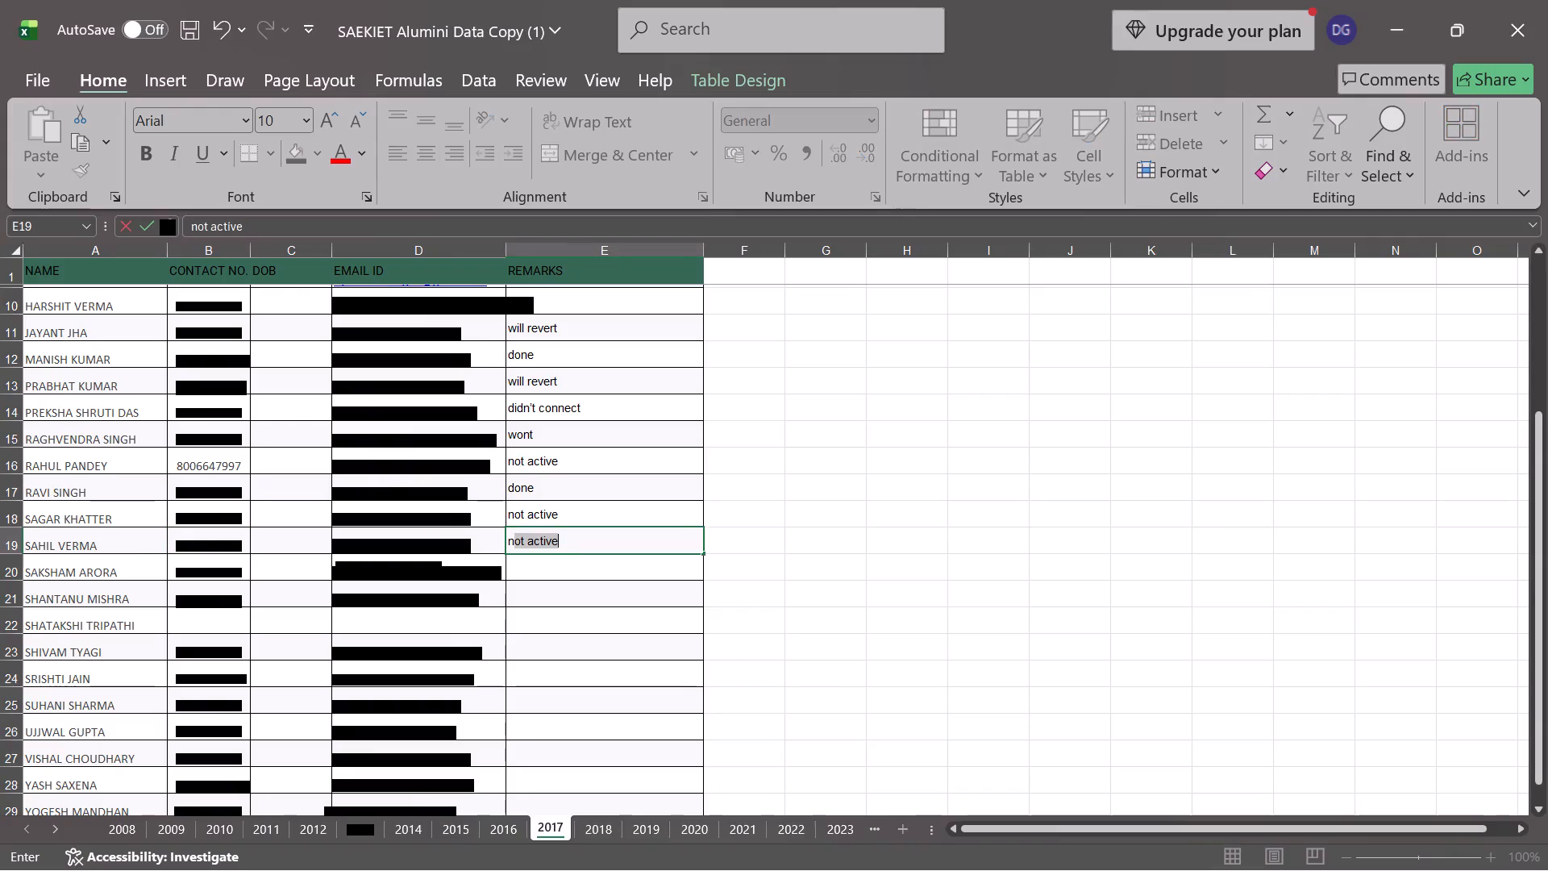
key(Return)
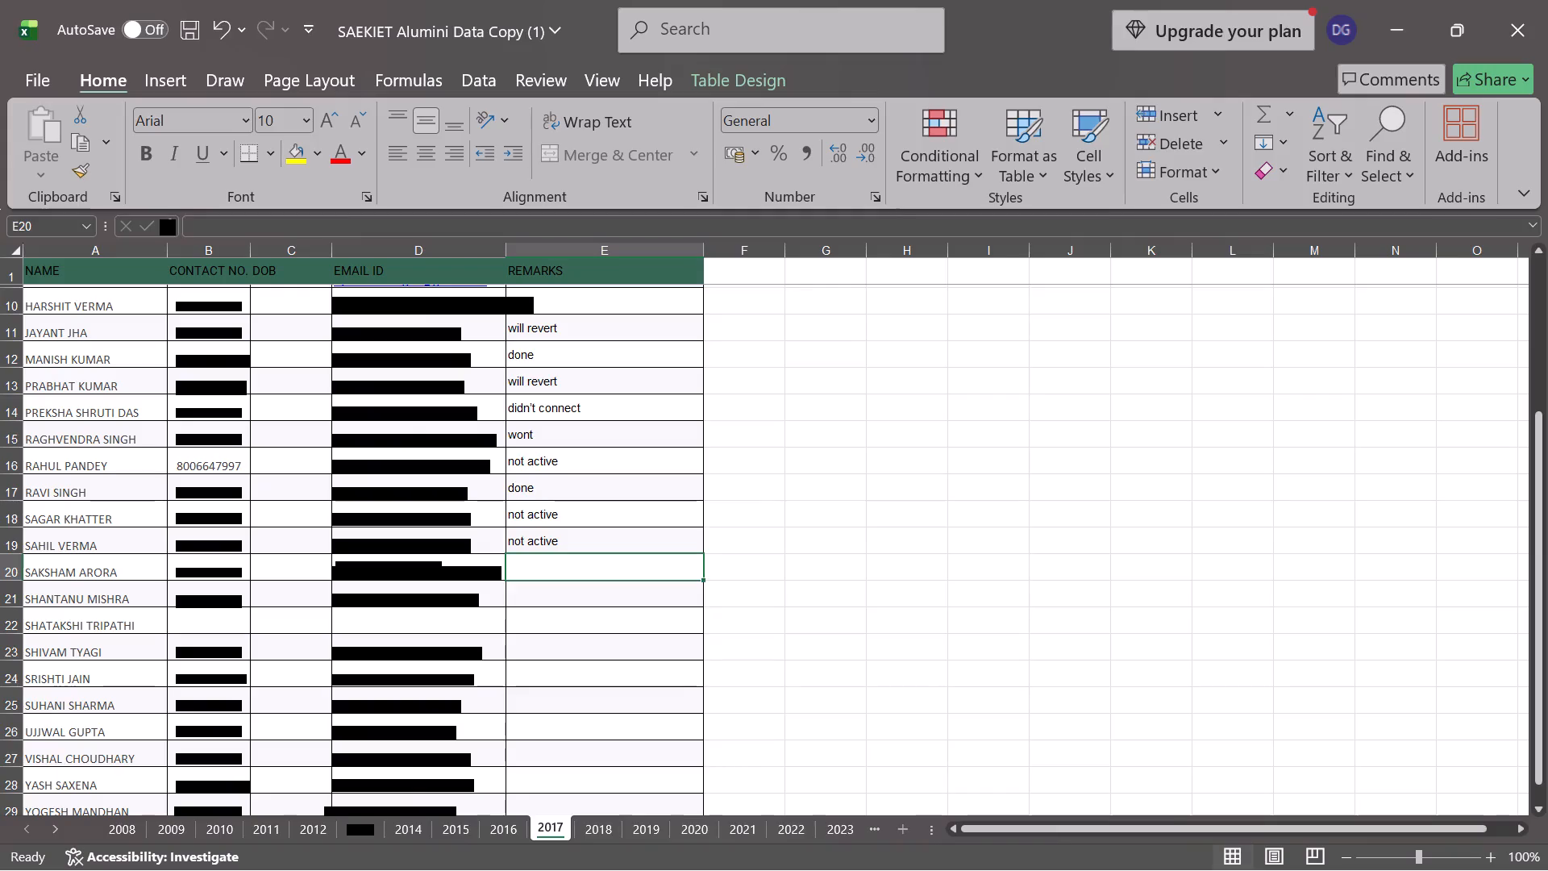
key(n)
key(Return)
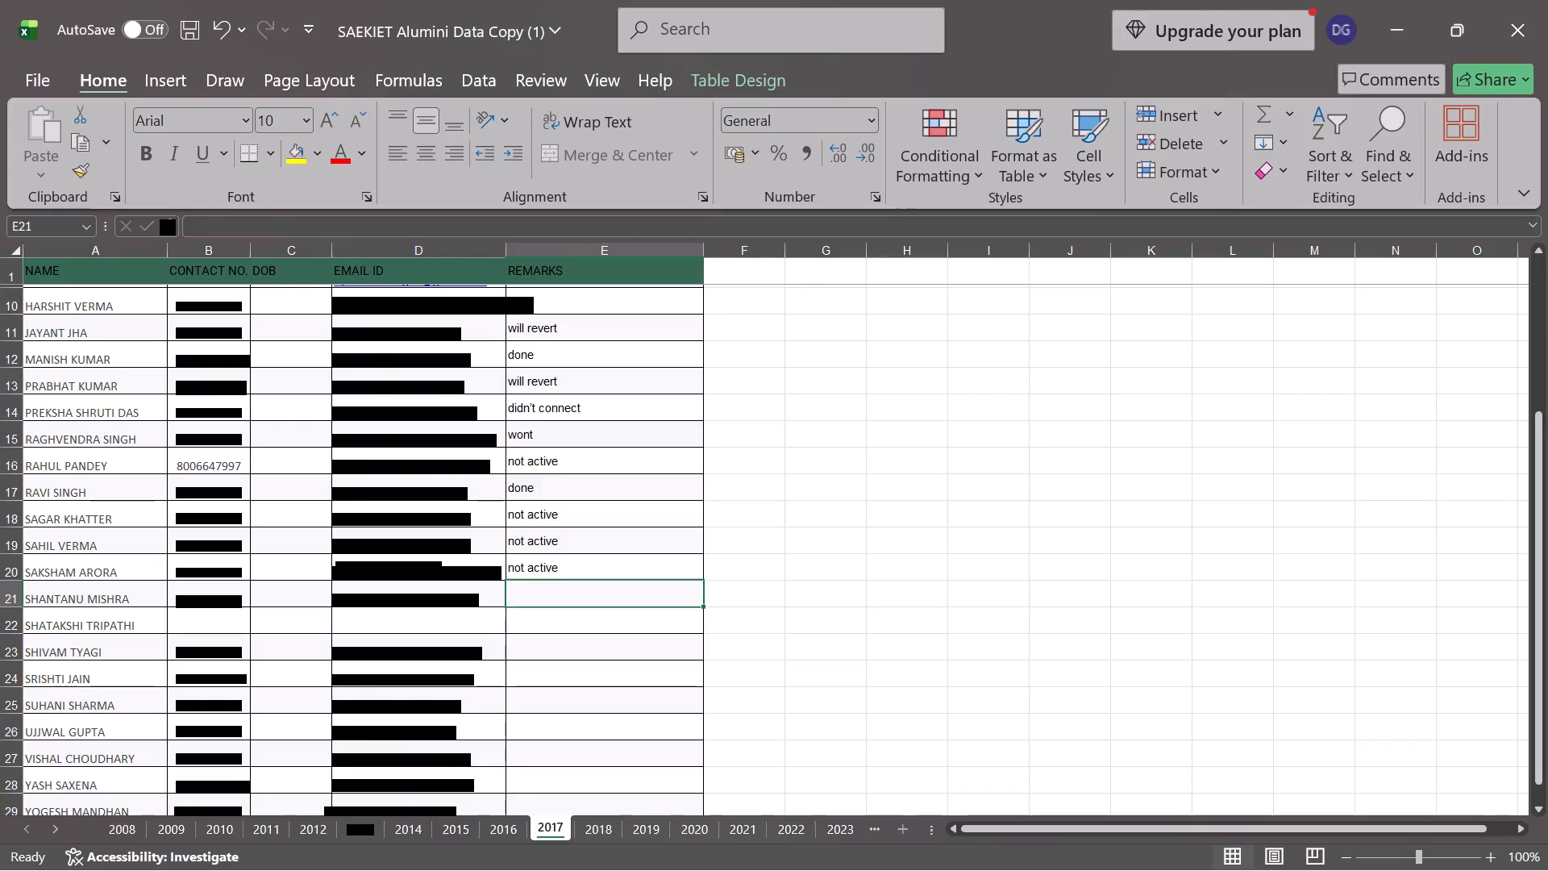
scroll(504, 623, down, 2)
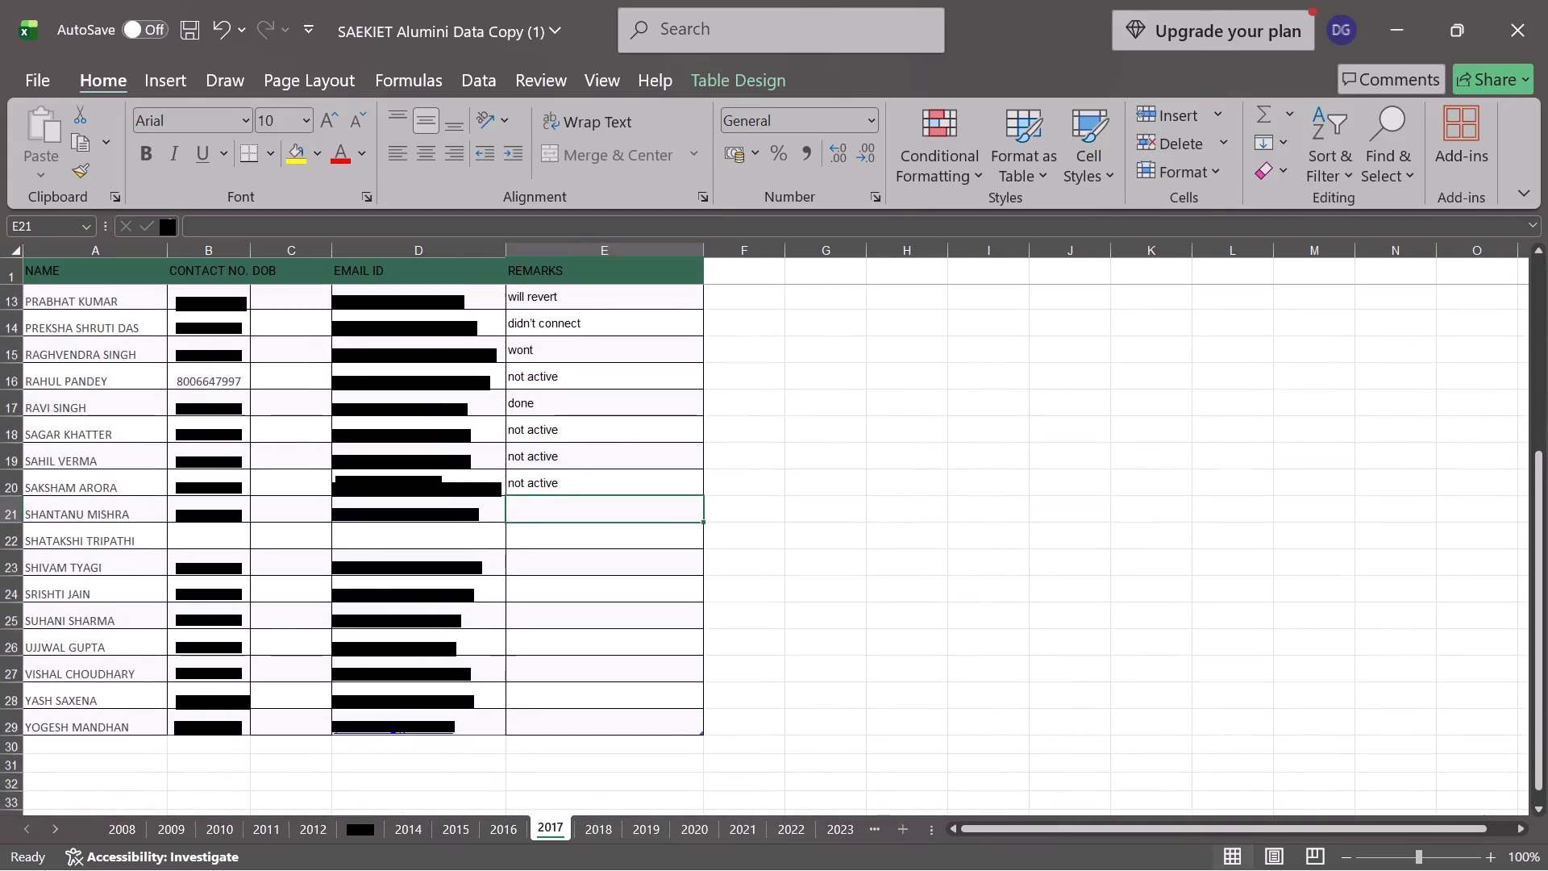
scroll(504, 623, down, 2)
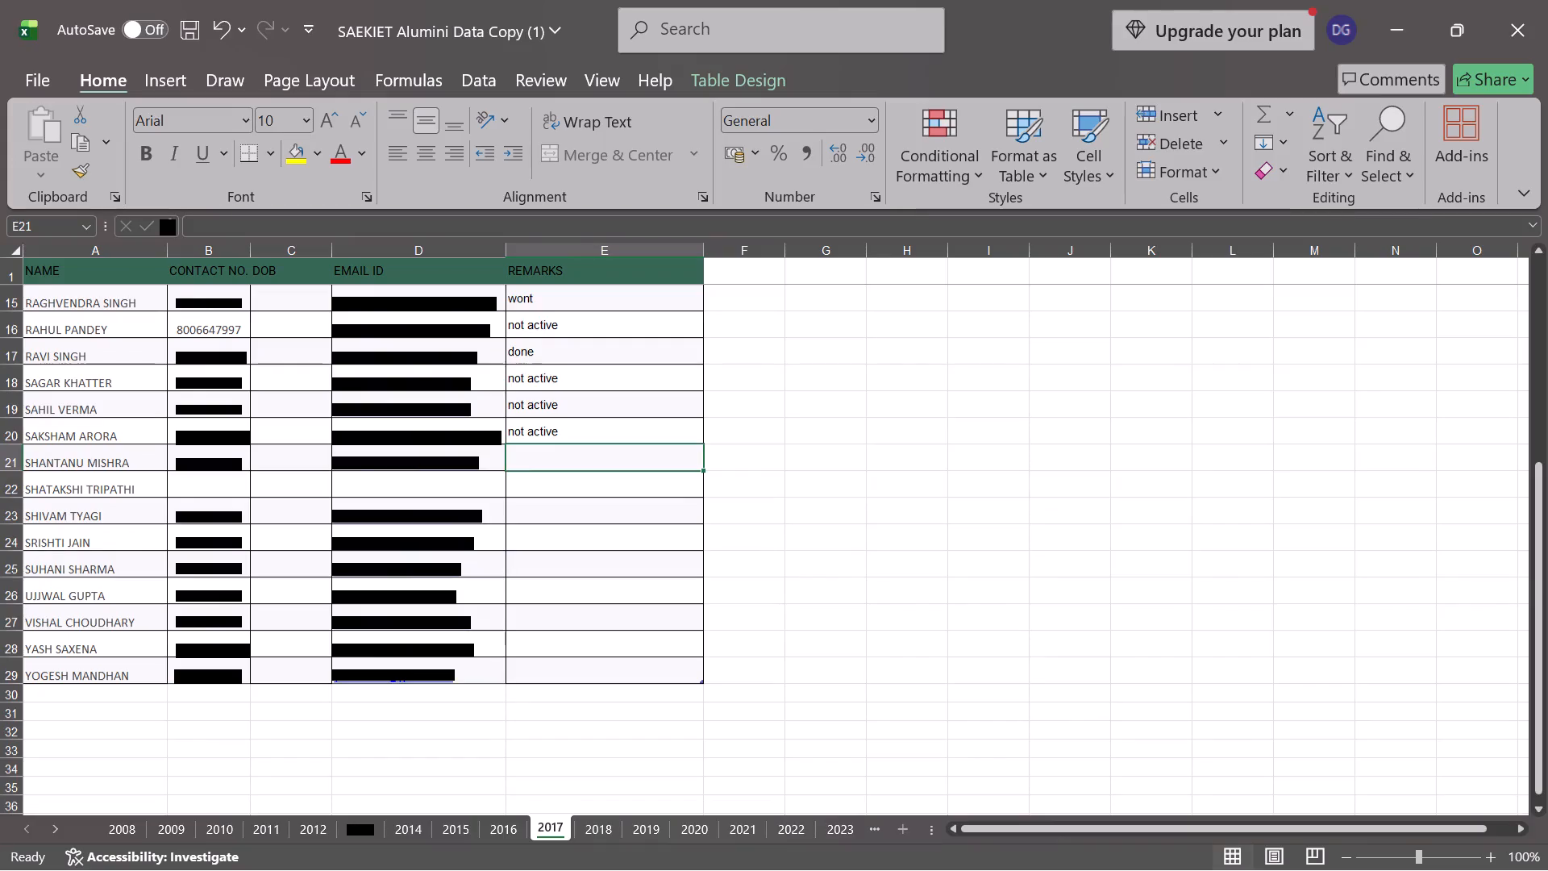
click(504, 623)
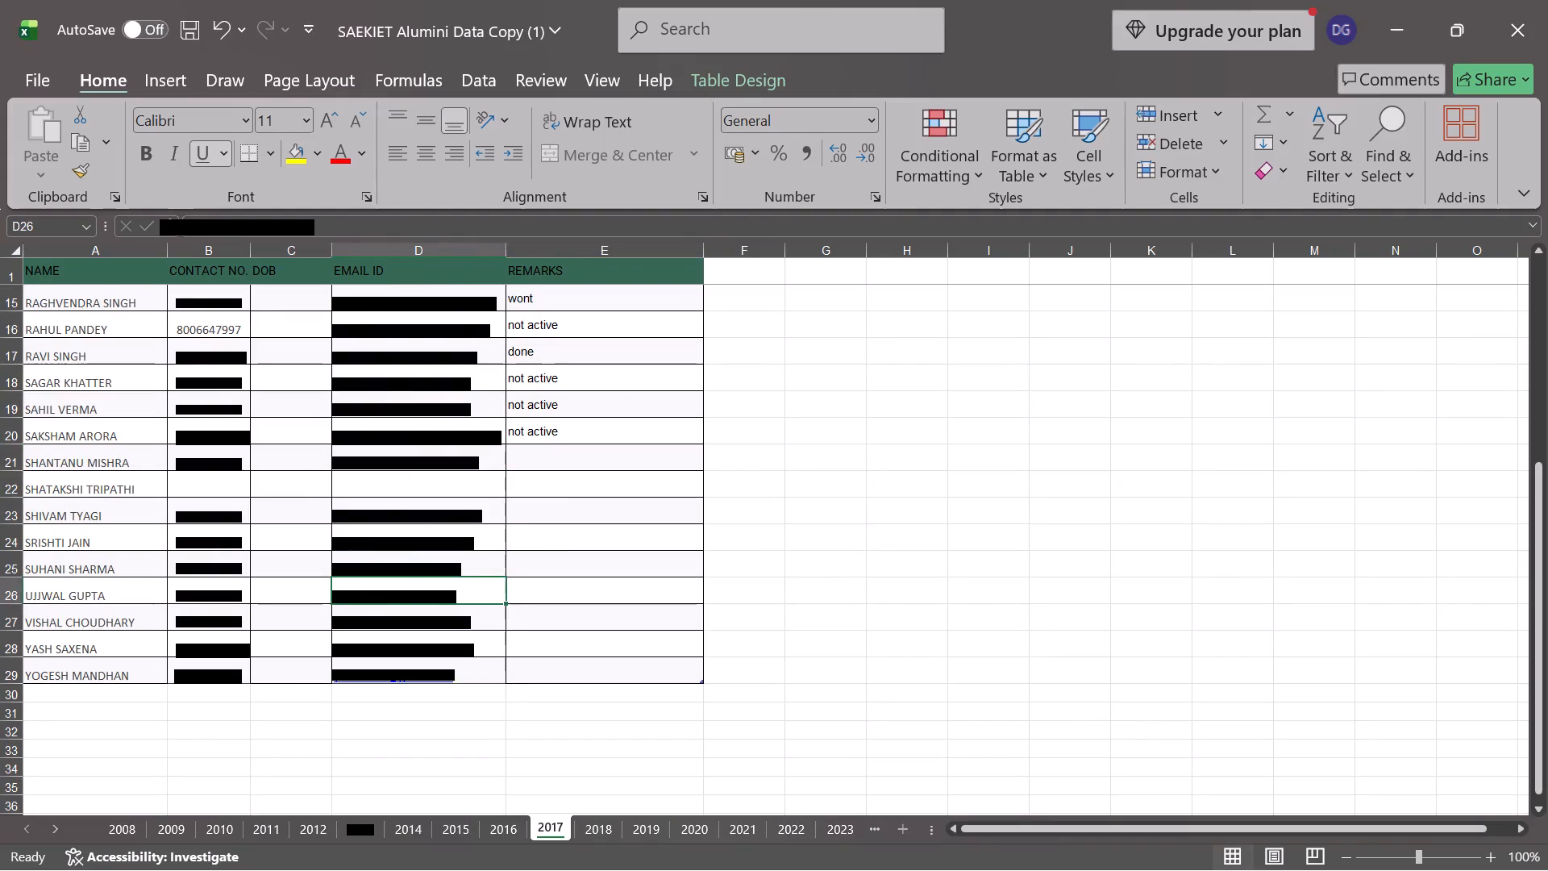
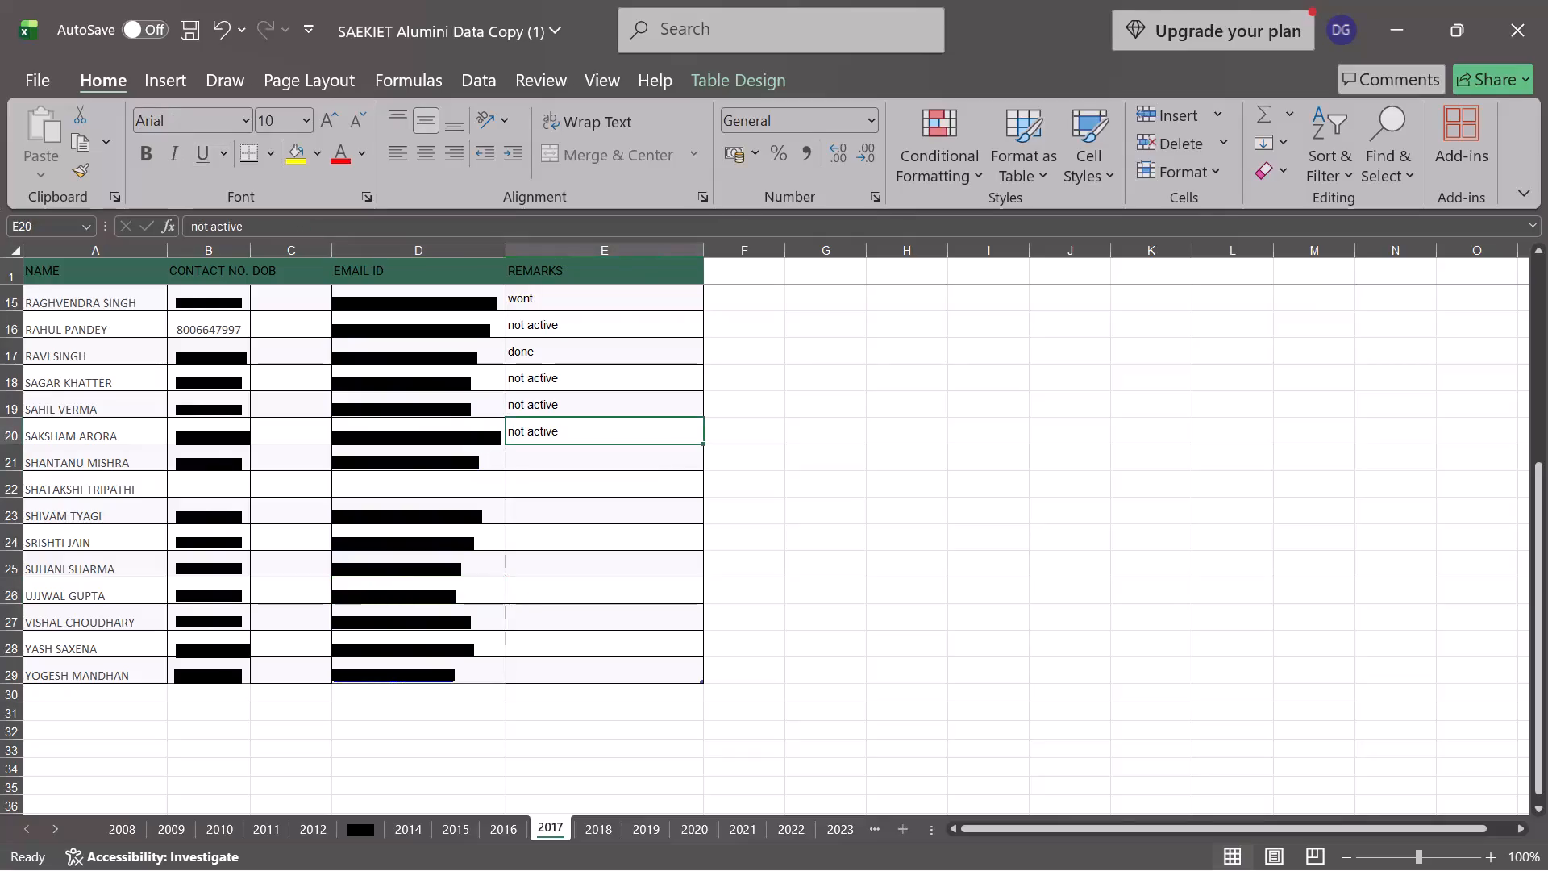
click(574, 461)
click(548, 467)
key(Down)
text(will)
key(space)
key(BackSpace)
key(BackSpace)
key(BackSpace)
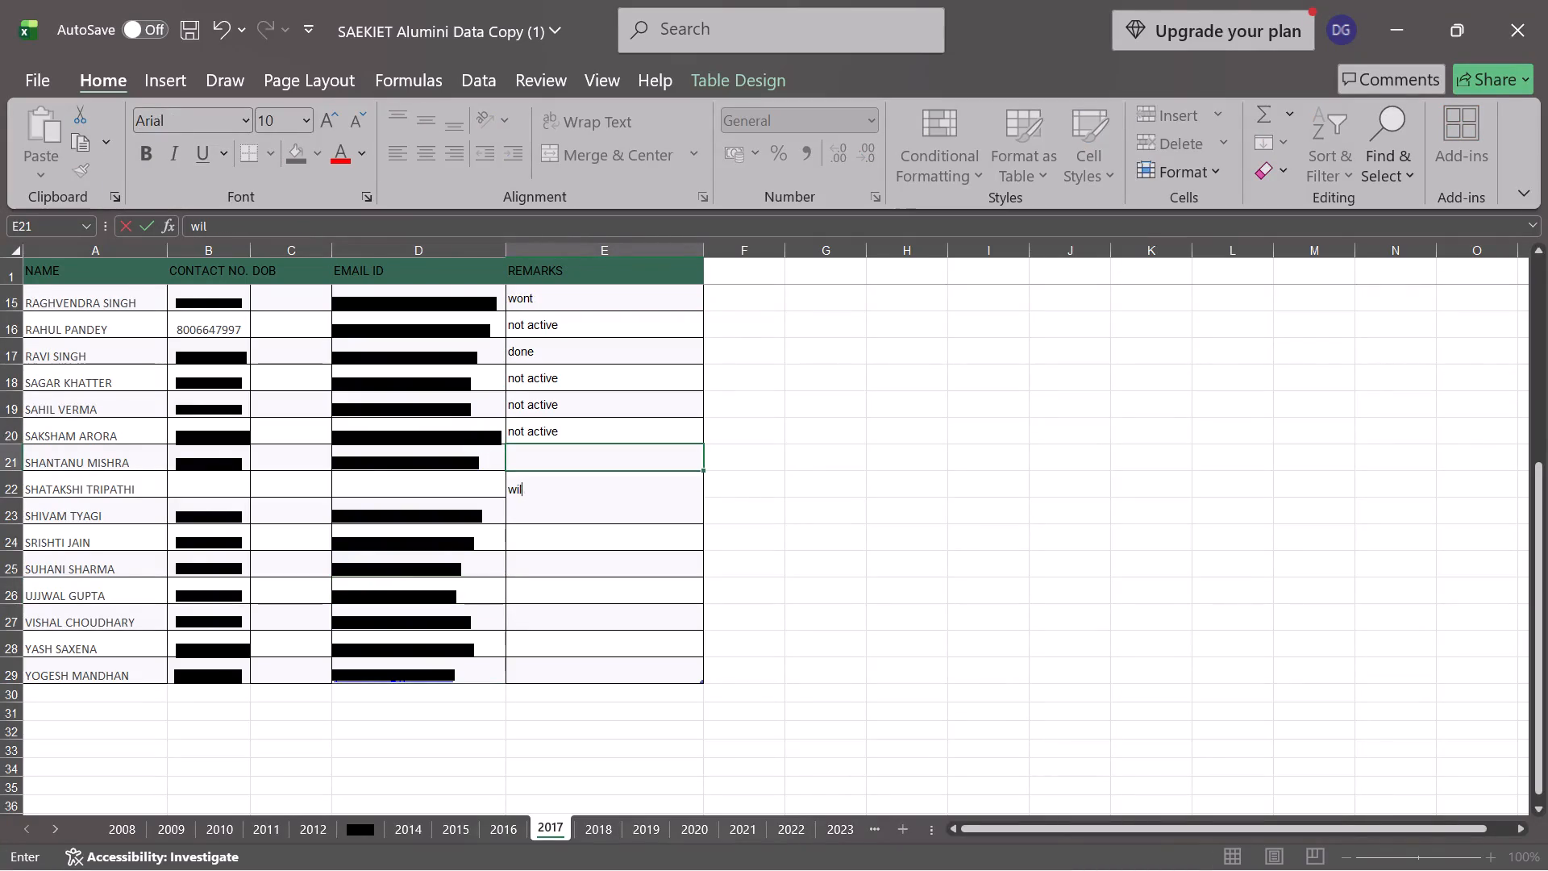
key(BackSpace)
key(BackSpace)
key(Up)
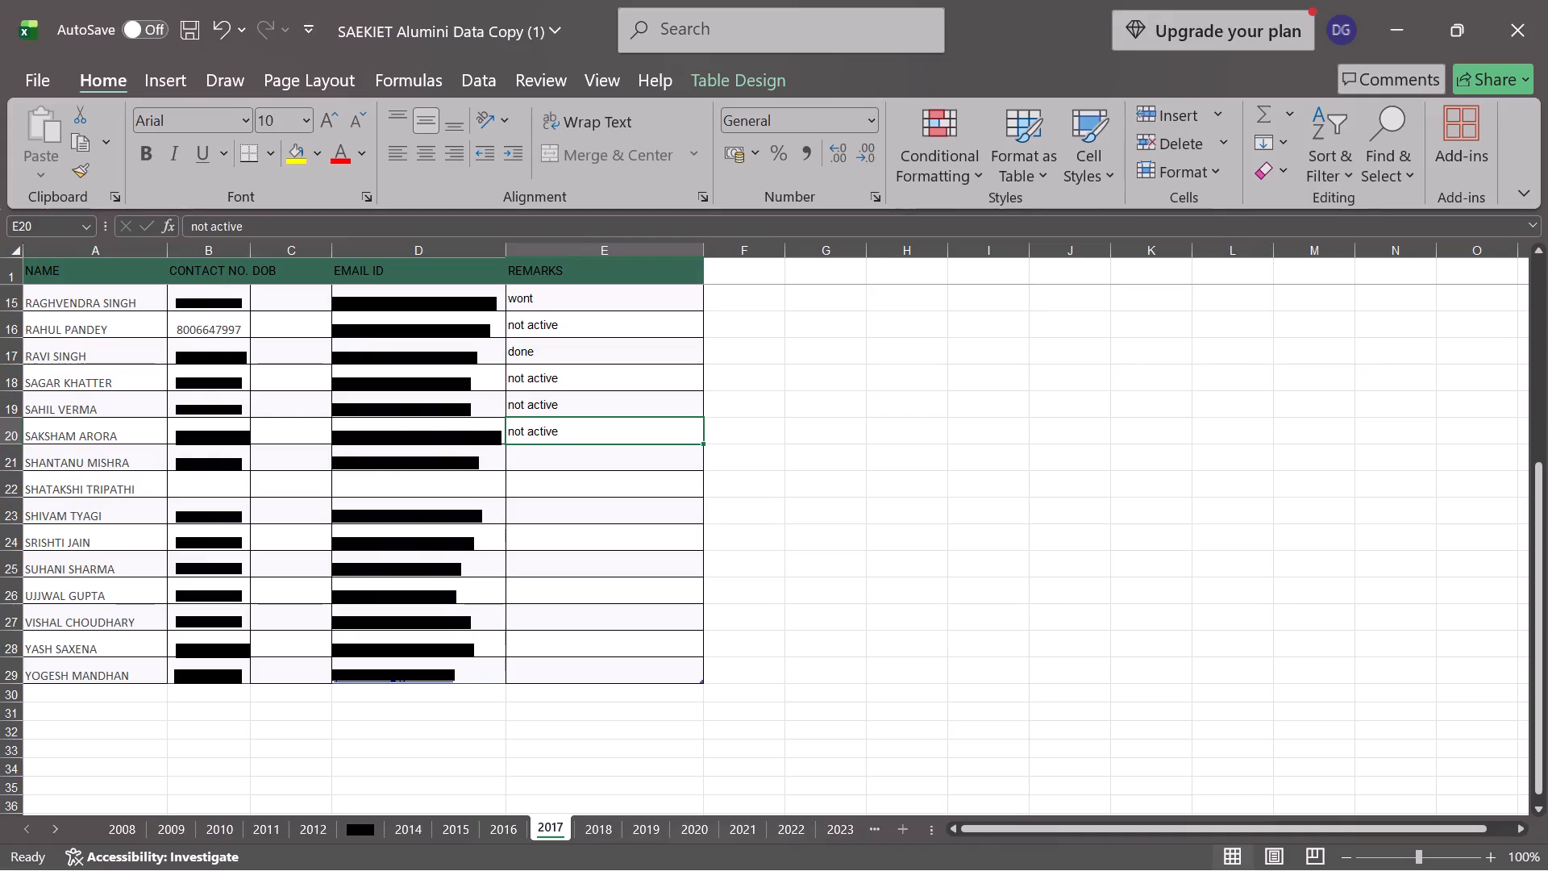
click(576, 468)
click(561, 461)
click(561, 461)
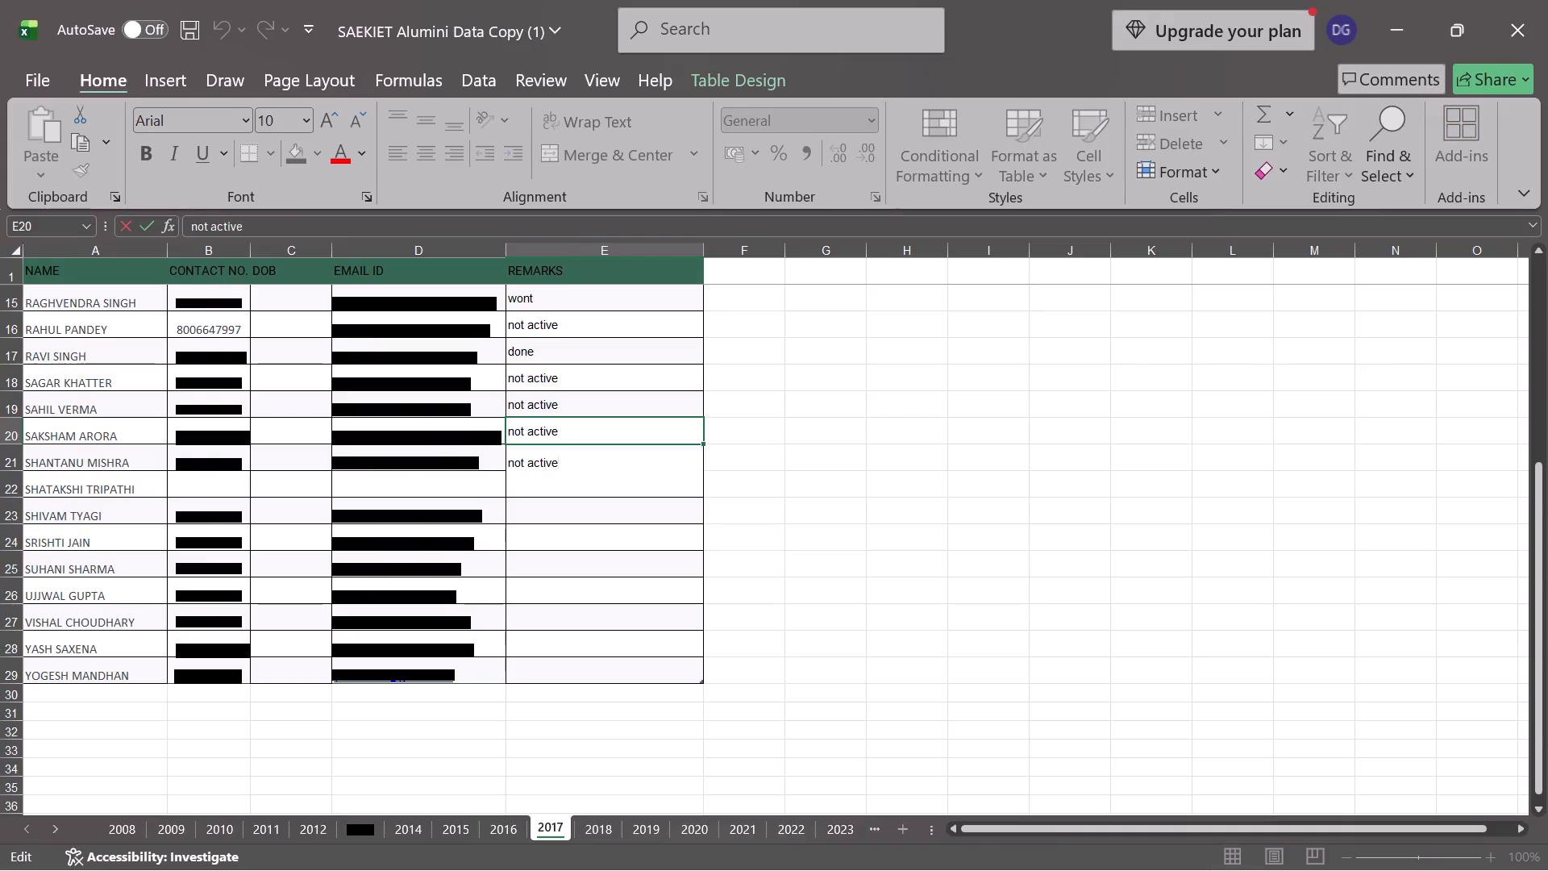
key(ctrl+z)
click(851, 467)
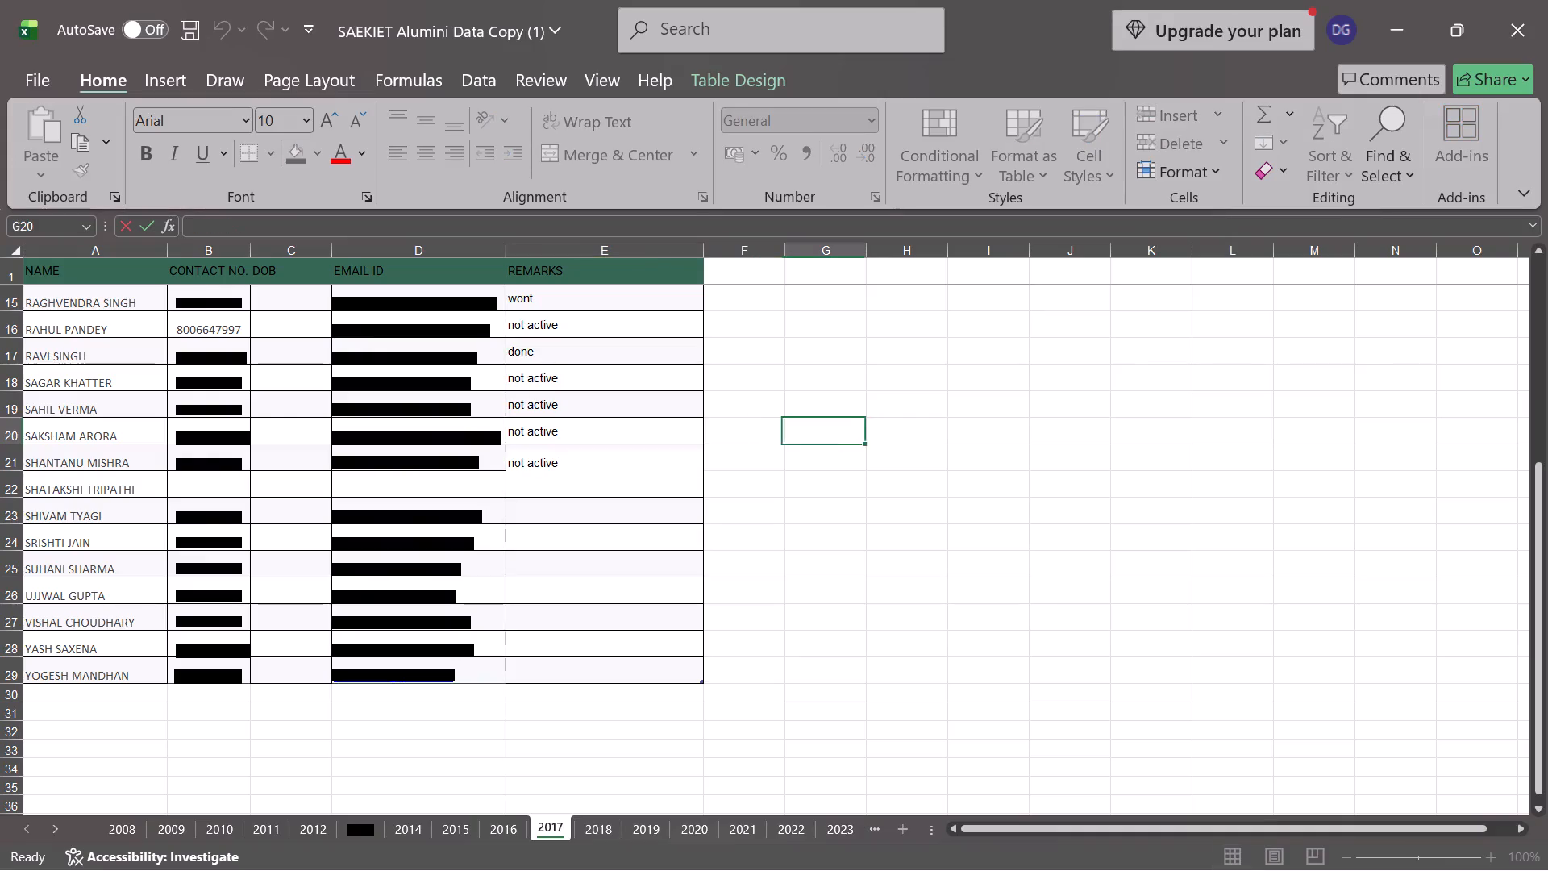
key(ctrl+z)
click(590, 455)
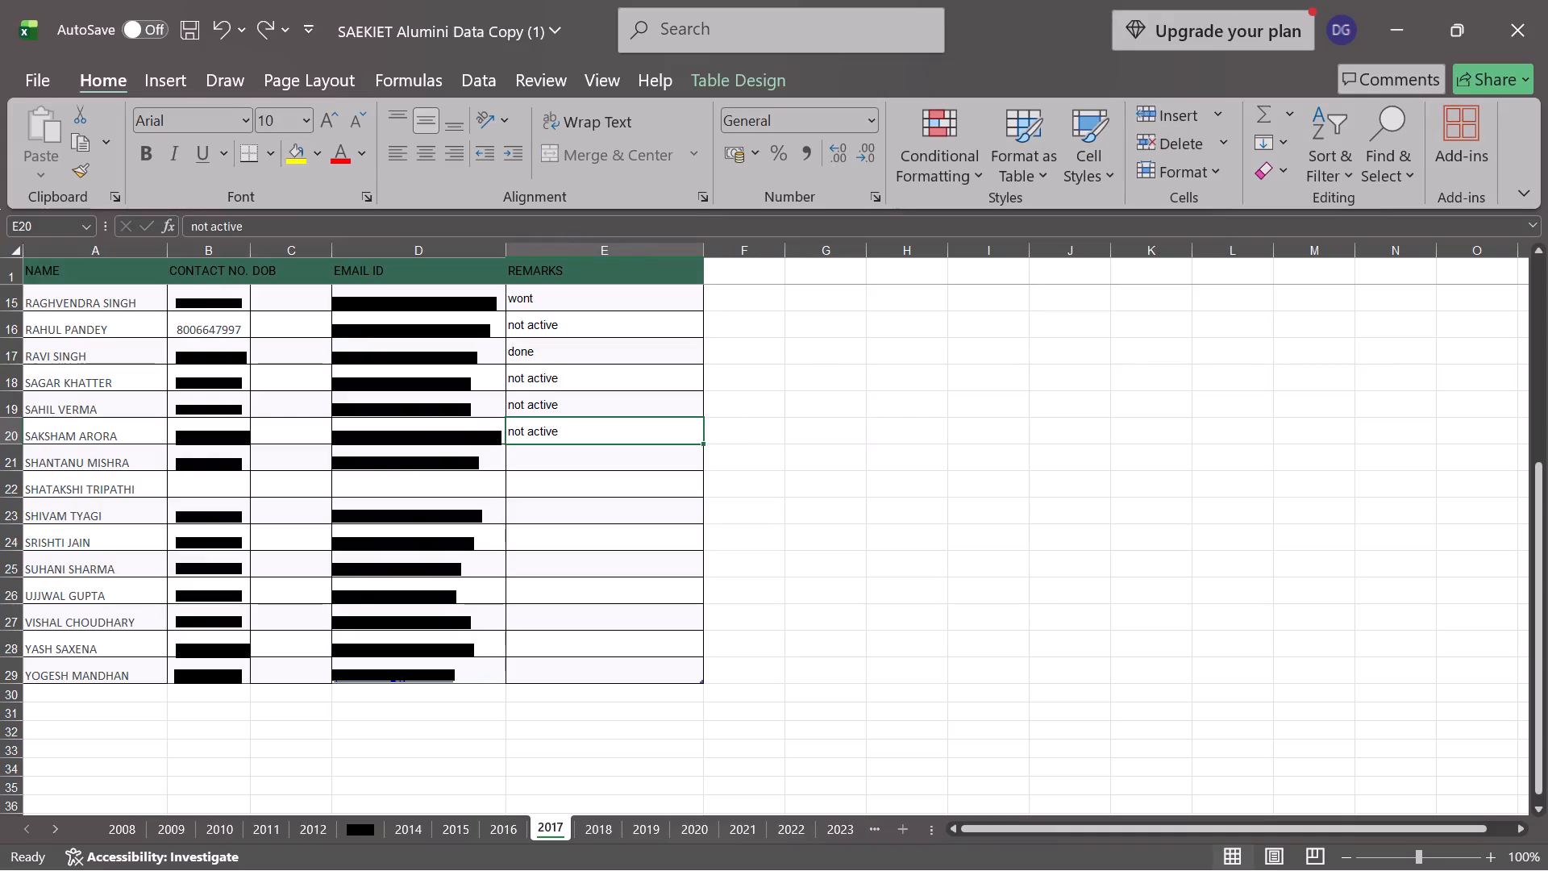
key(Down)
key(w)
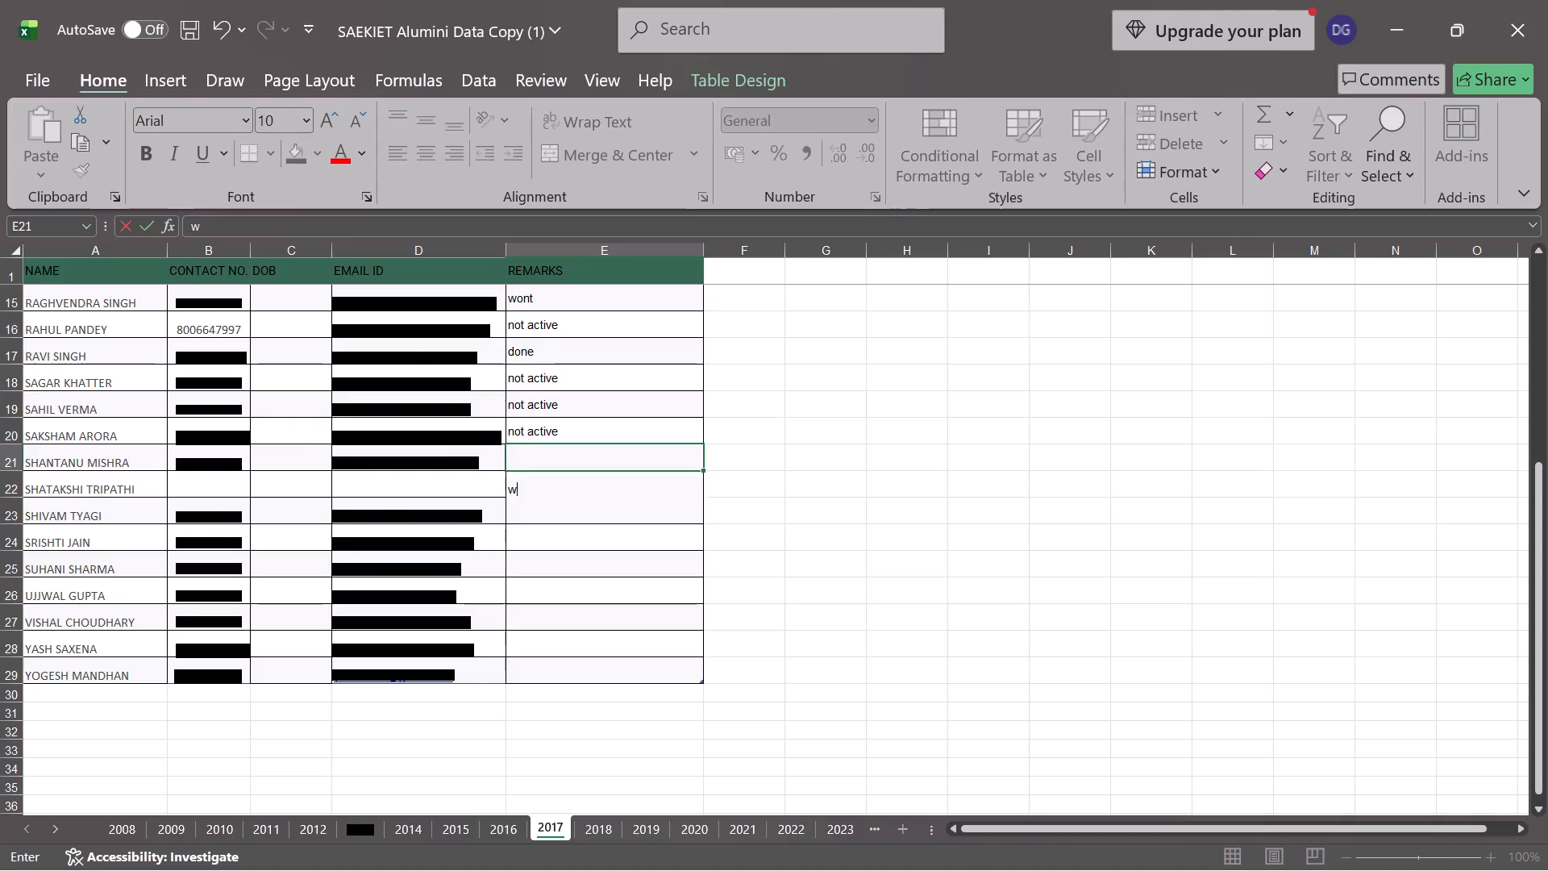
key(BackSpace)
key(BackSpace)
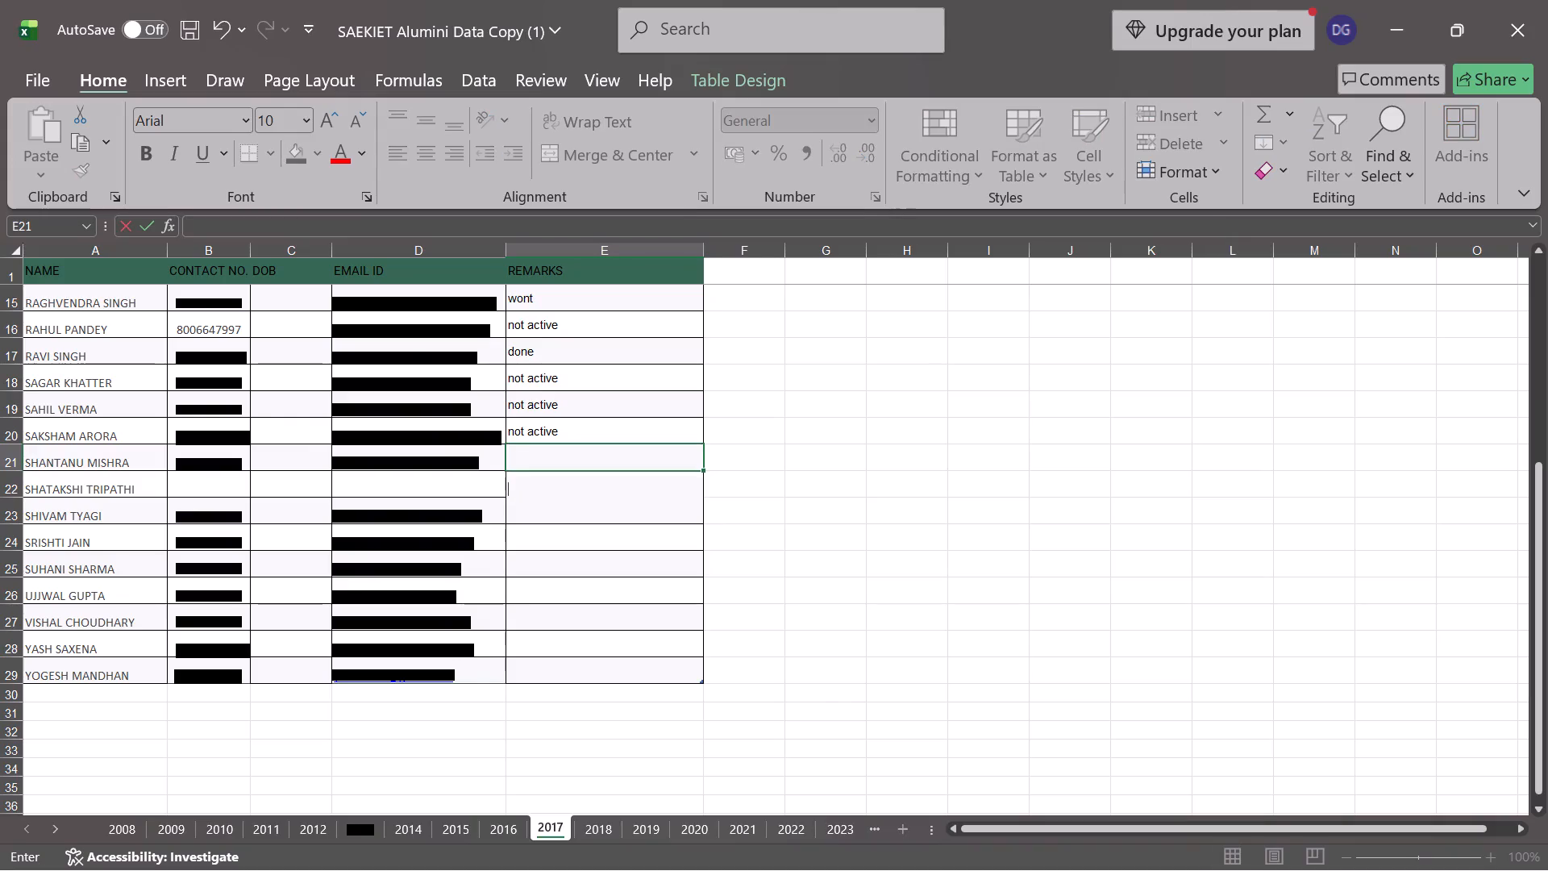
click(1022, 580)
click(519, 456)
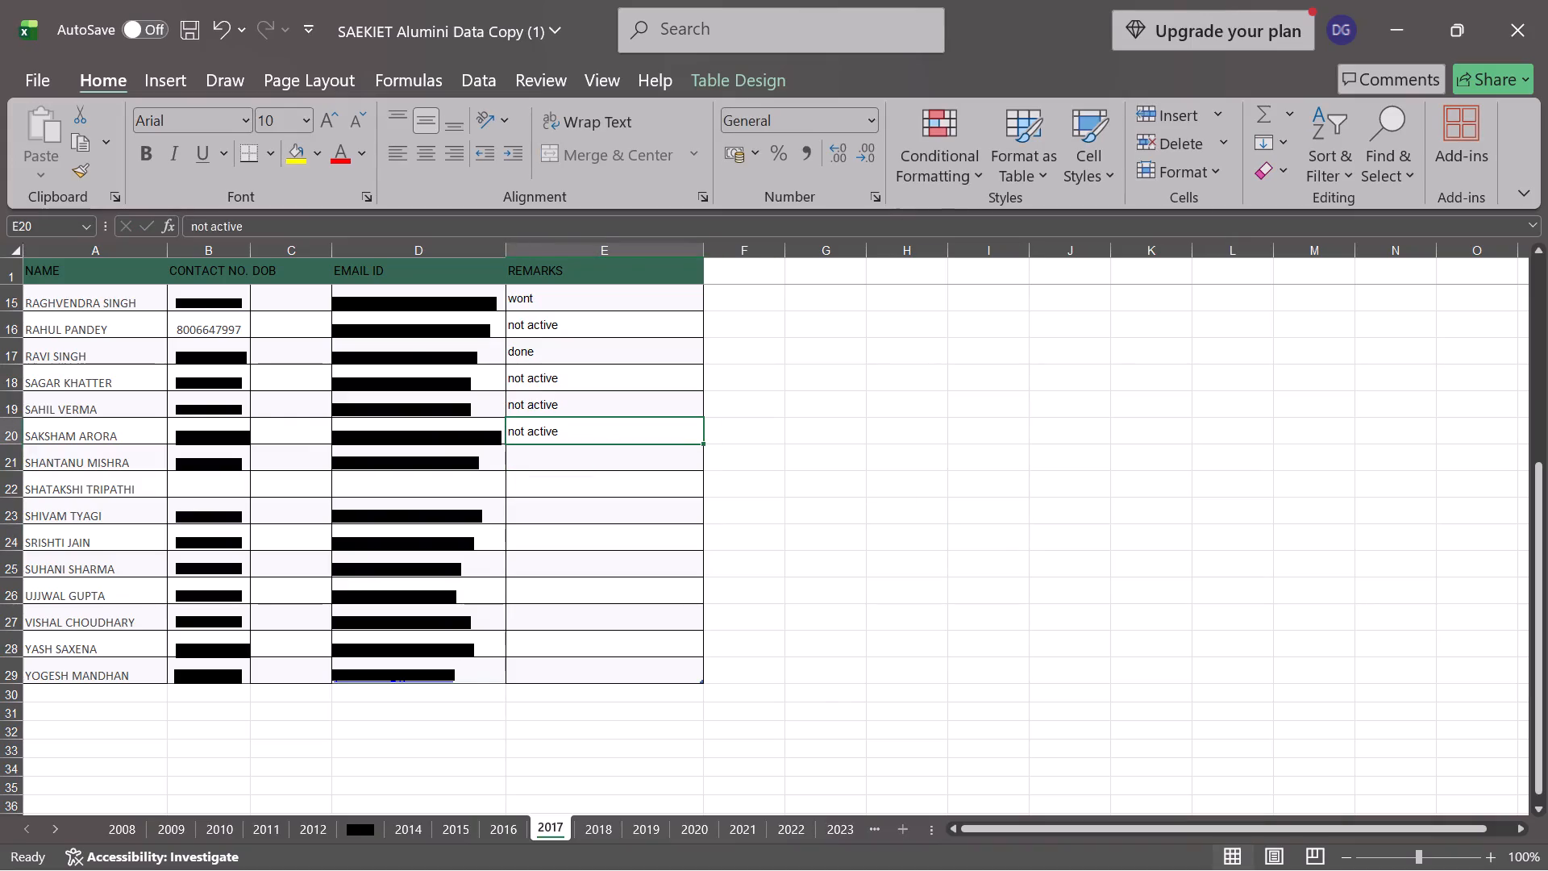
Undo the "not active" remark in cell E20 of the 2017 sheet's REMARKS column.
click(579, 456)
click(688, 471)
key(ctrl+z)
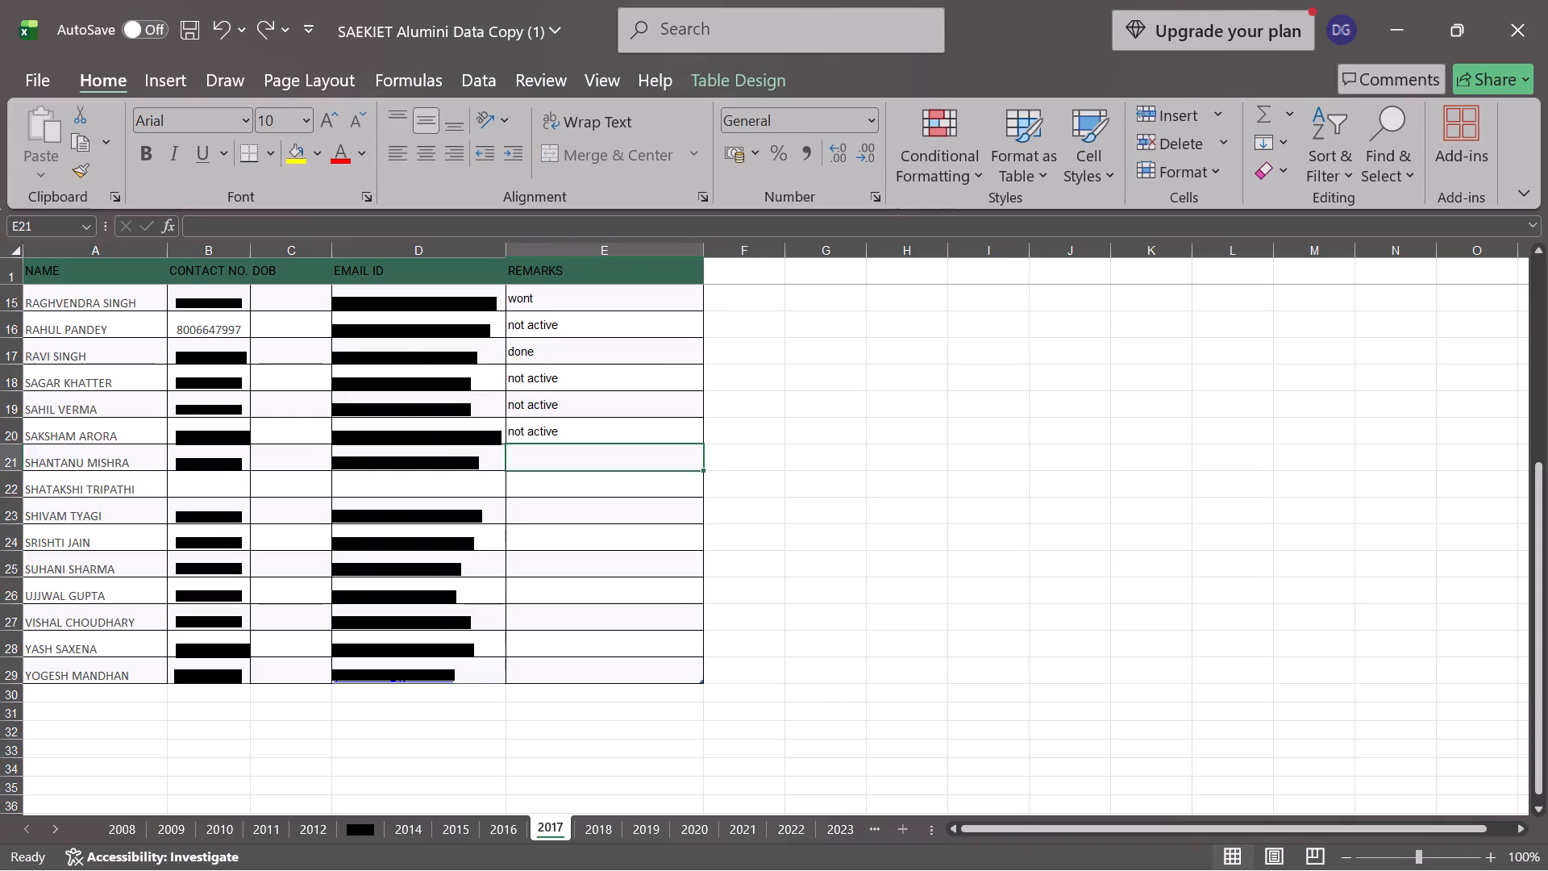
key(ctrl+z)
click(651, 456)
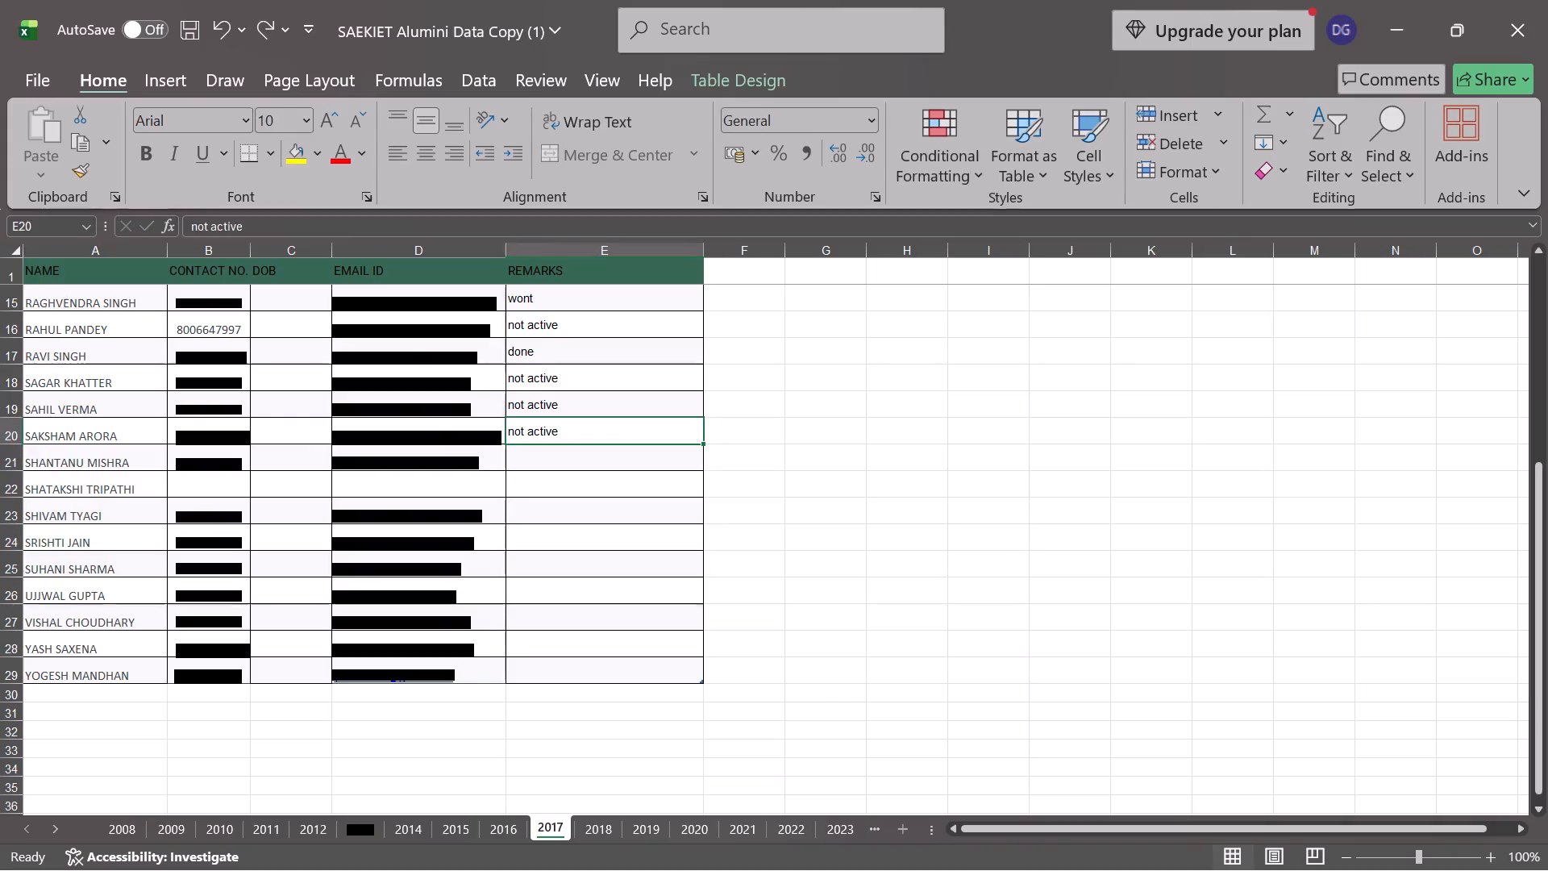
click(630, 459)
key(ctrl+z)
key(n)
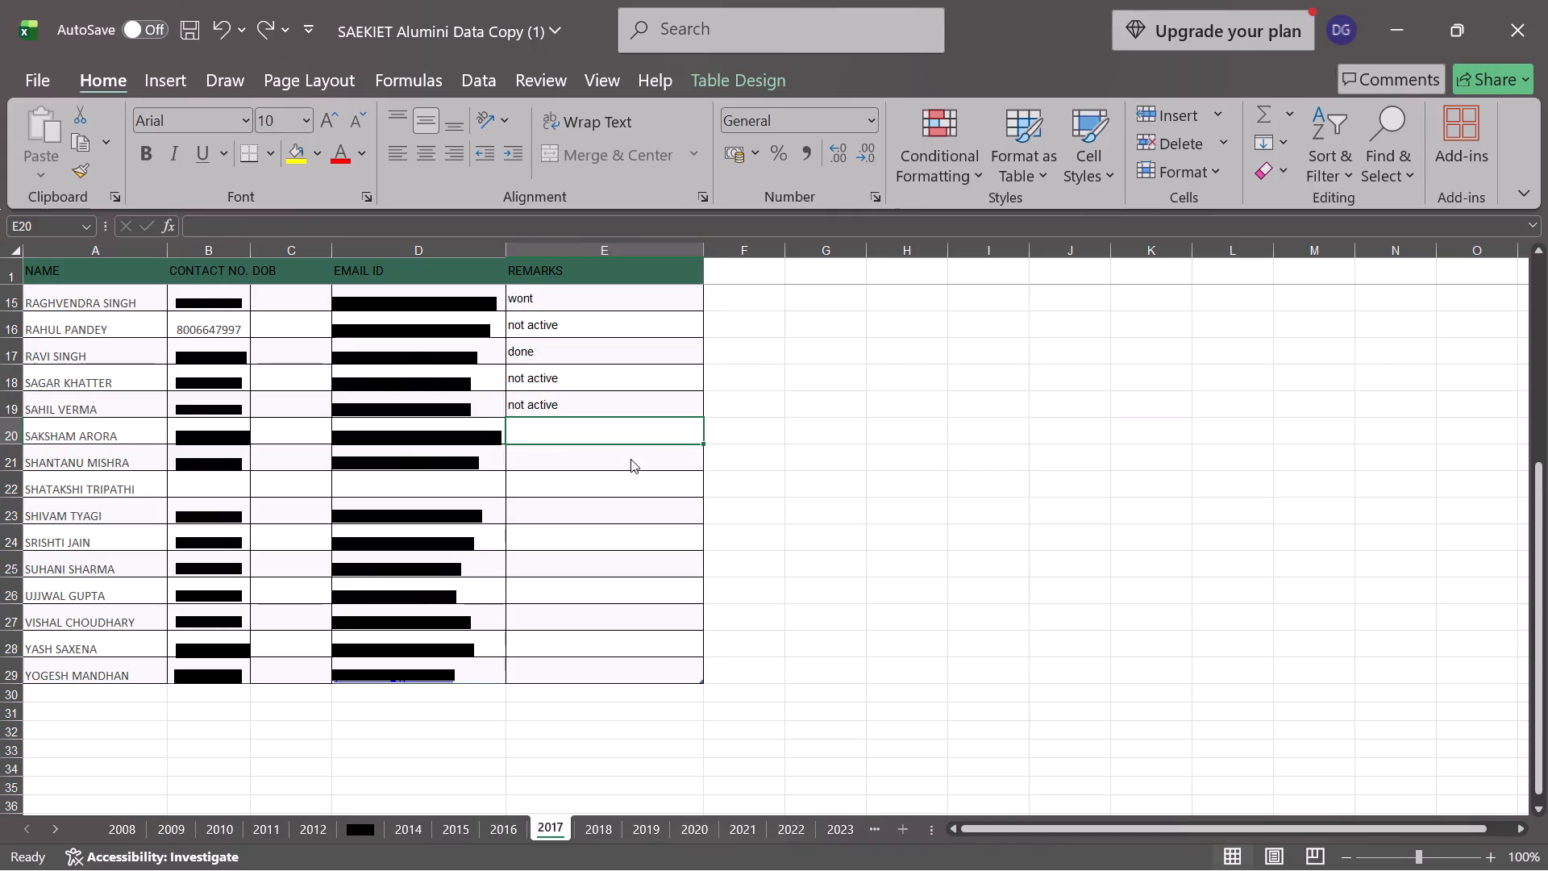
key(BackSpace)
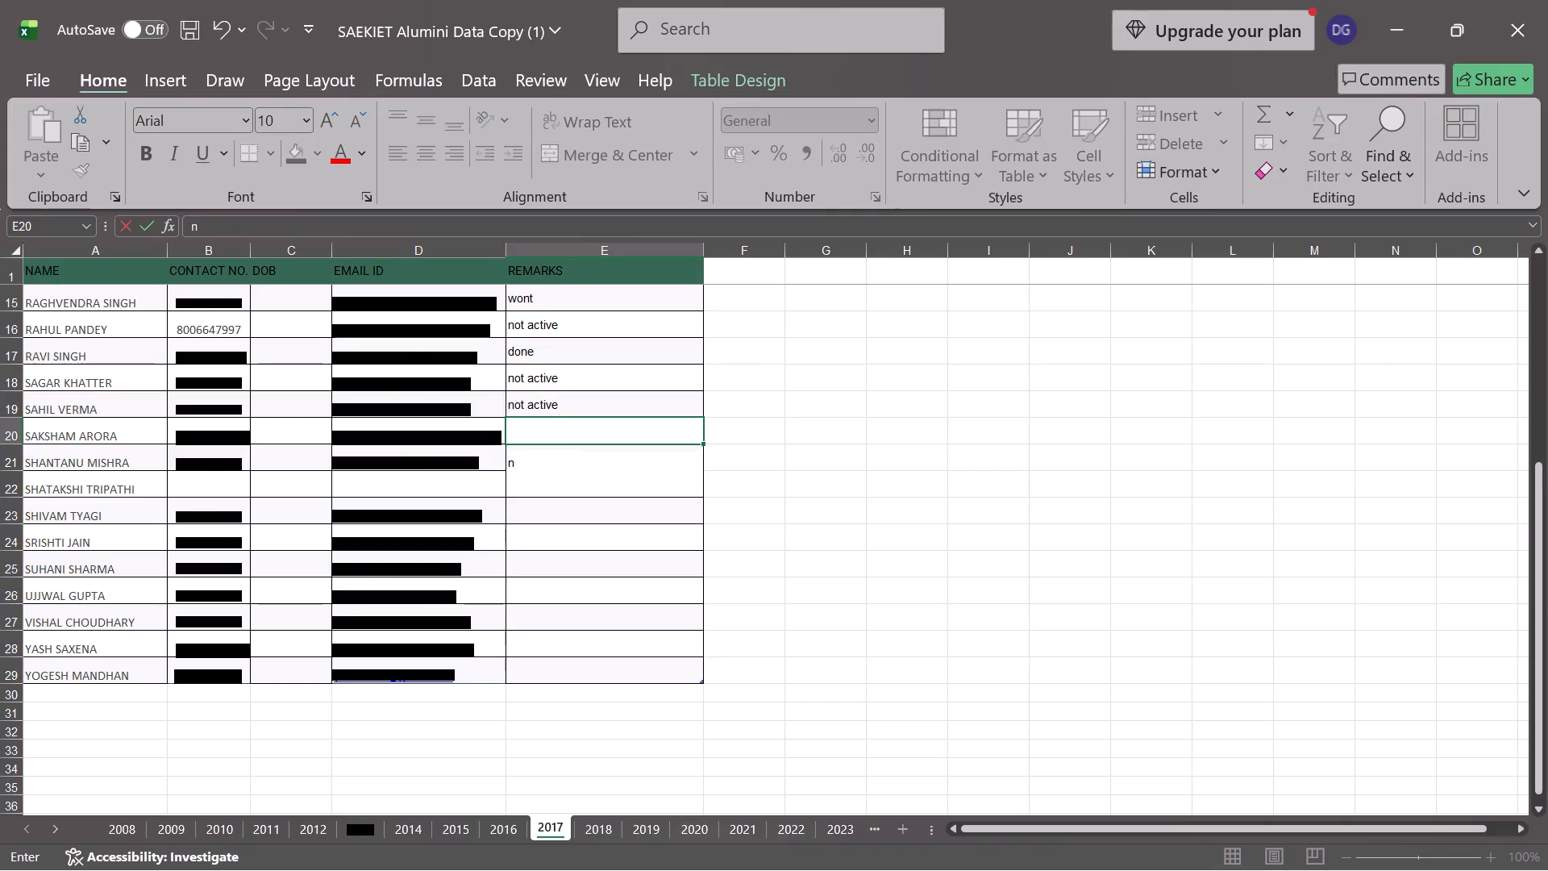
key(BackSpace)
key(BackSpace)
key(BackSpace)
click(984, 434)
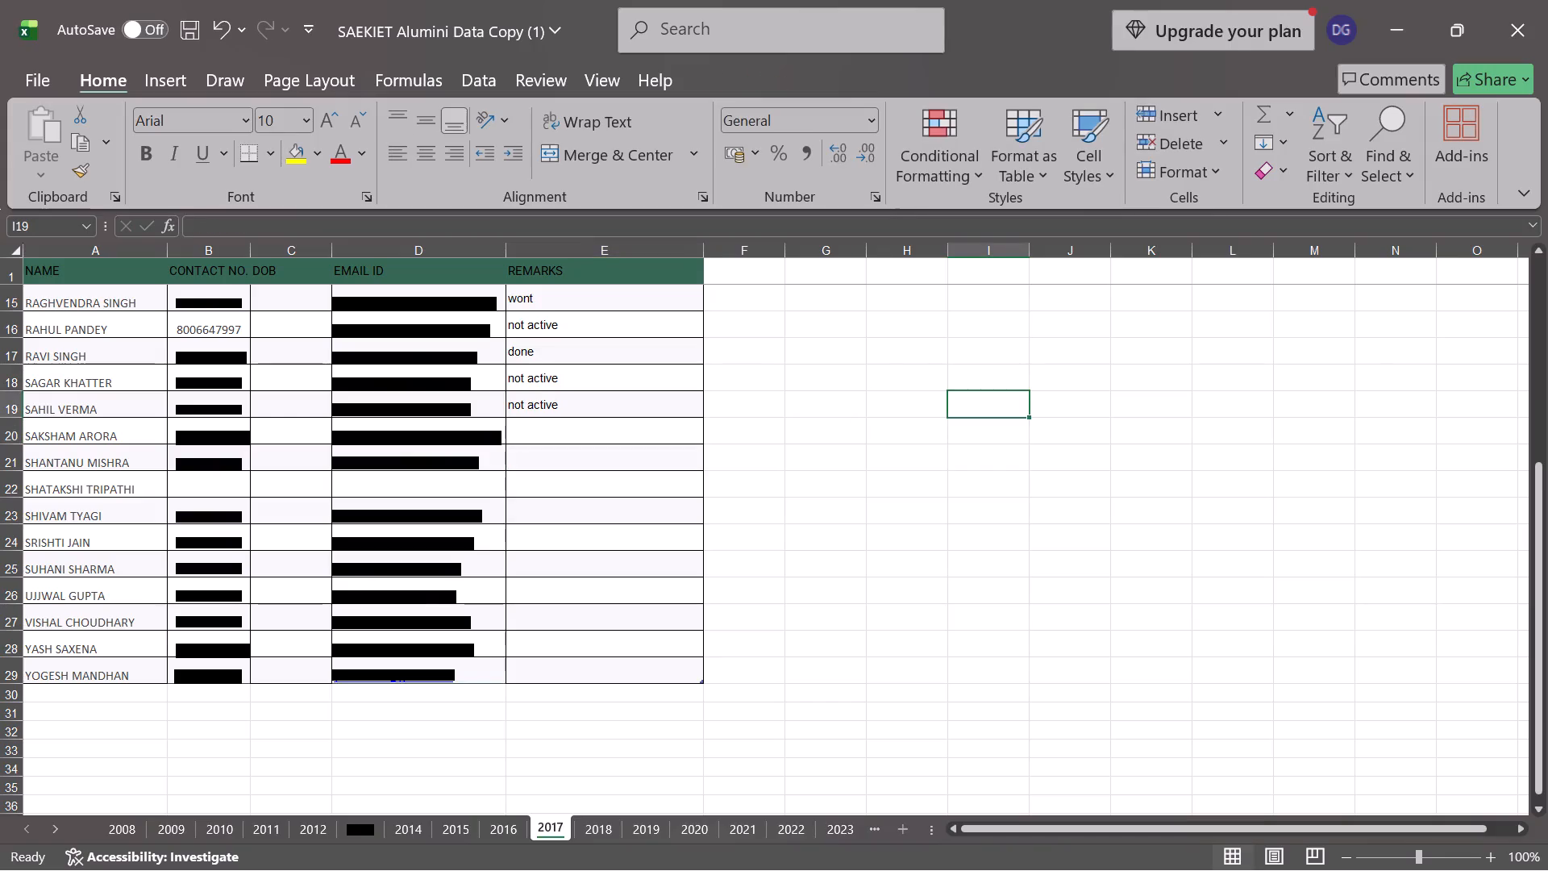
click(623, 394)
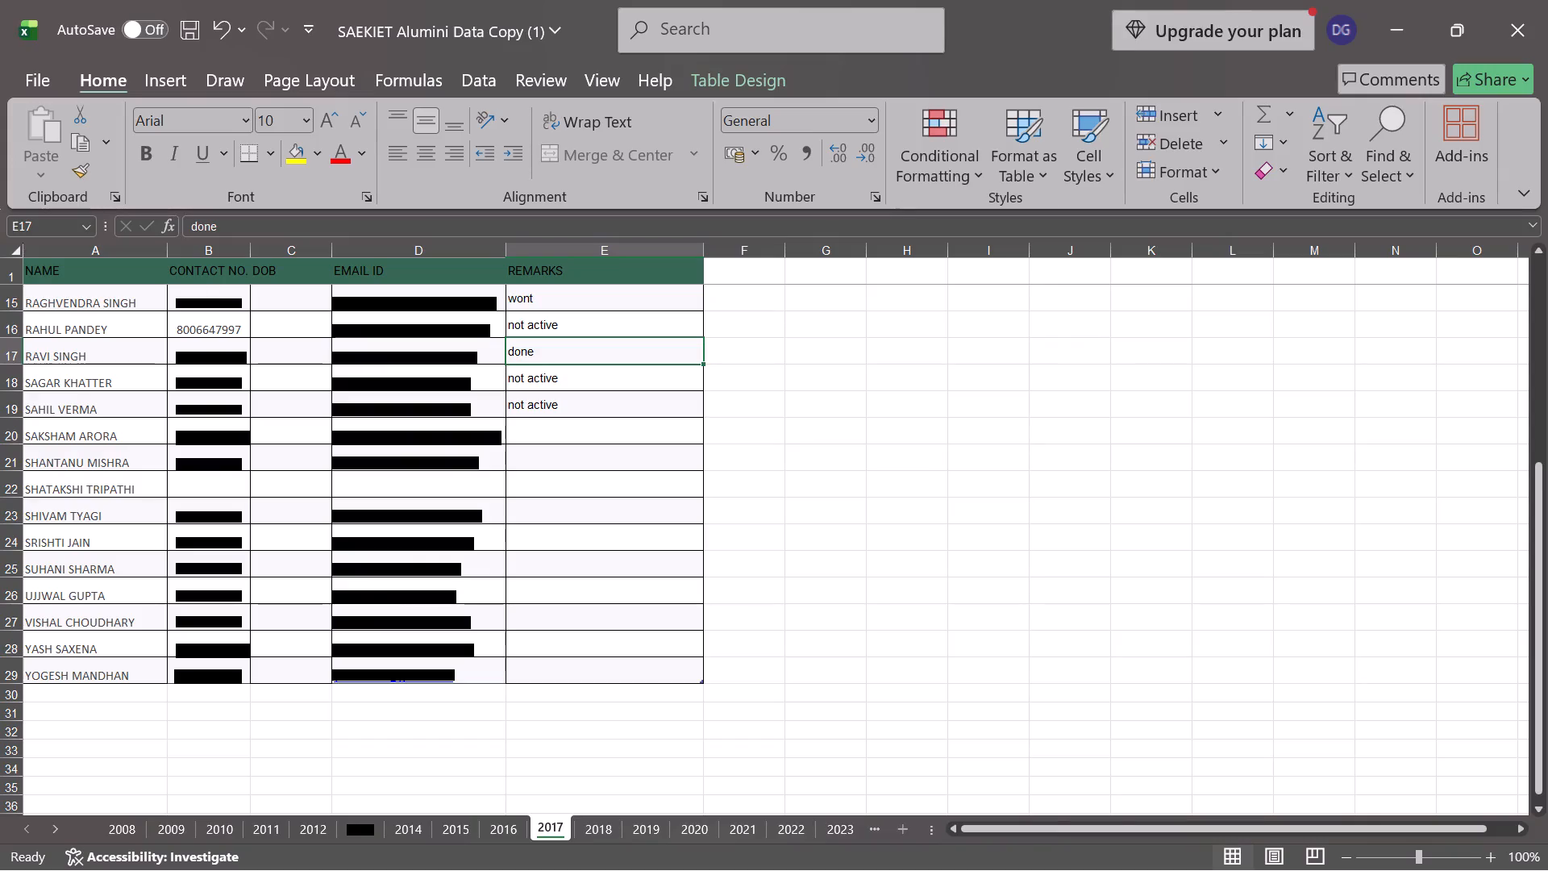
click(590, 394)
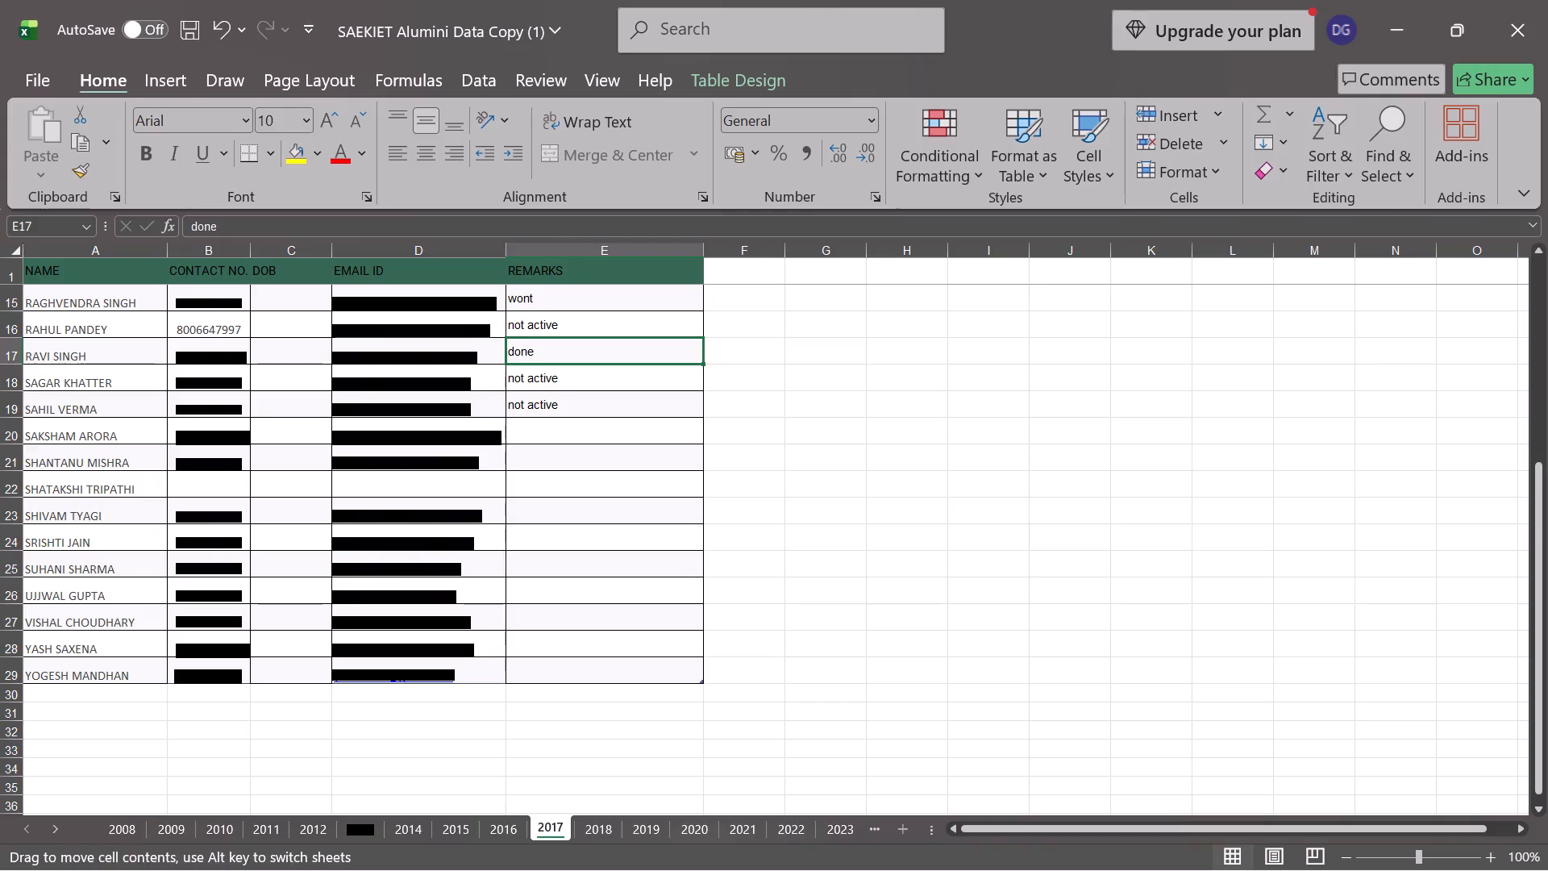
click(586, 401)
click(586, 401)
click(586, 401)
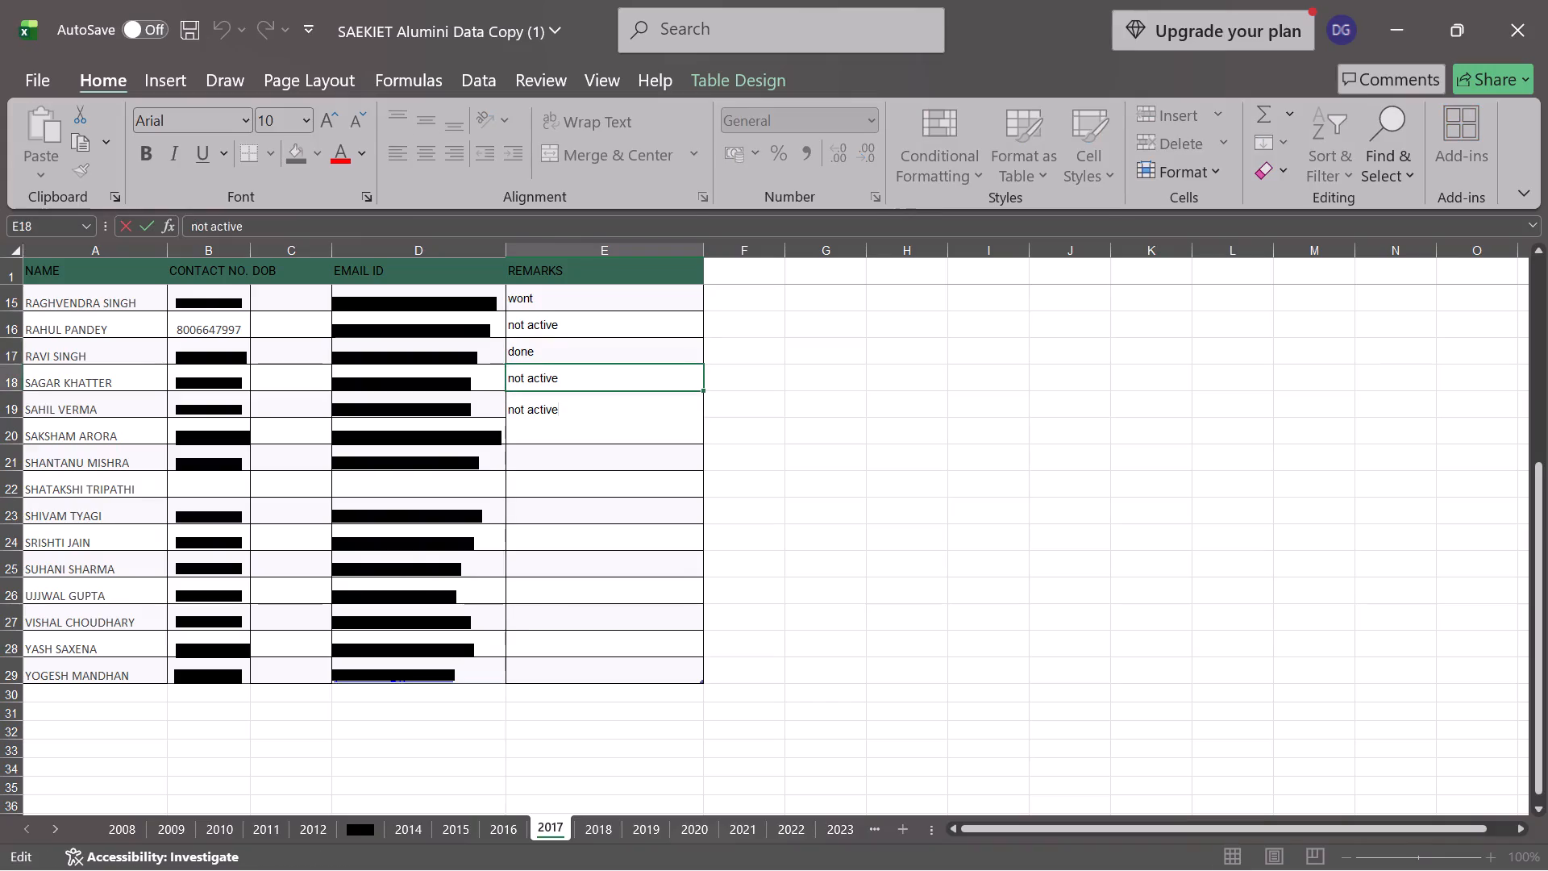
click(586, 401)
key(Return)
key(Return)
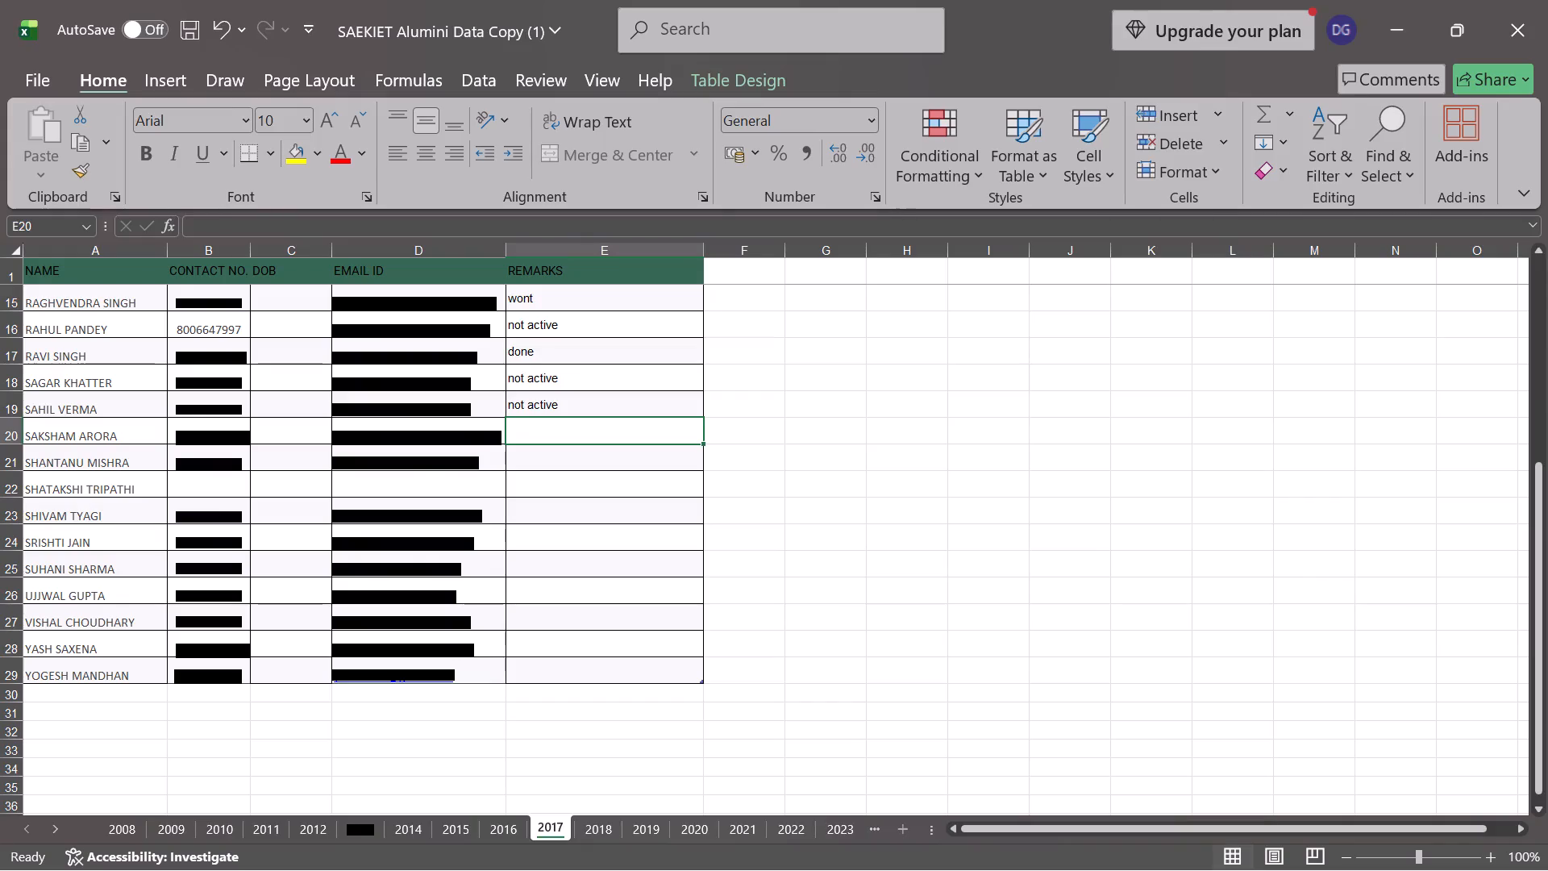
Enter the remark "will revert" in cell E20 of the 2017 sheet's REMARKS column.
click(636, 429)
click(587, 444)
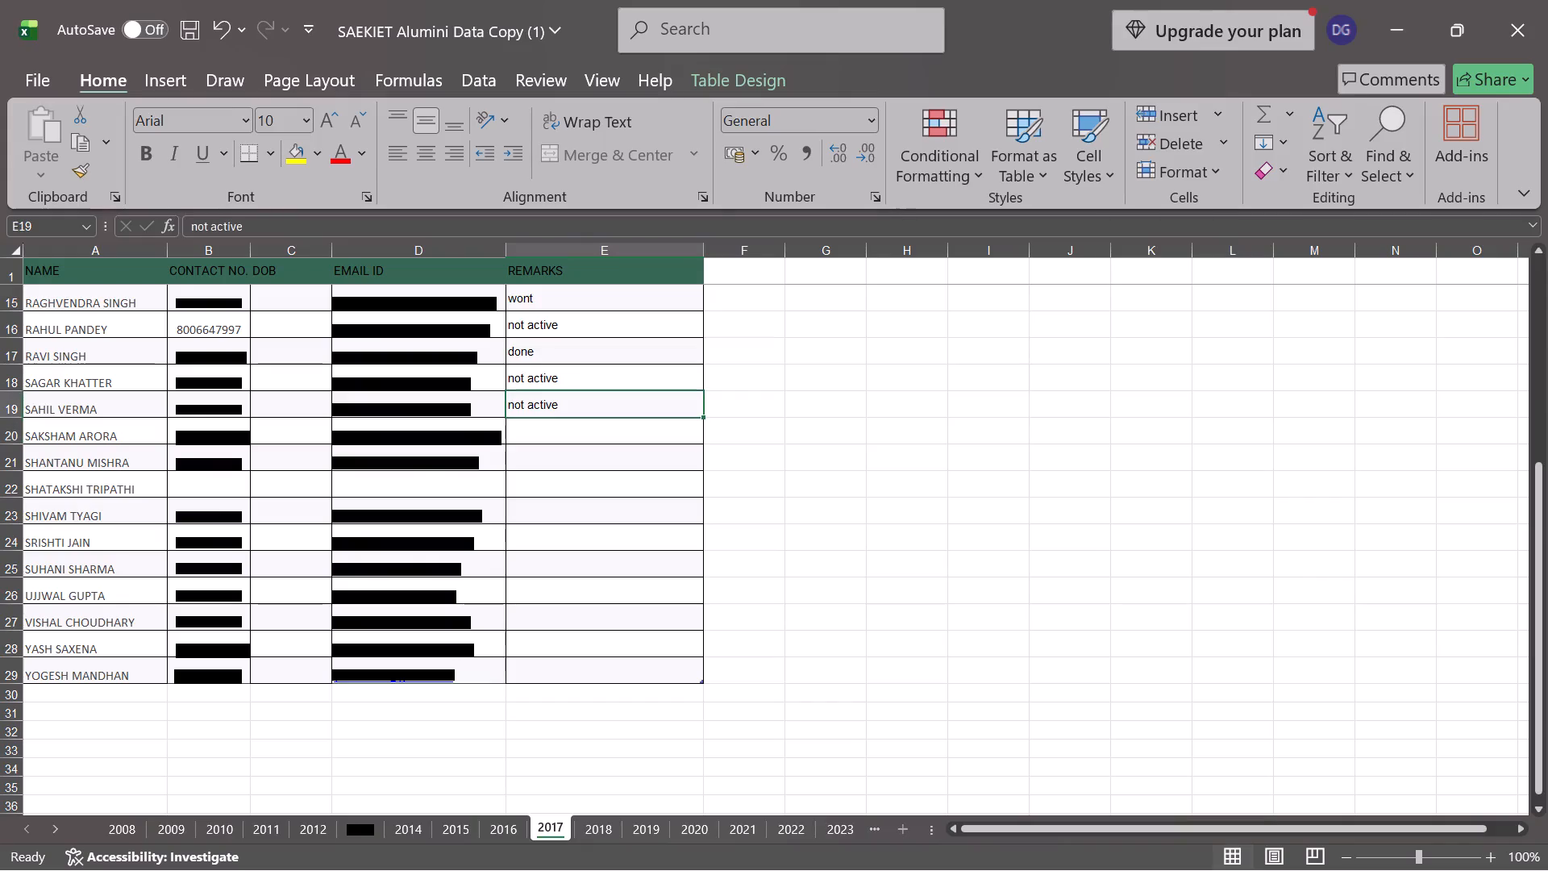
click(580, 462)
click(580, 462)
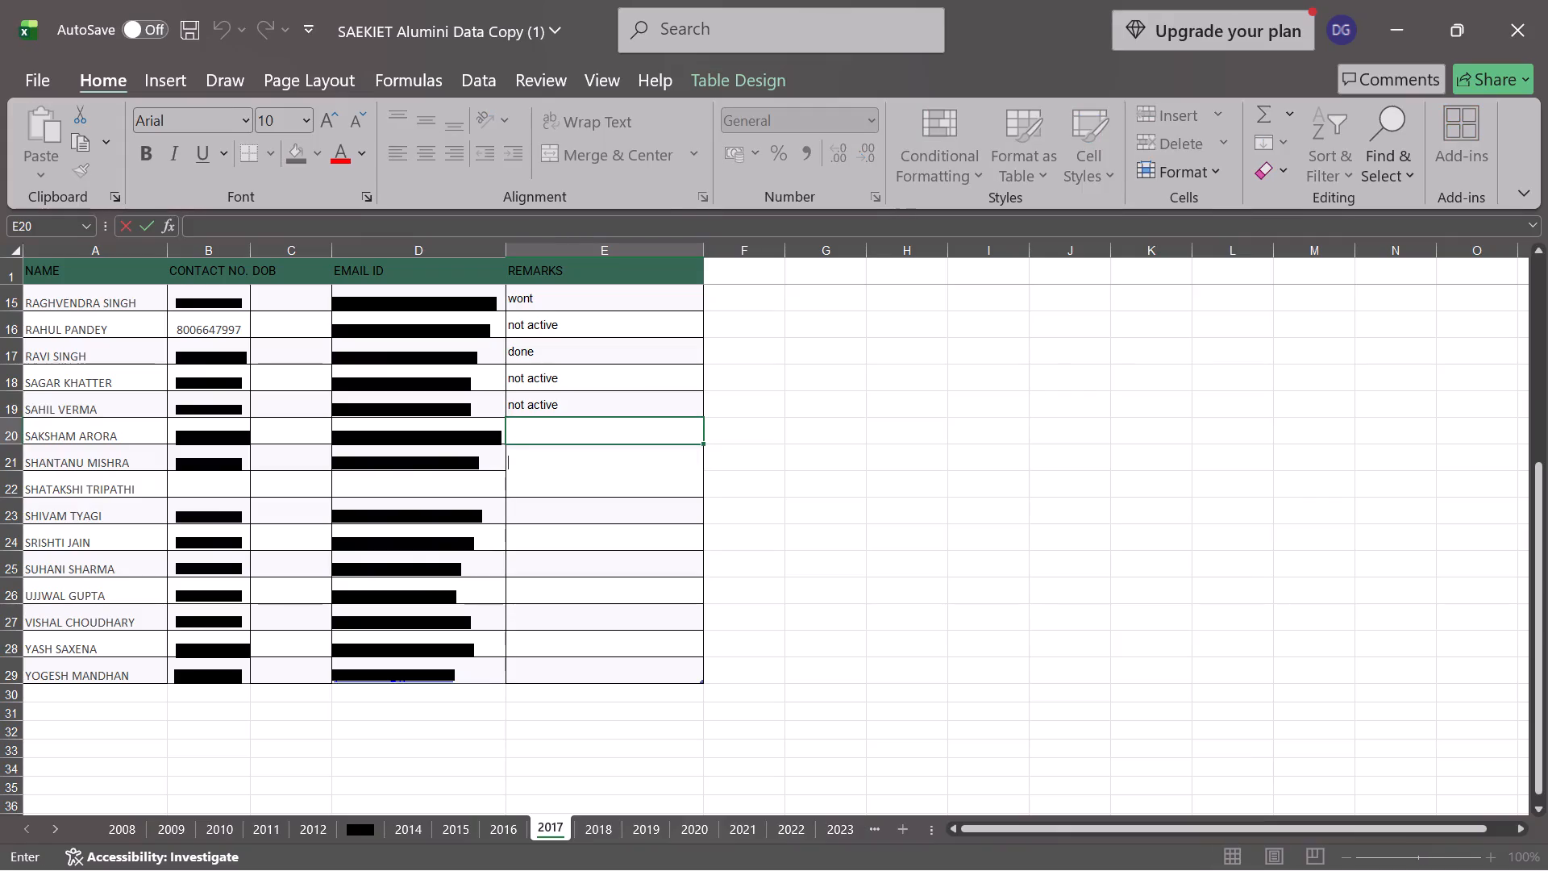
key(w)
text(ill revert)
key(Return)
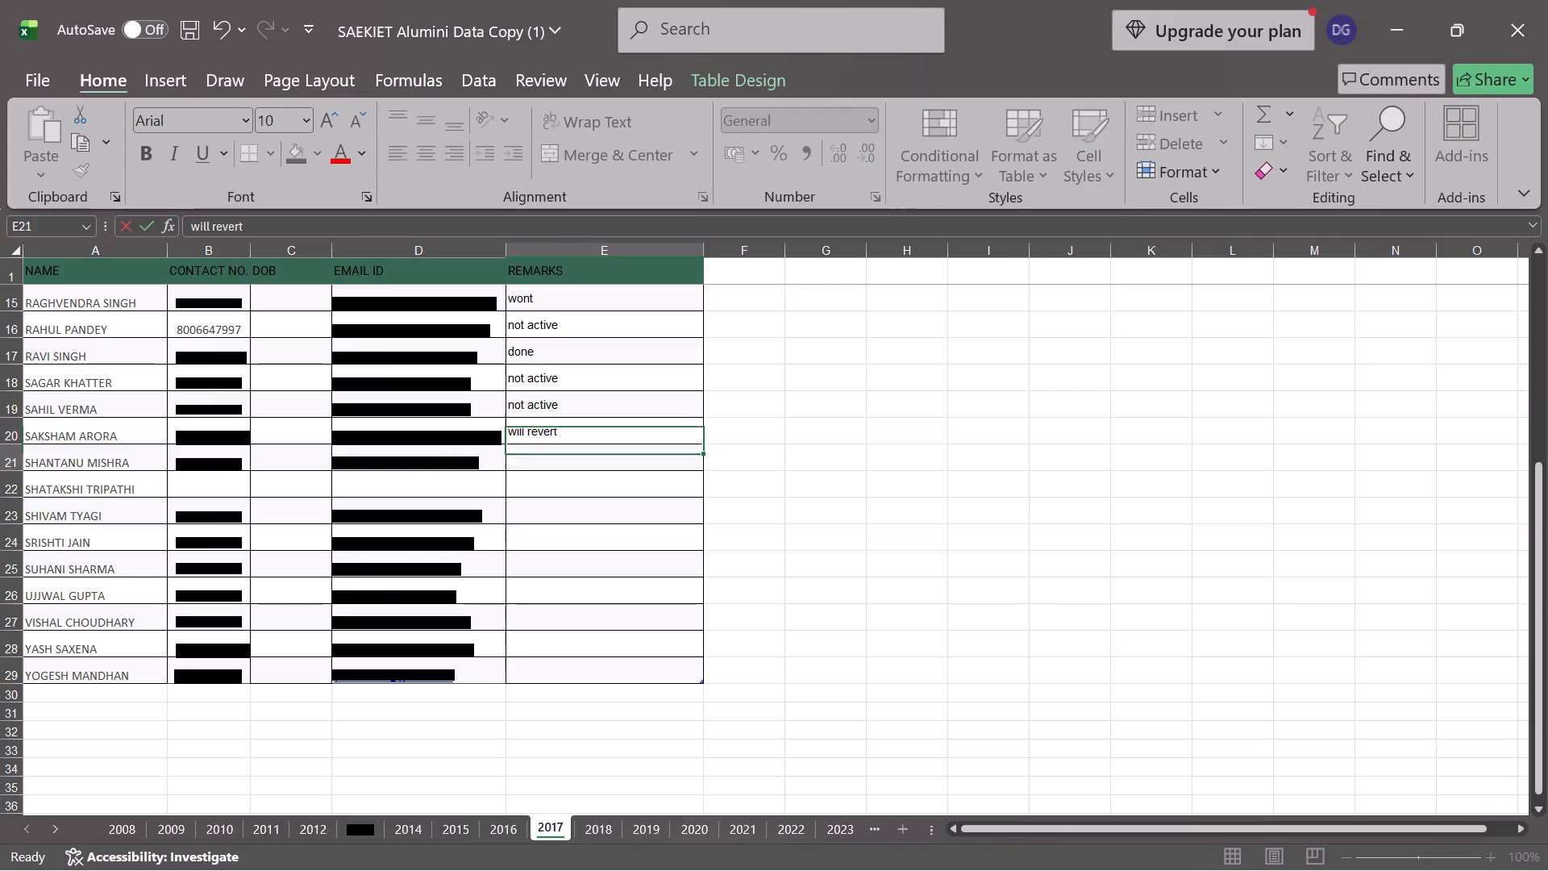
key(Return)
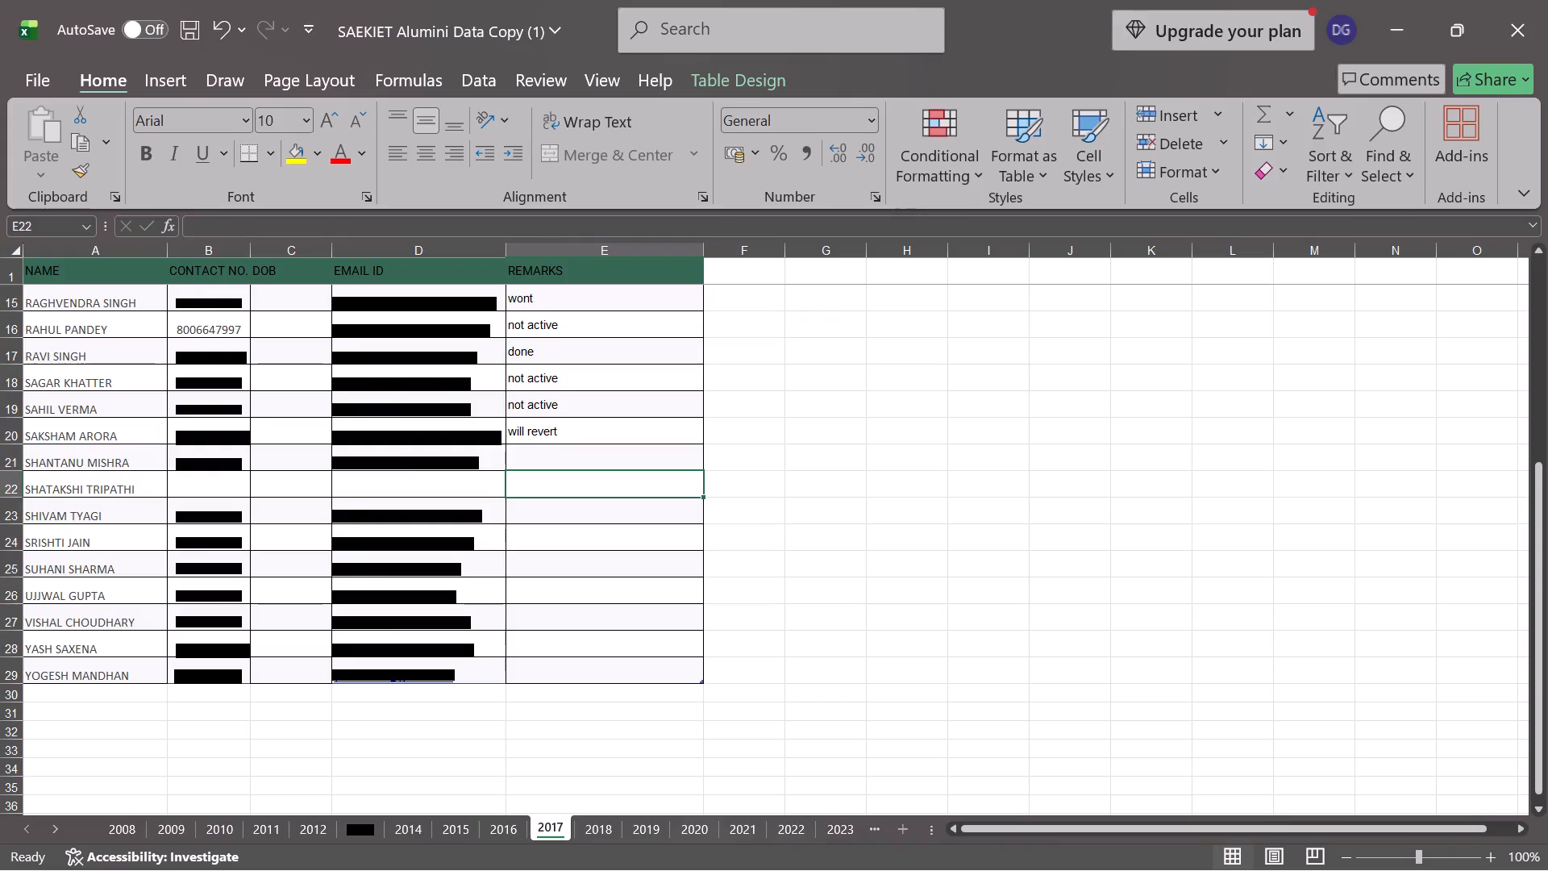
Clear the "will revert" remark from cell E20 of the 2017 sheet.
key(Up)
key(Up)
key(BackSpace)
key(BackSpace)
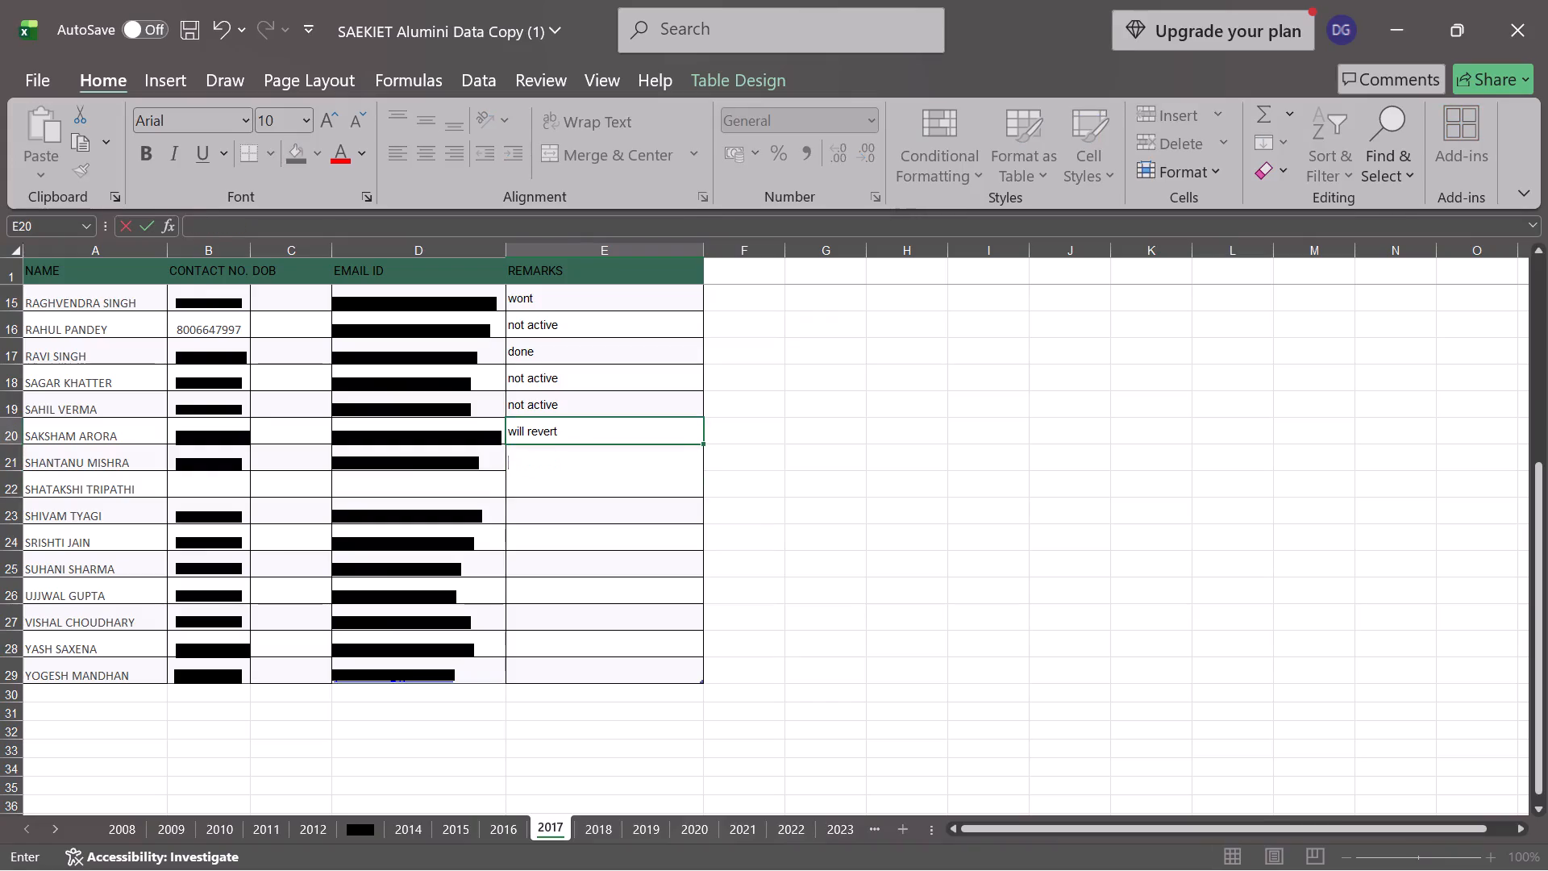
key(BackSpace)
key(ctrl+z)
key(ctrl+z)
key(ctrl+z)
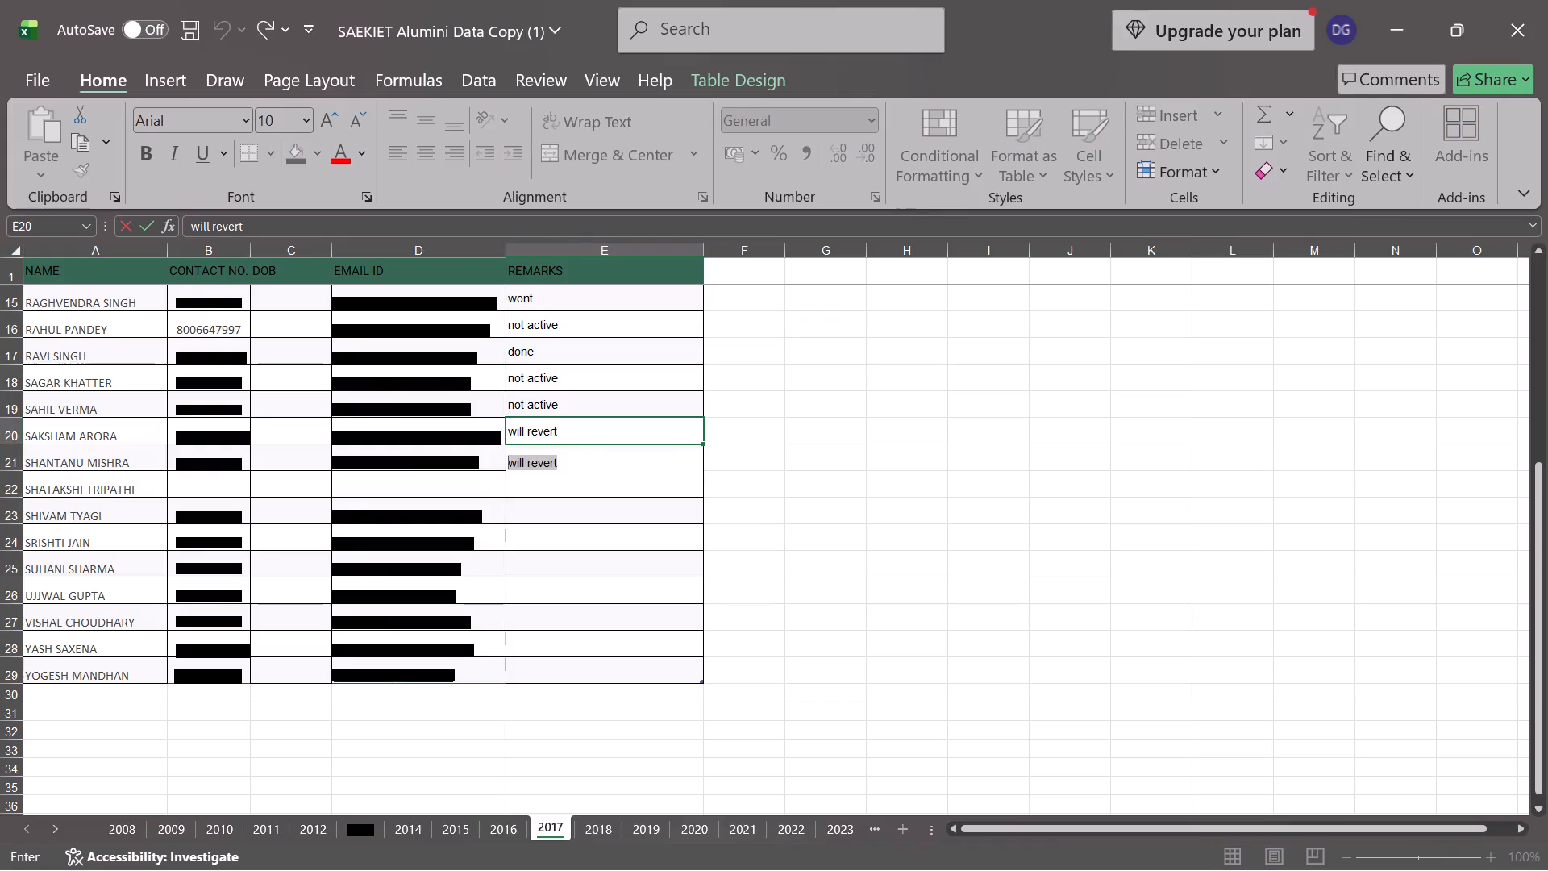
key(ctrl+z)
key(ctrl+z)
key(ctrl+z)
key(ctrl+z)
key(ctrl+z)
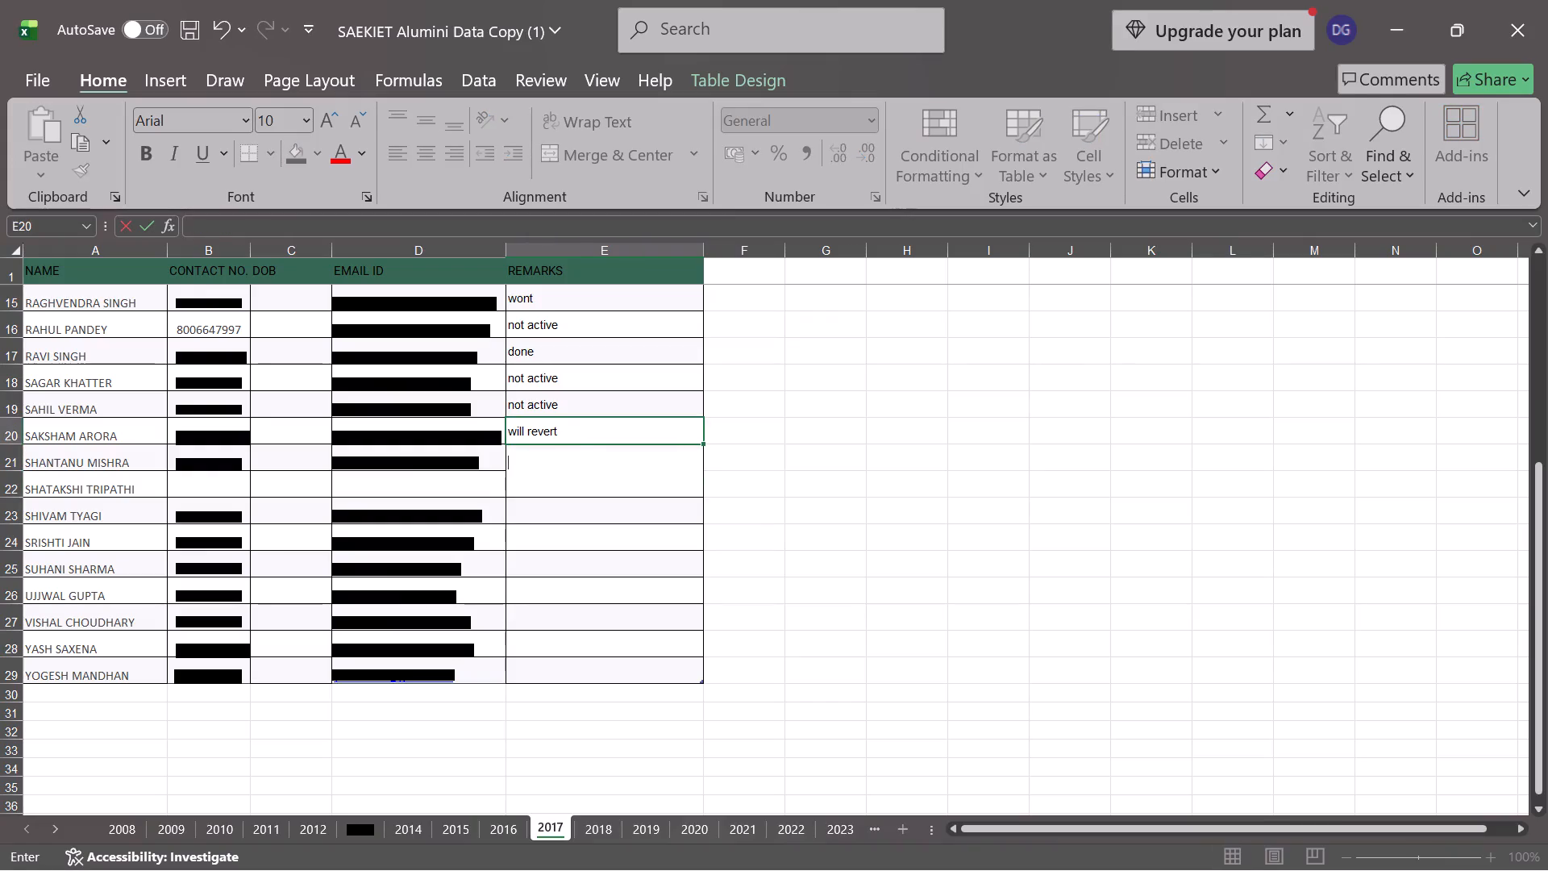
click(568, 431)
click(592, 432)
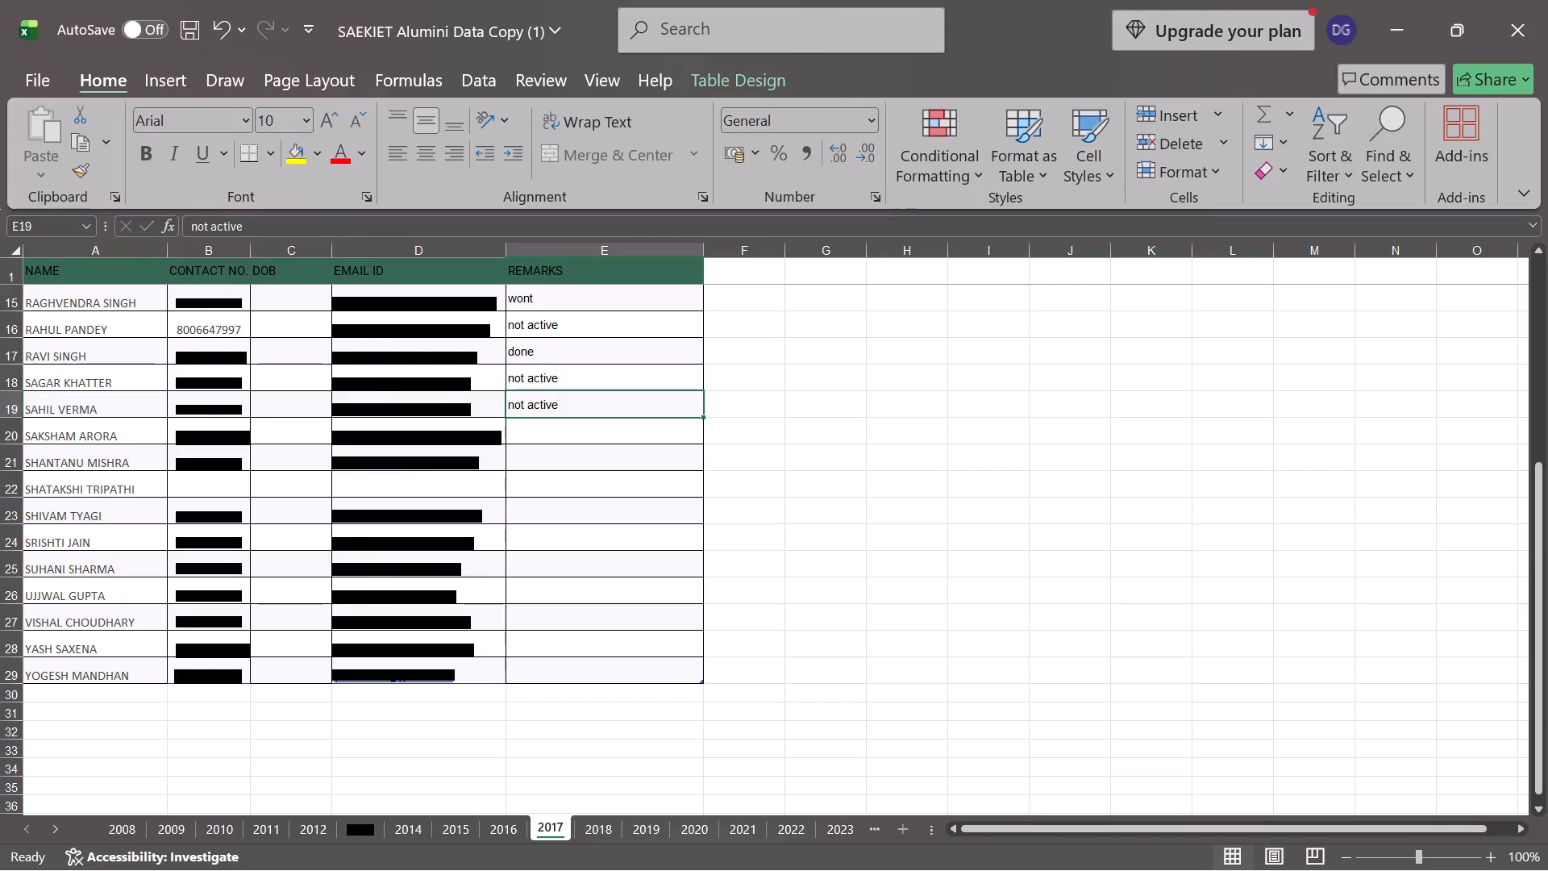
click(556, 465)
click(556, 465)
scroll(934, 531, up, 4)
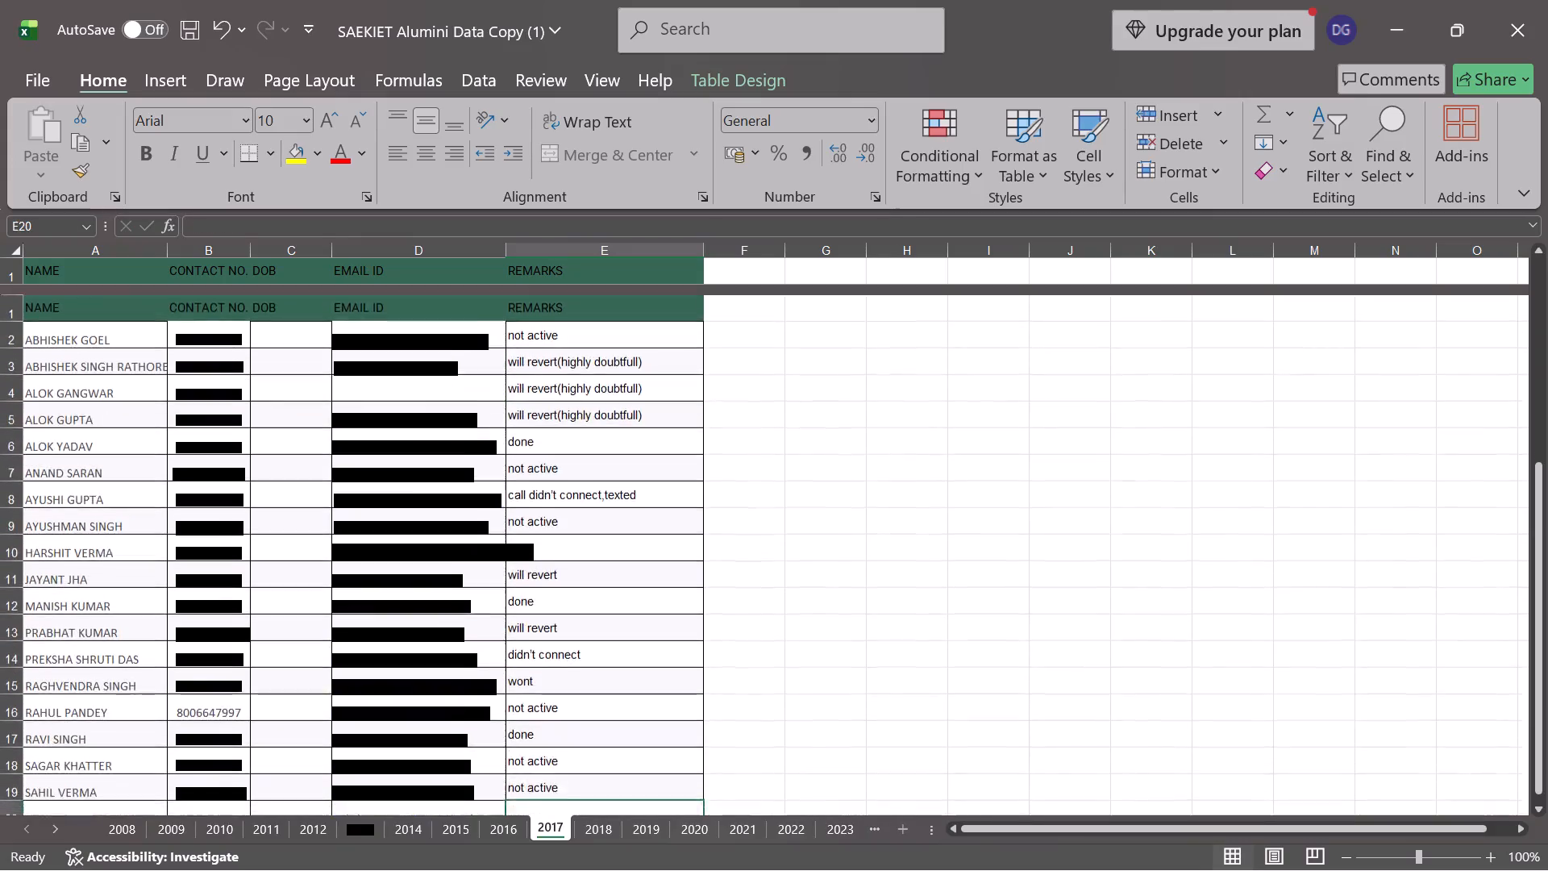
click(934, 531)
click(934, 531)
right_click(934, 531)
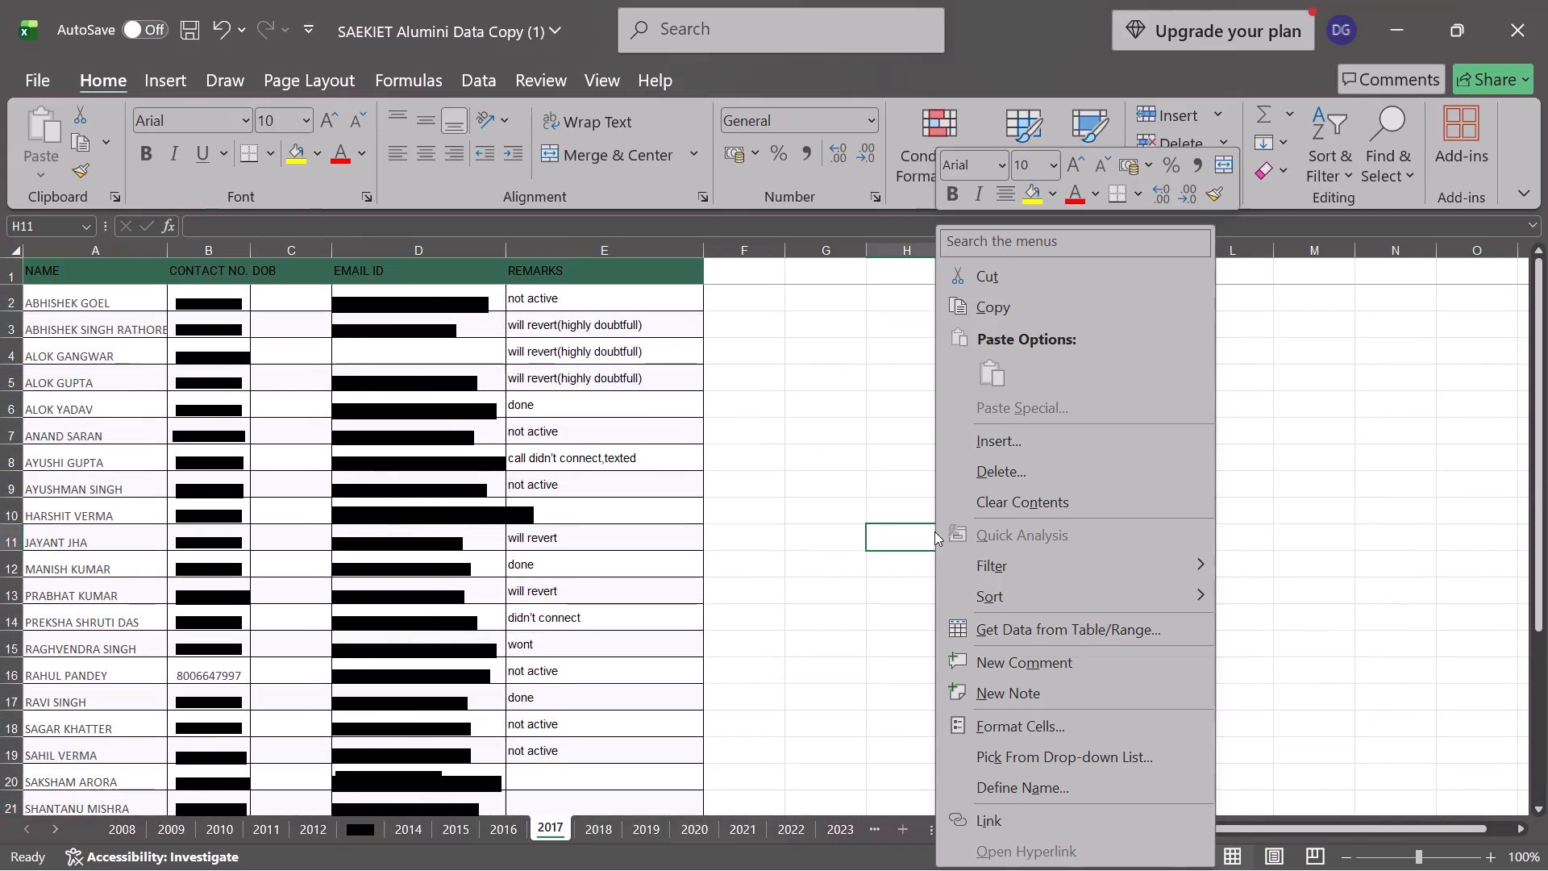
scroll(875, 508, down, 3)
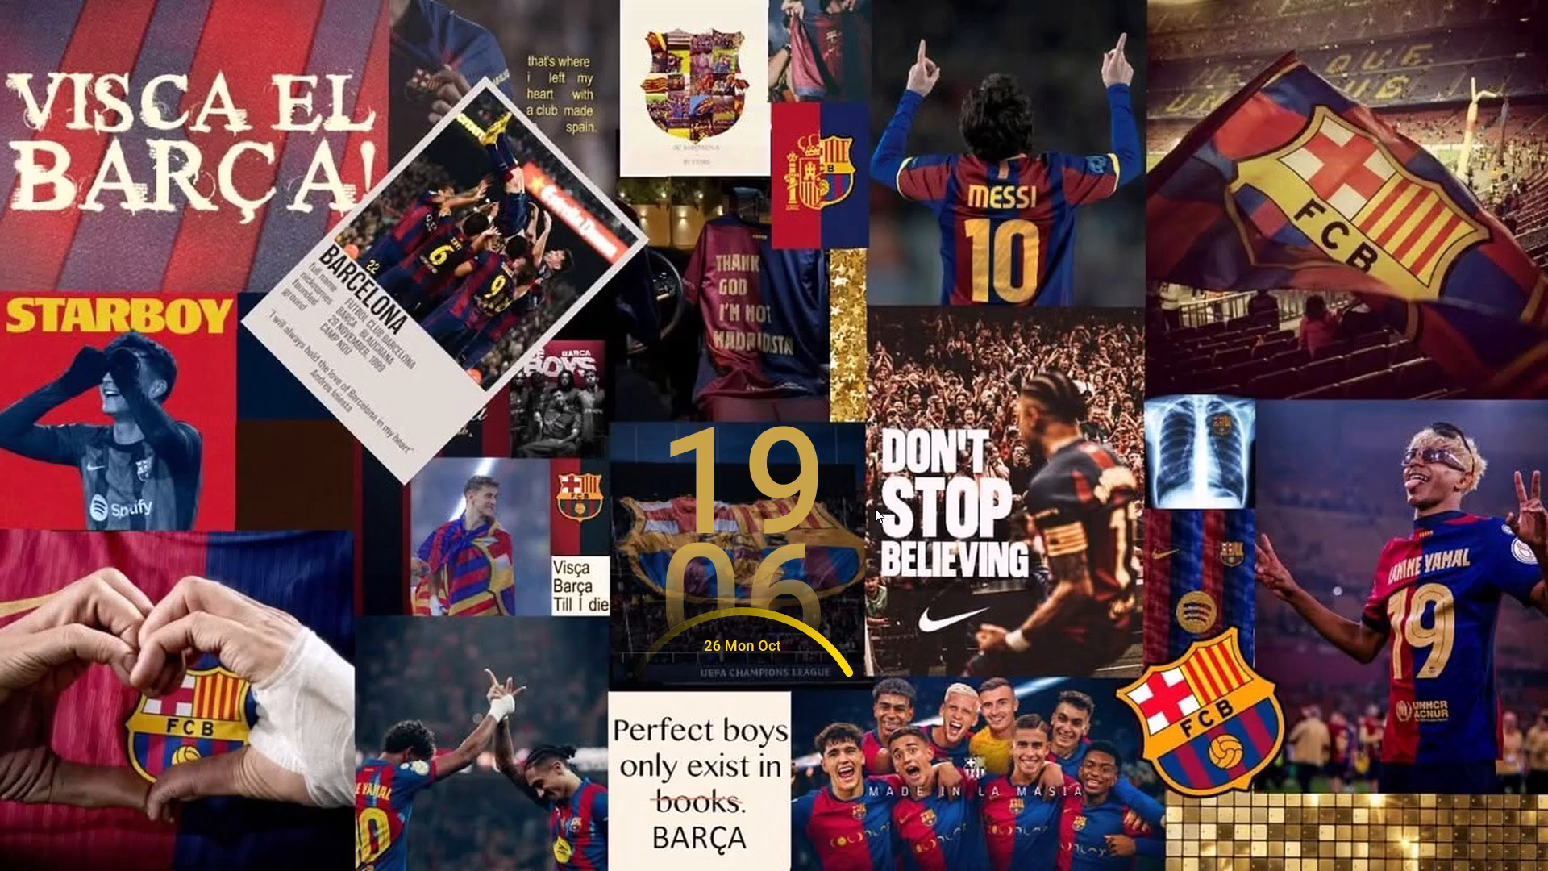
Save the changes to the SAEKIET Alumini Data Copy (1) workbook and close it.
key(ctrl+s)
key(ctrl+s)
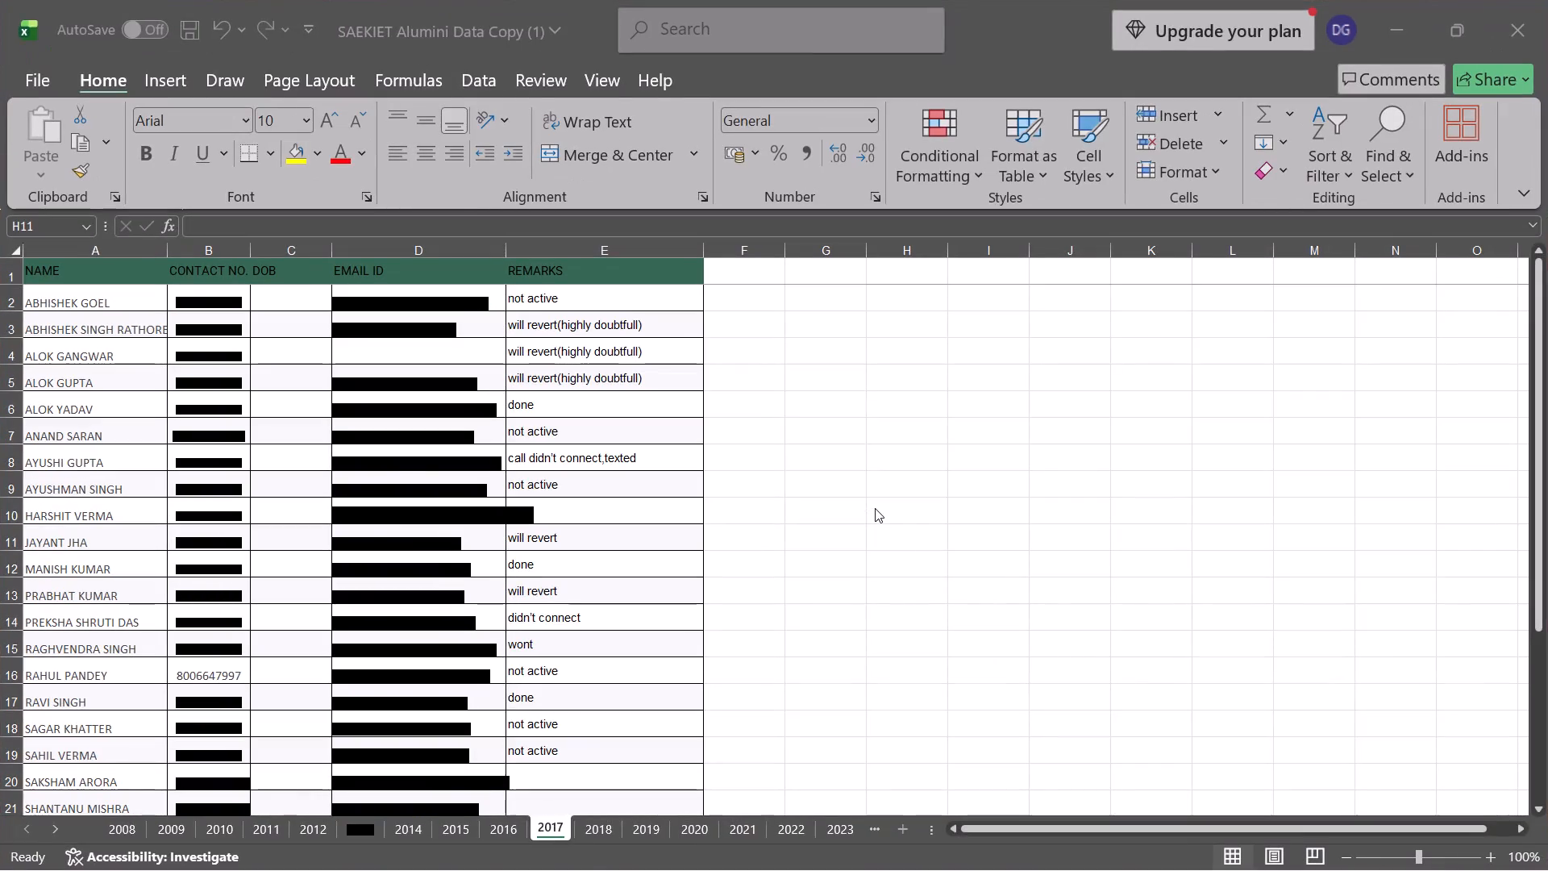
click(1547, 0)
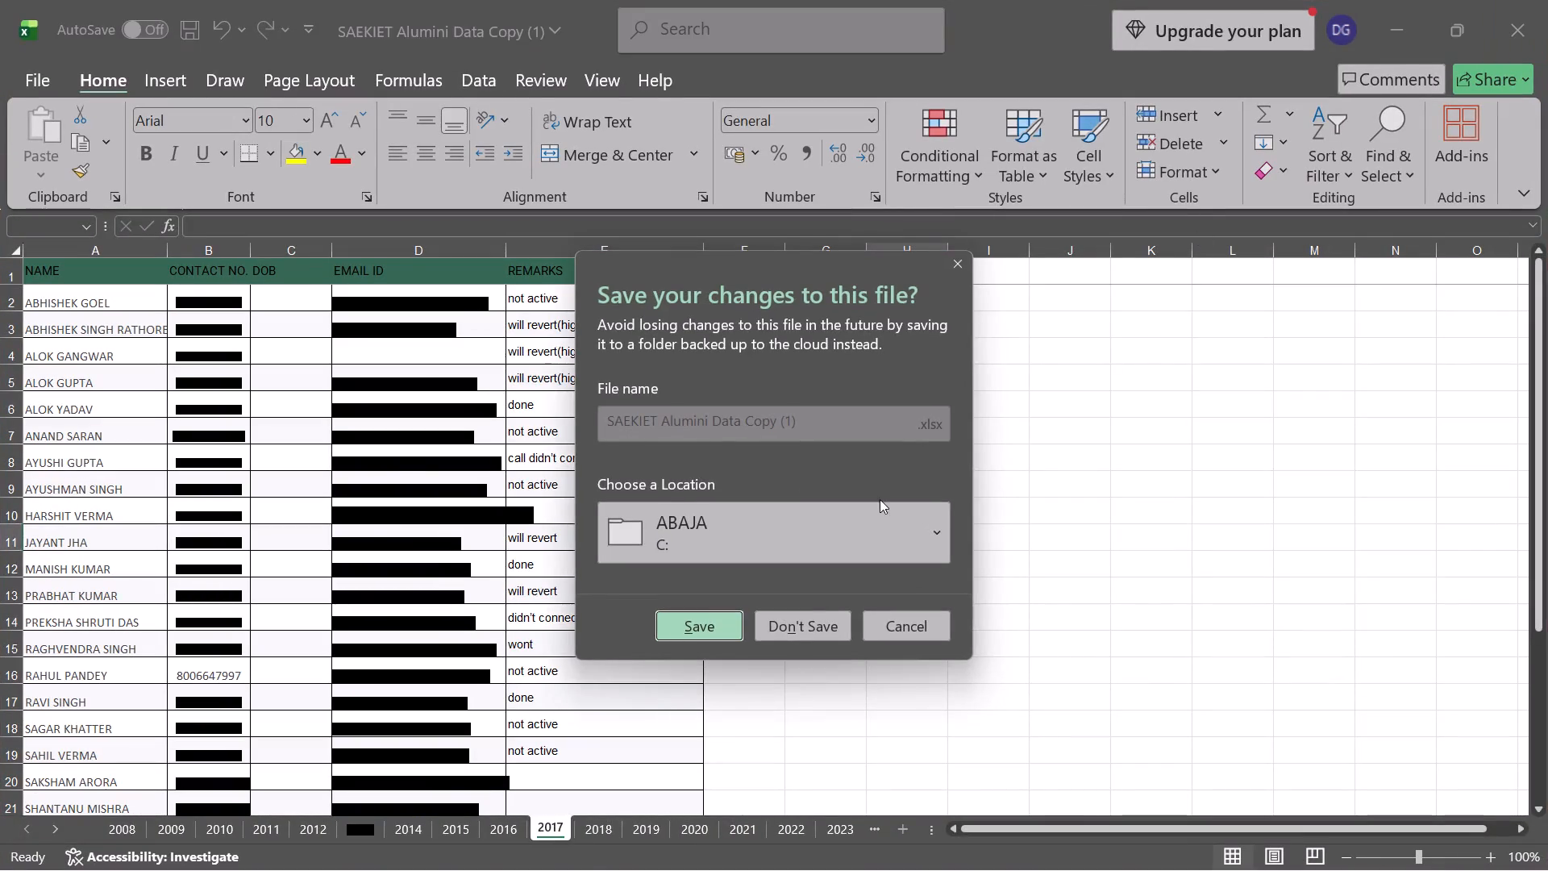
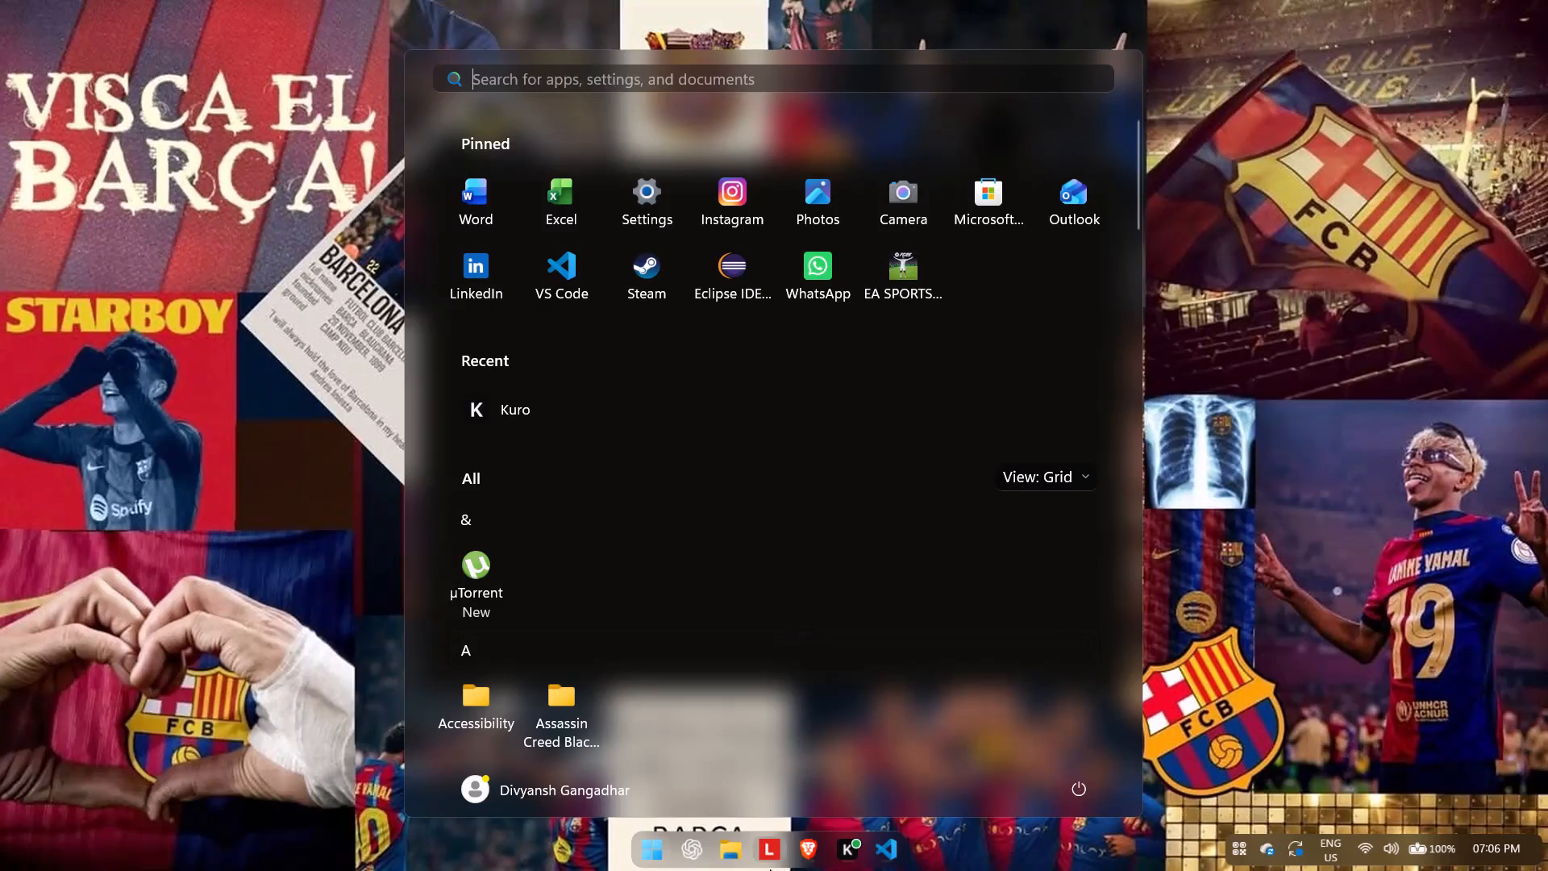
Switch to Brave and reopen the downloaded SAEKIET Alumini Data Copy (1).xlsx workbook from the download history.
click(813, 846)
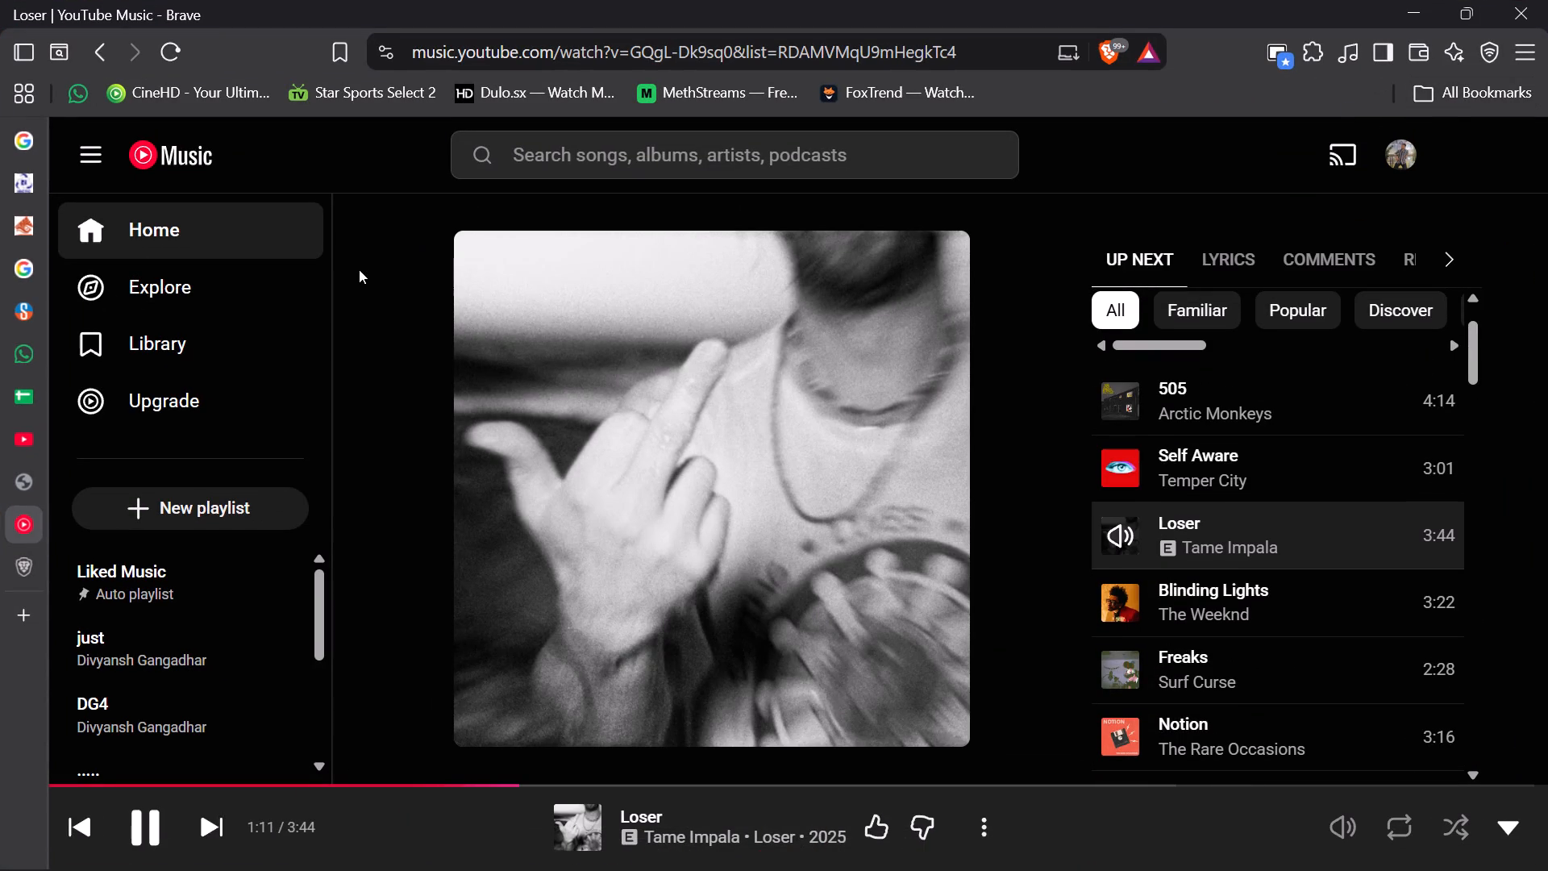
key(ctrl+j)
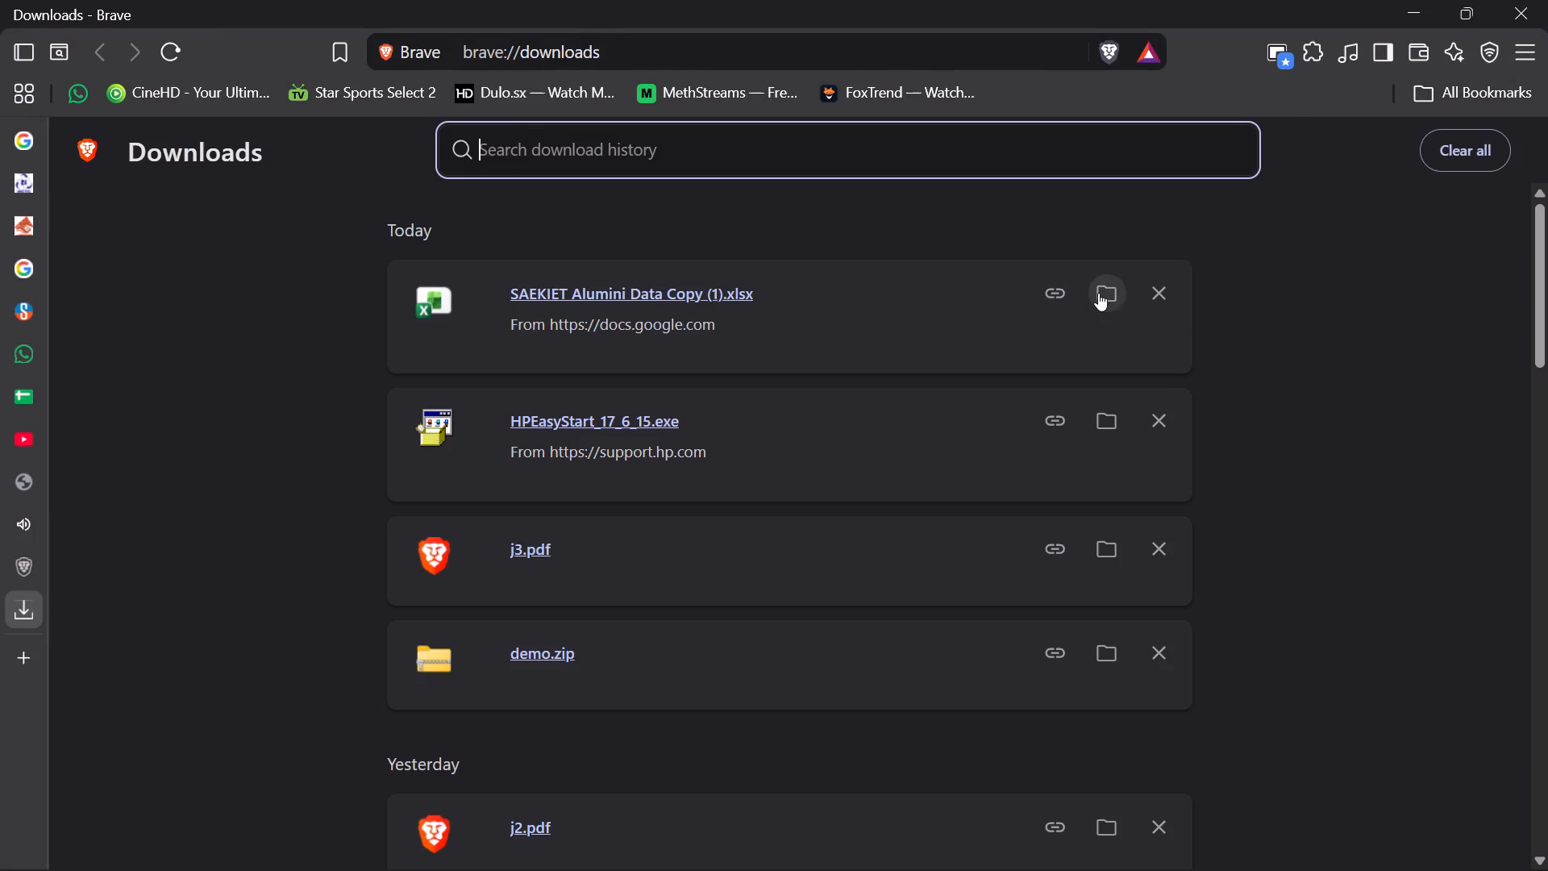
click(718, 294)
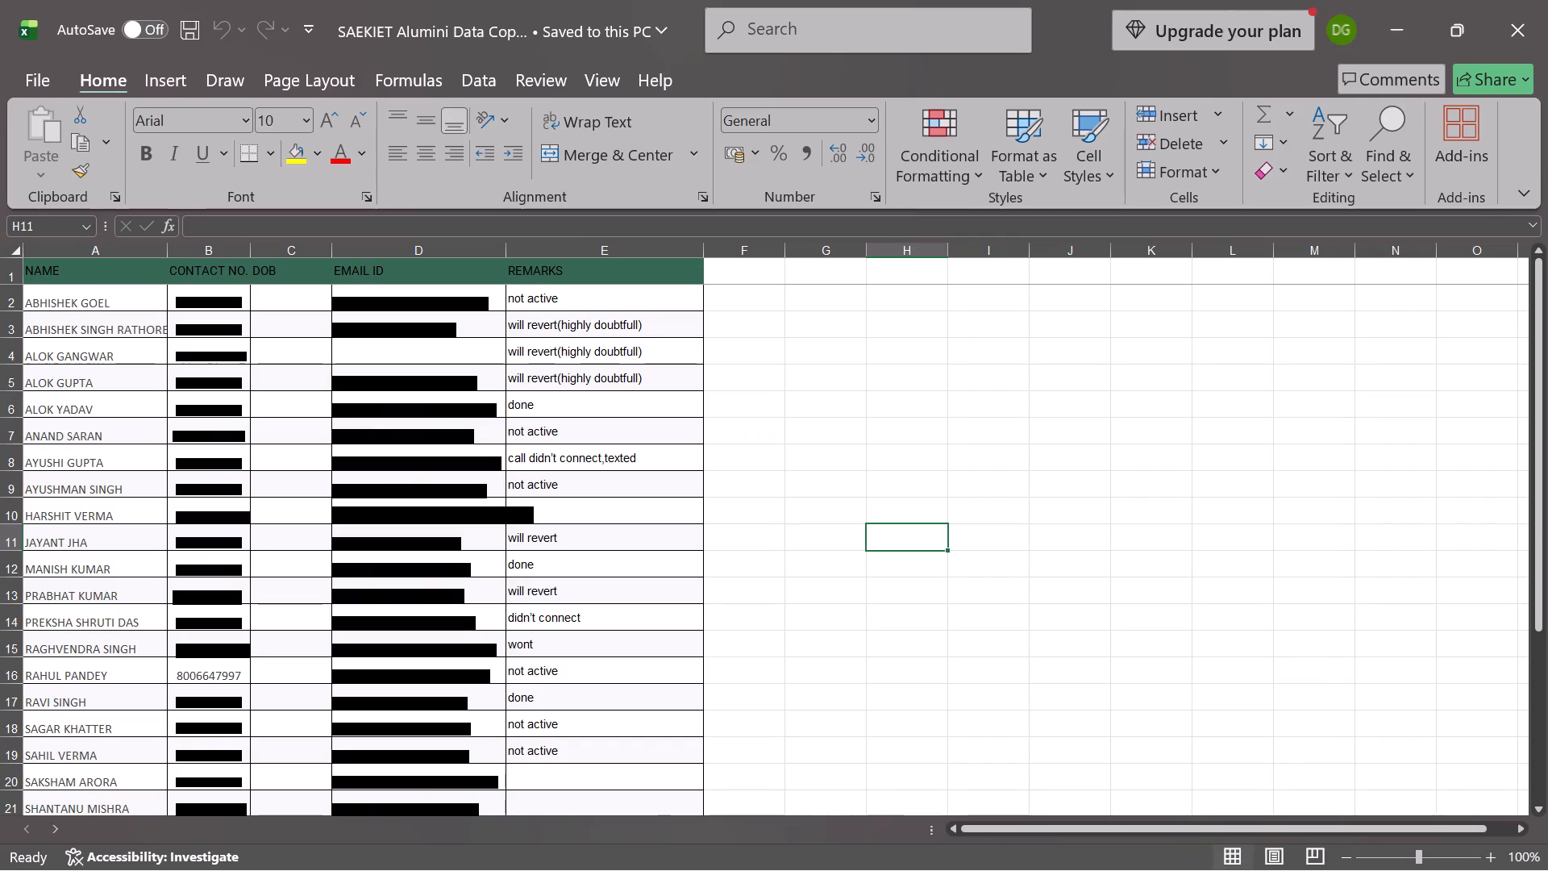
Enter the remarks "not active" in cell E20 and "will revert" in cell E21 of the 2017 sheet's REMARKS column.
scroll(583, 740, down, 1)
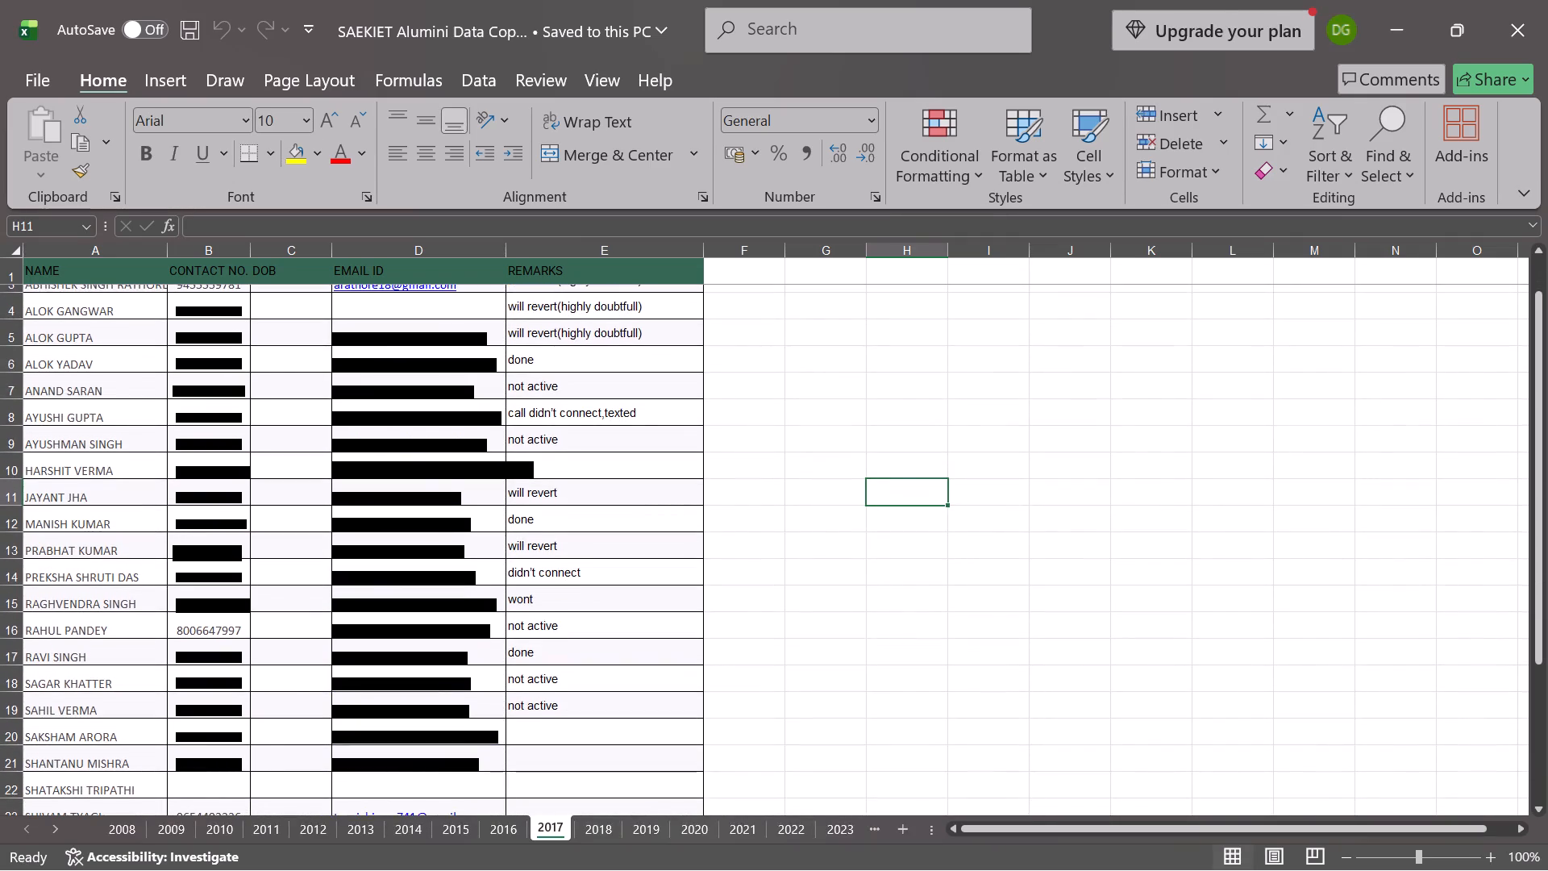
click(580, 728)
key(n)
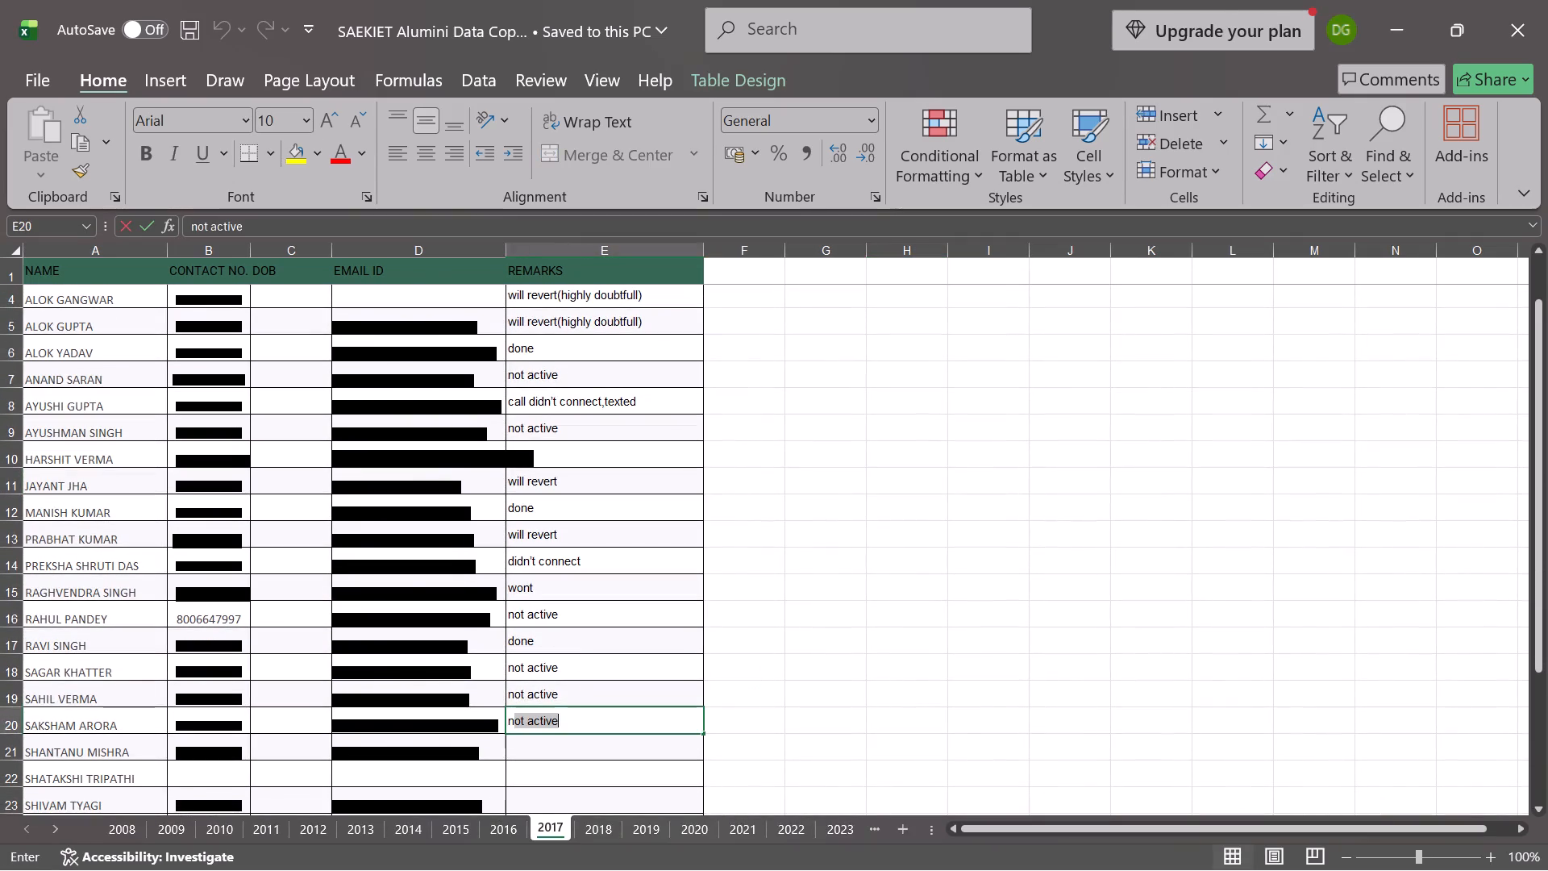
key(Return)
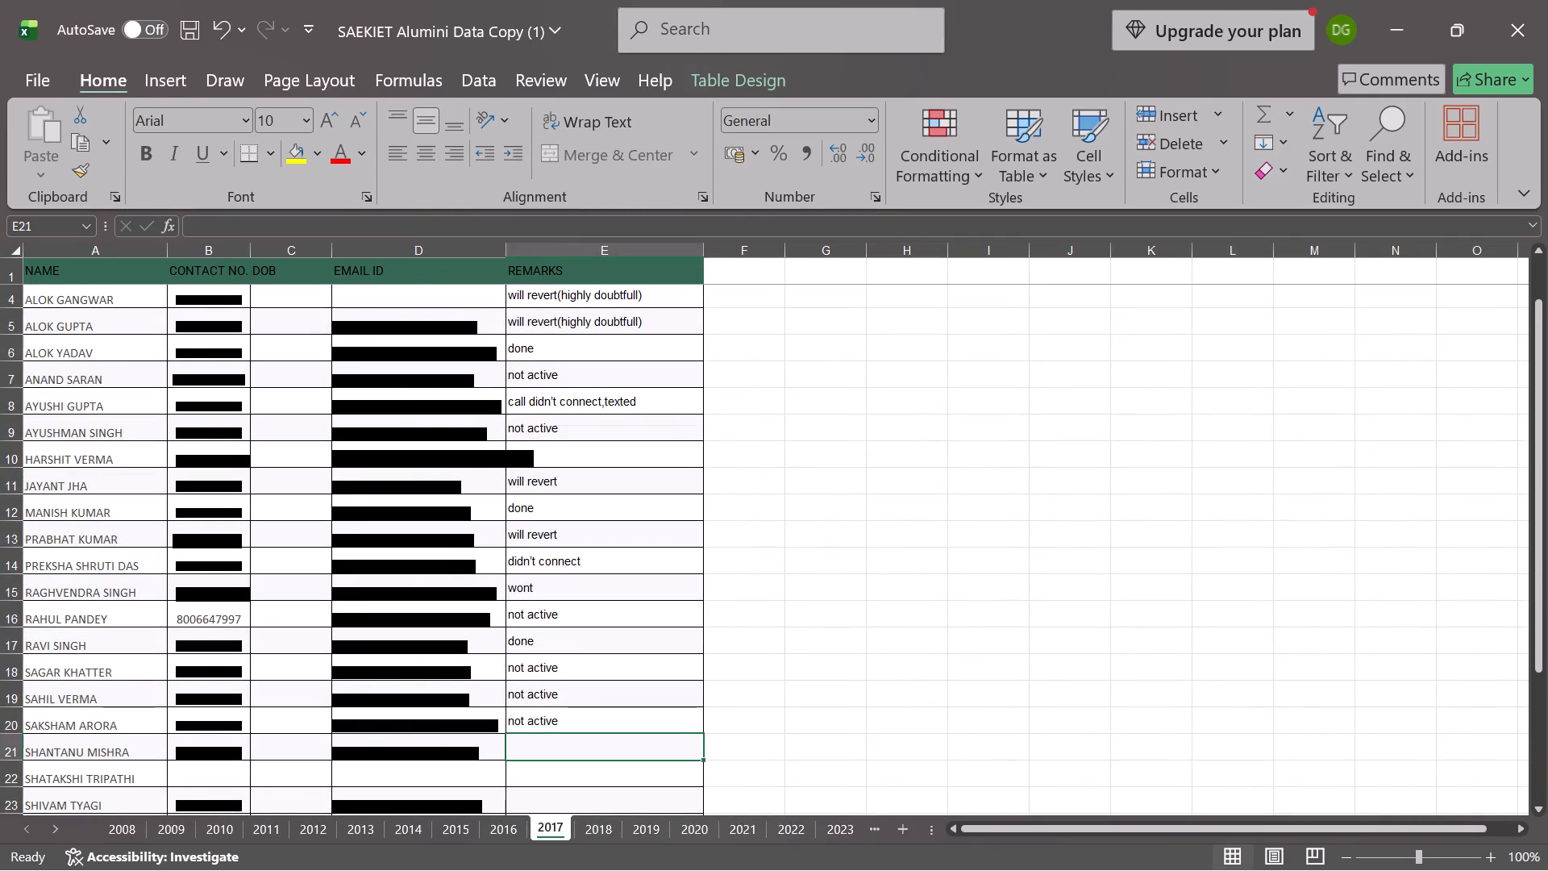
key(w)
key(i)
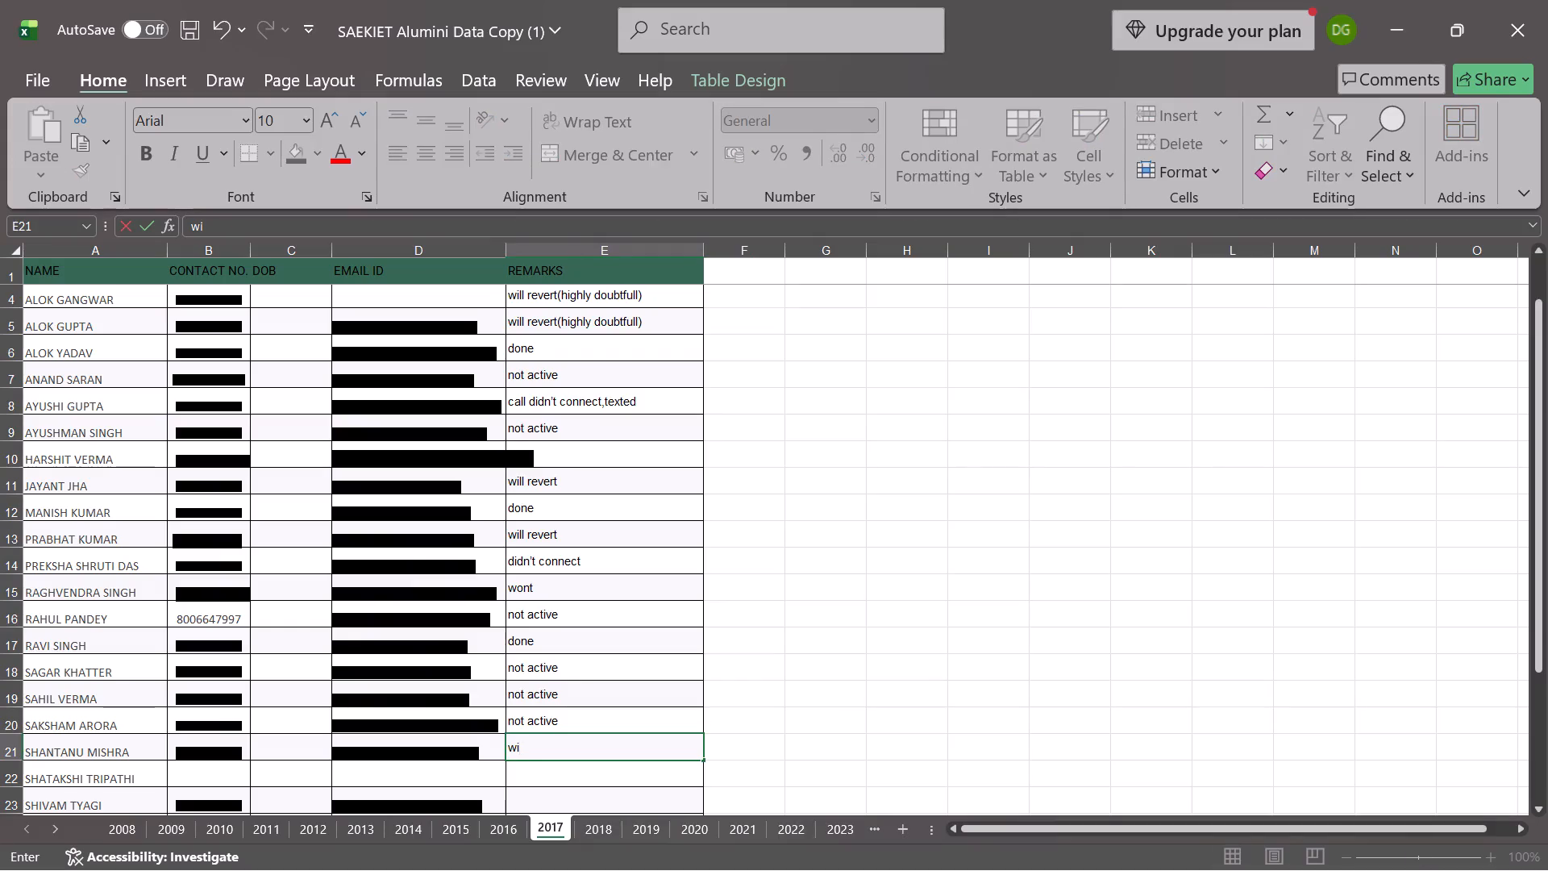
text(ll revert)
key(Return)
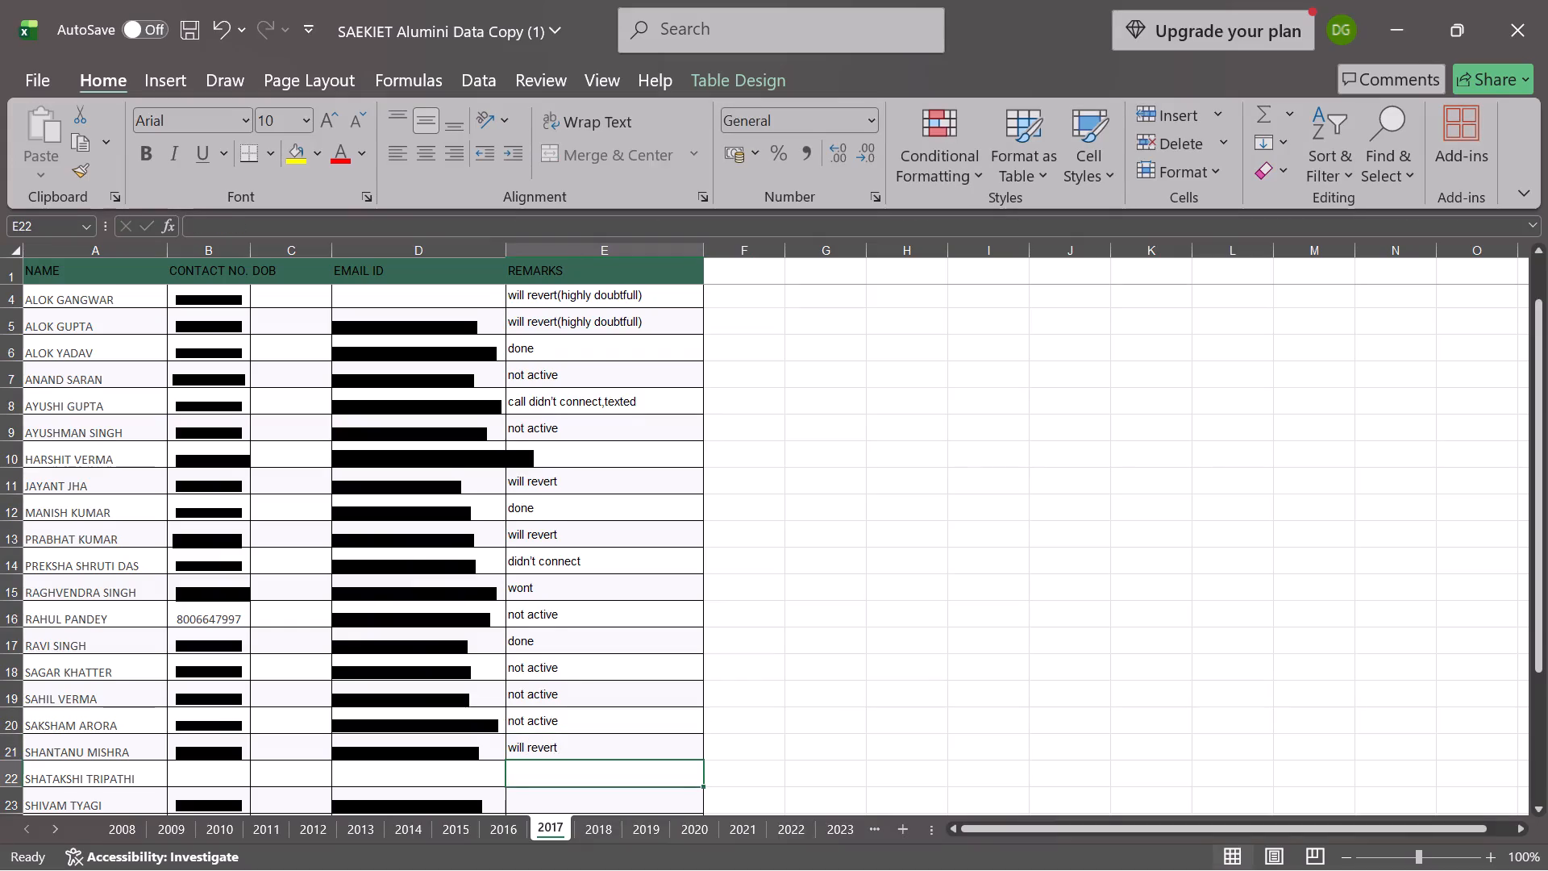
Select cell E23 in the 2017 sheet's REMARKS column, leaving row 22 without a remark.
scroll(580, 728, down, 1)
click(578, 727)
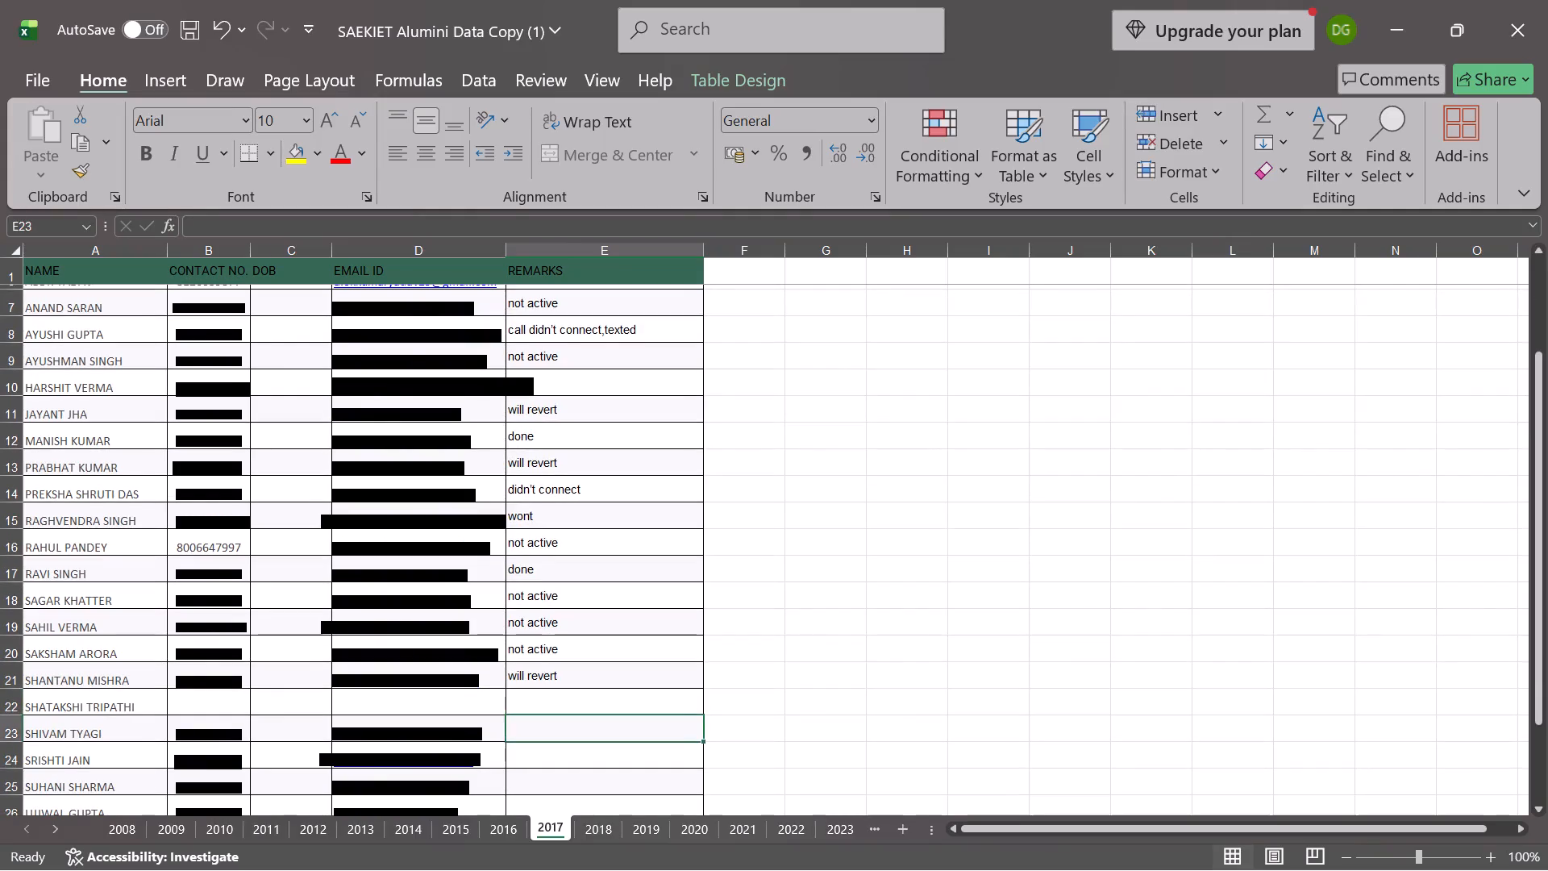
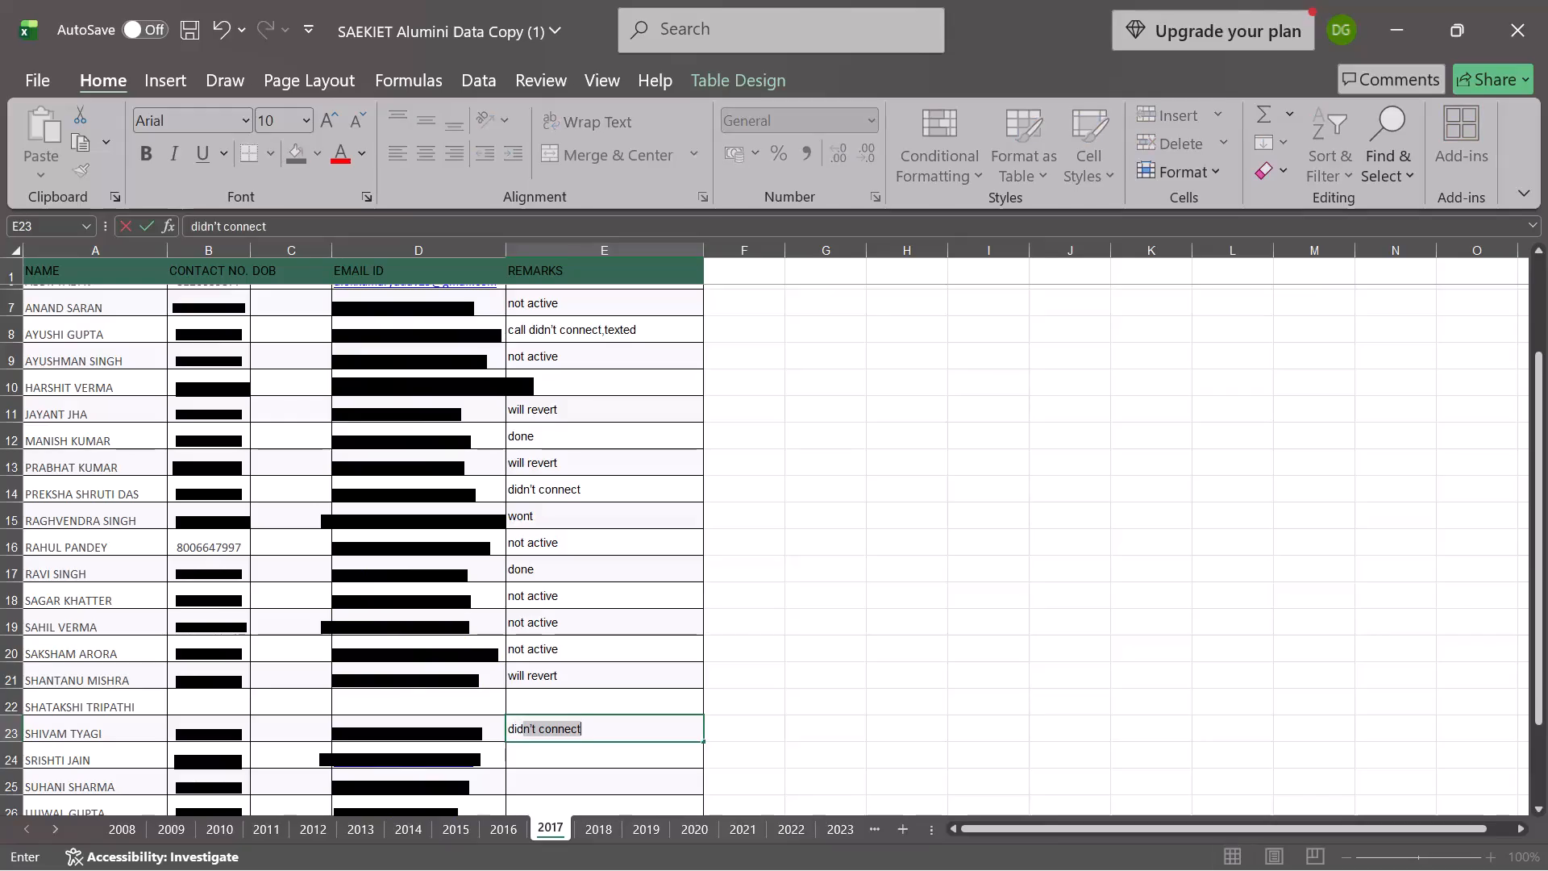
Enter the remark "didn't connect" in cell E23 of the 2017 sheet's REMARKS column.
key(Return)
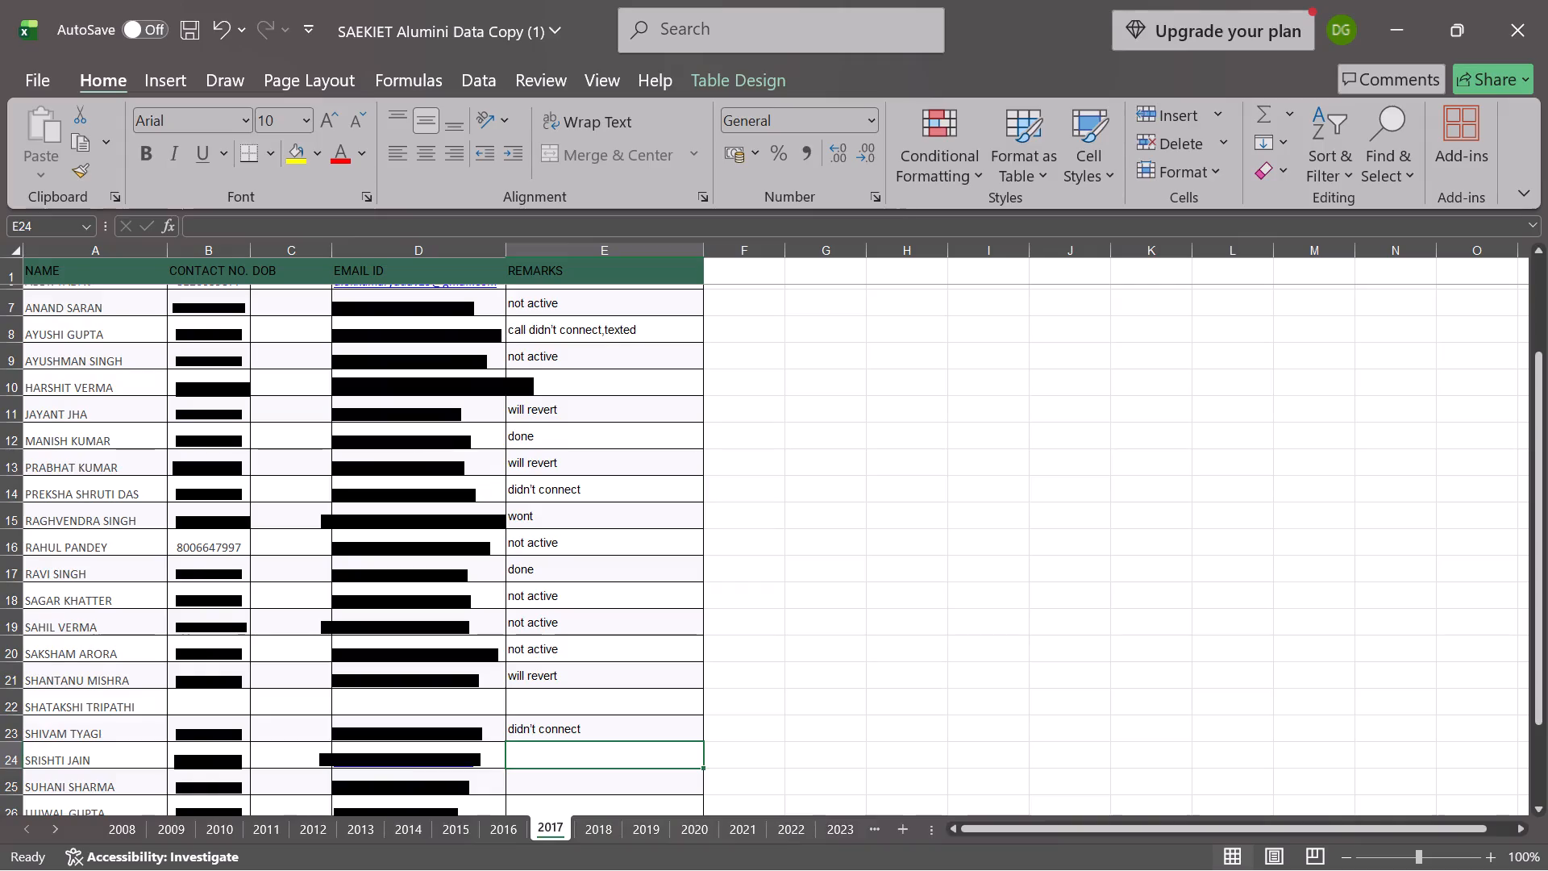
scroll(578, 727, down, 2)
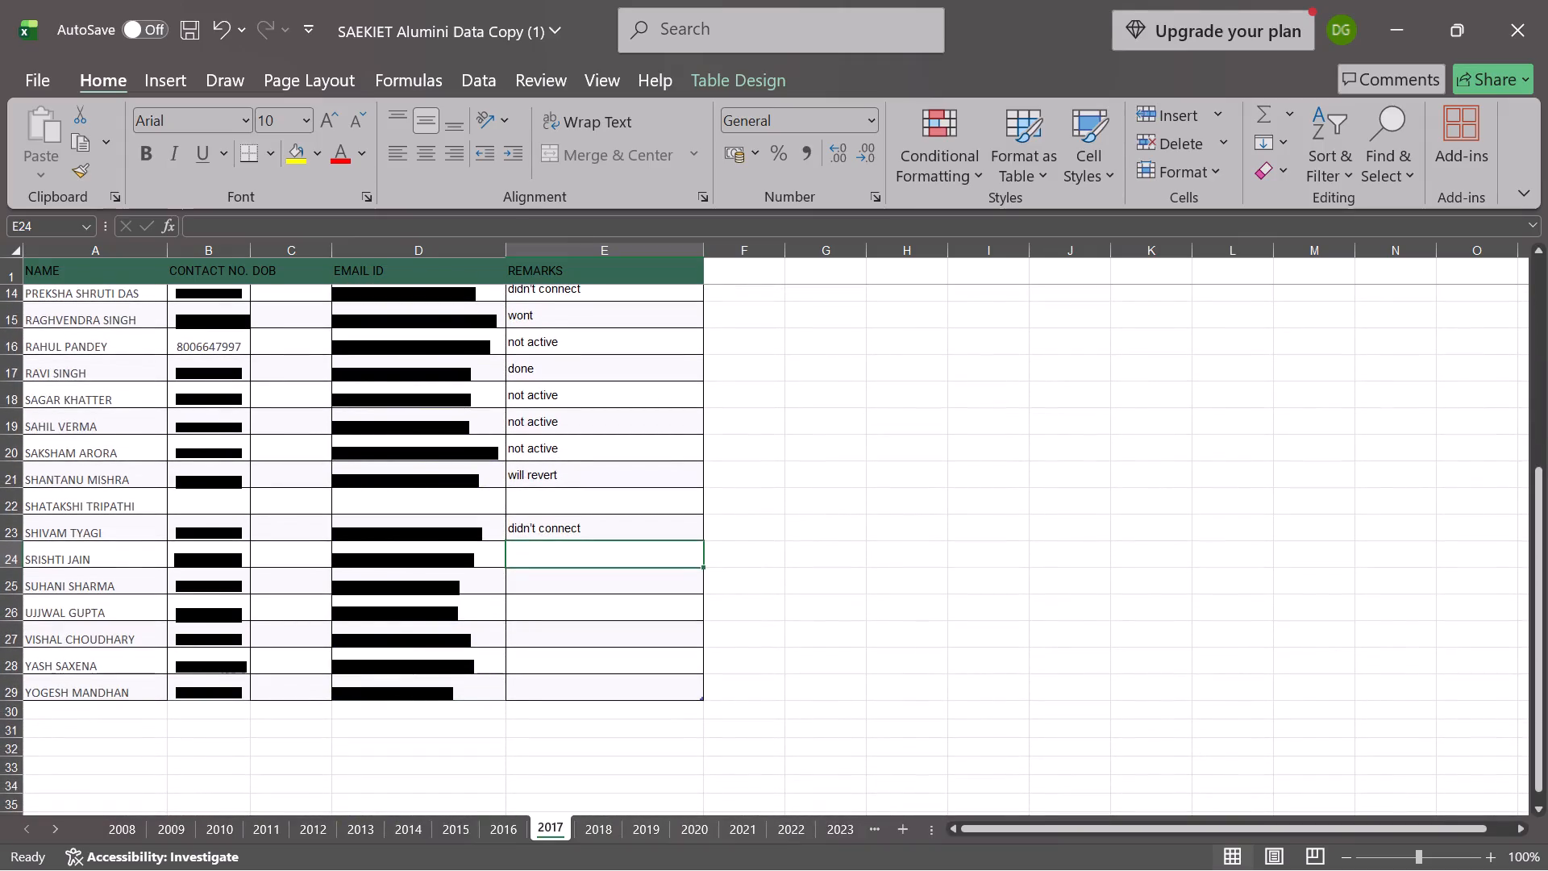
scroll(578, 727, up, 1)
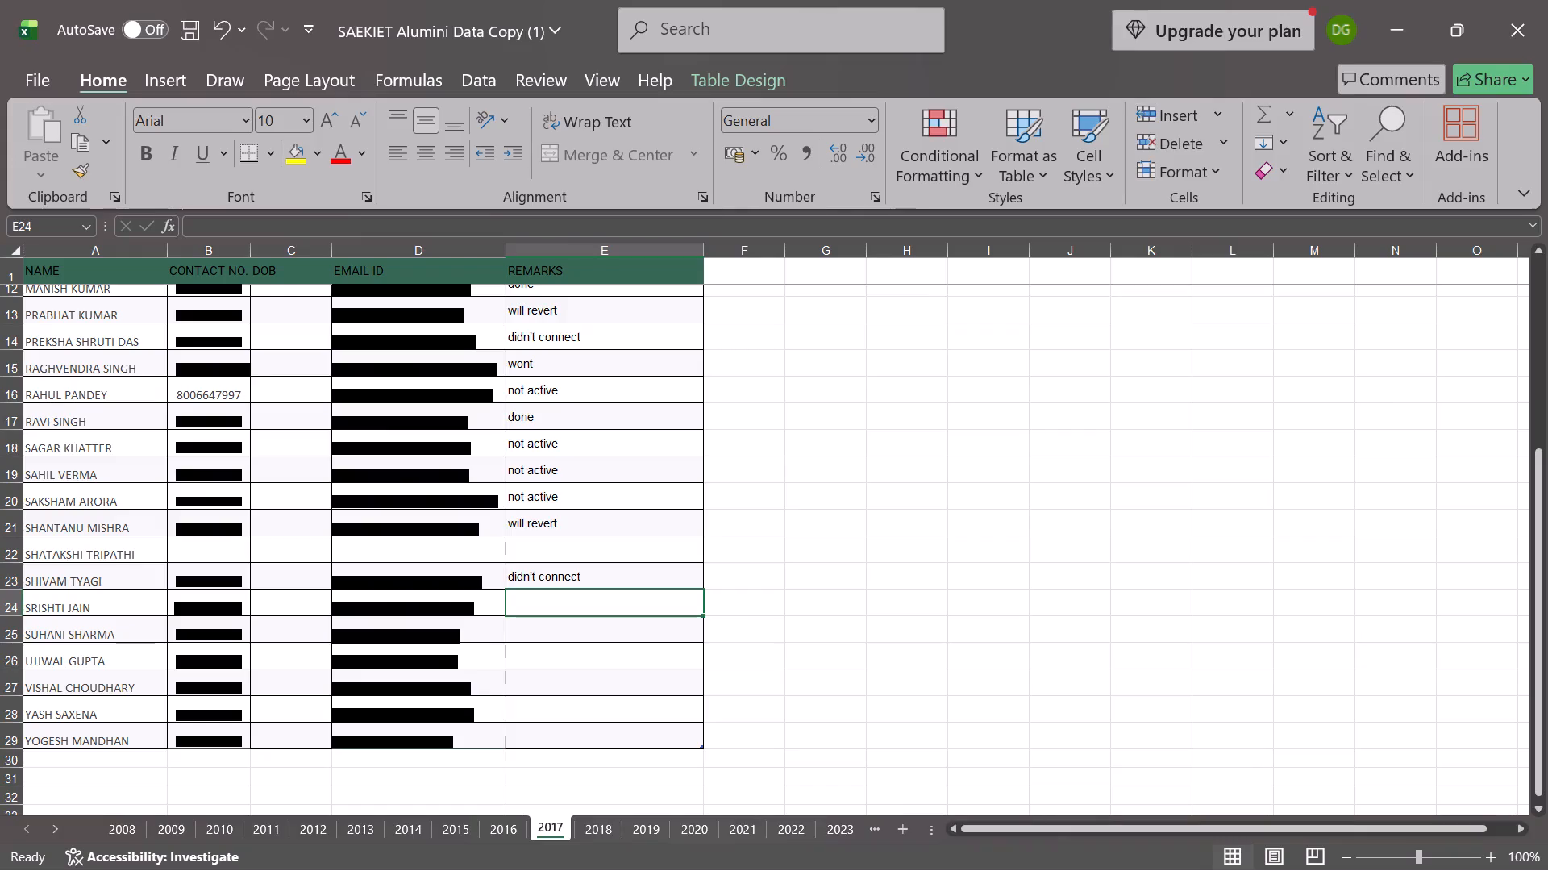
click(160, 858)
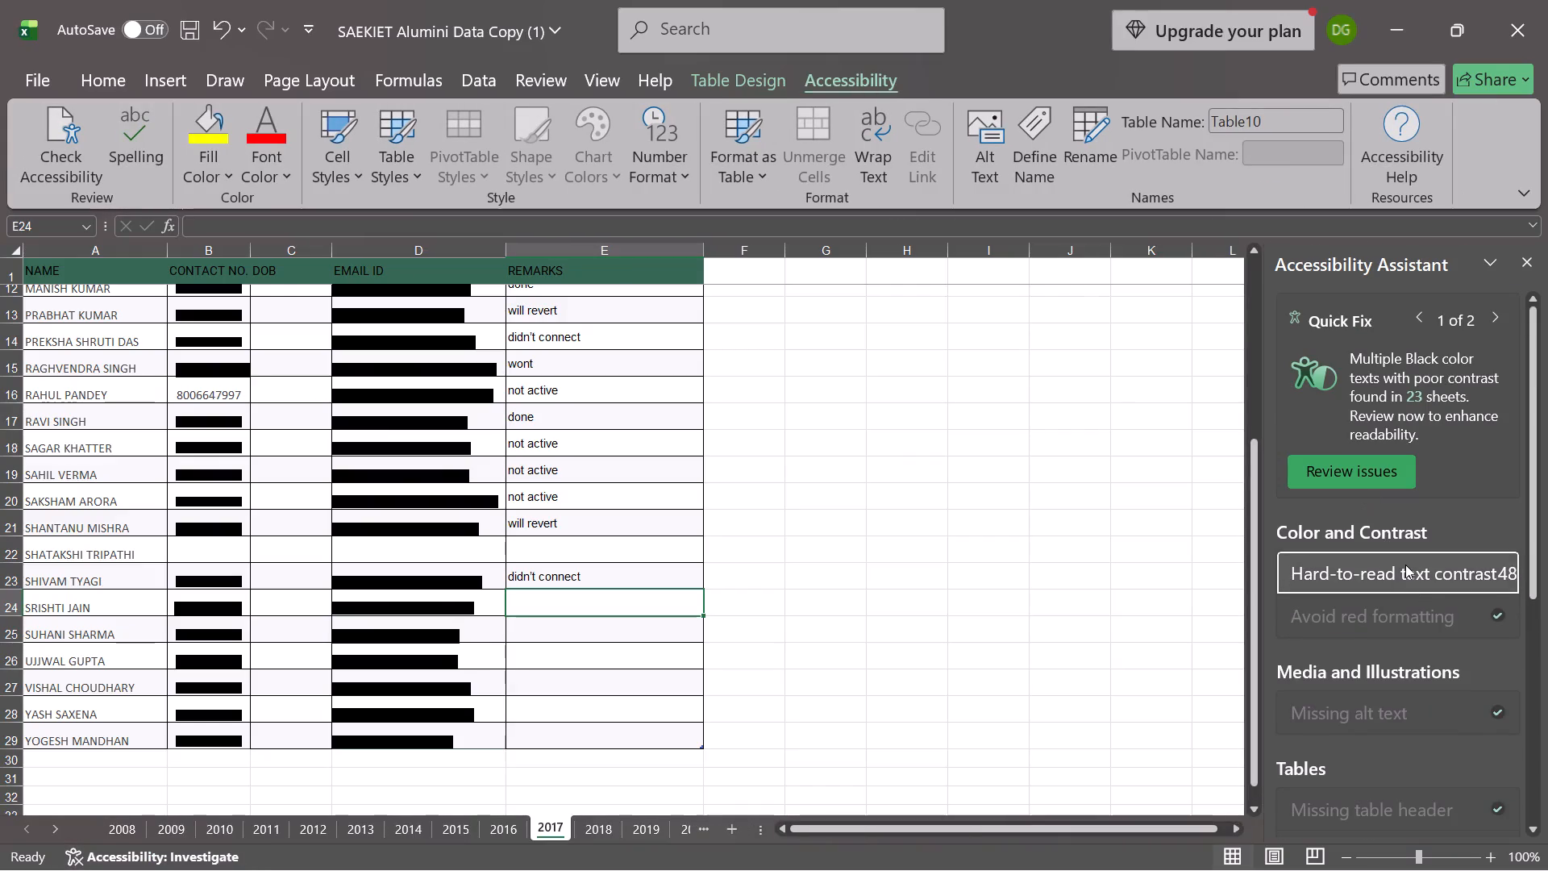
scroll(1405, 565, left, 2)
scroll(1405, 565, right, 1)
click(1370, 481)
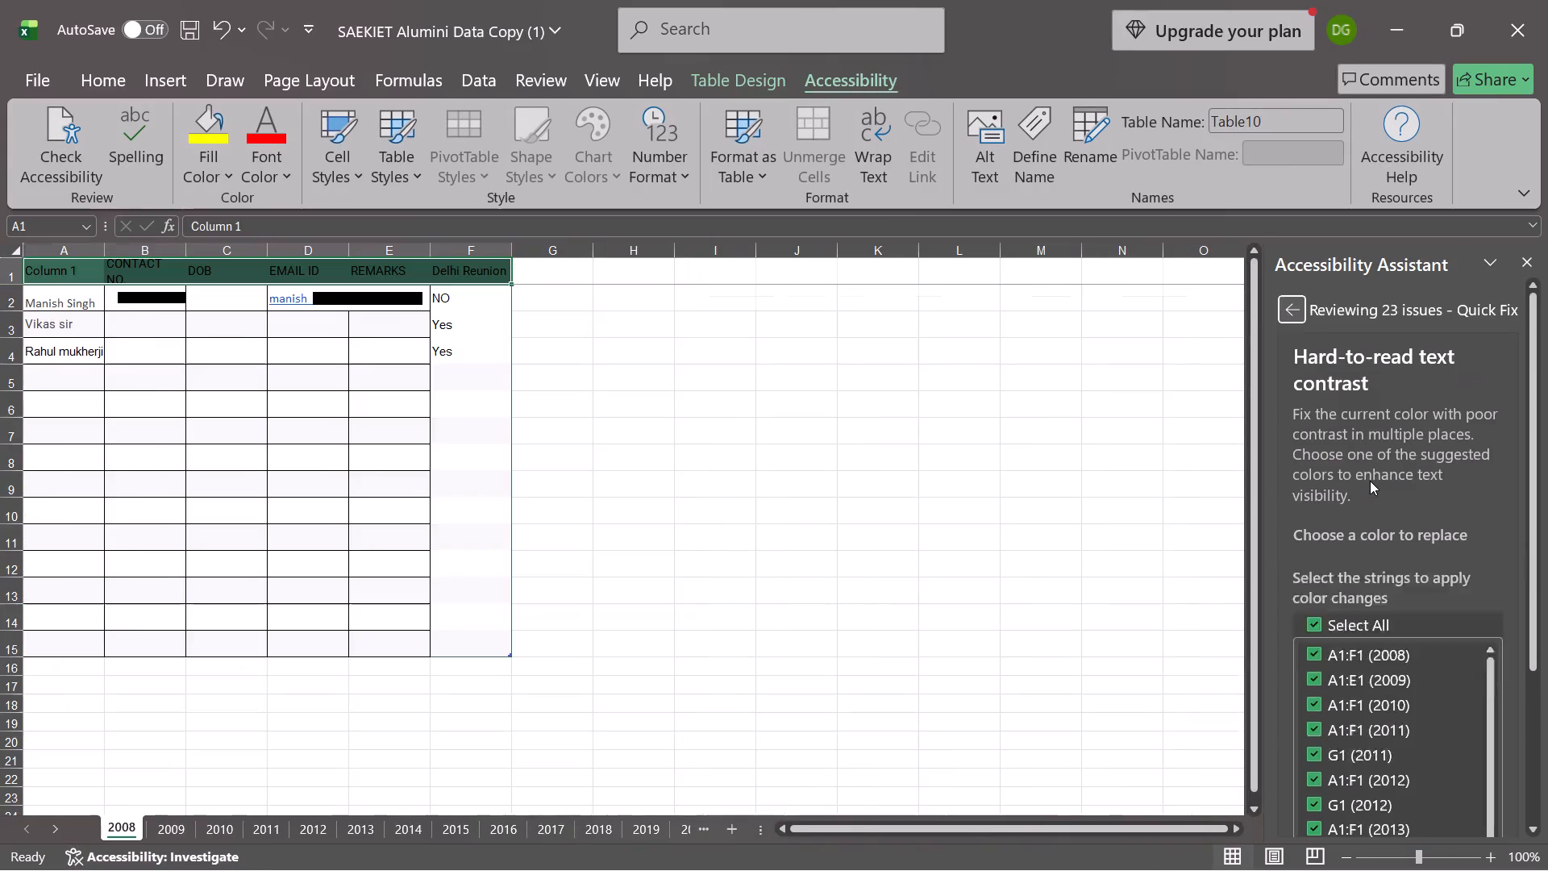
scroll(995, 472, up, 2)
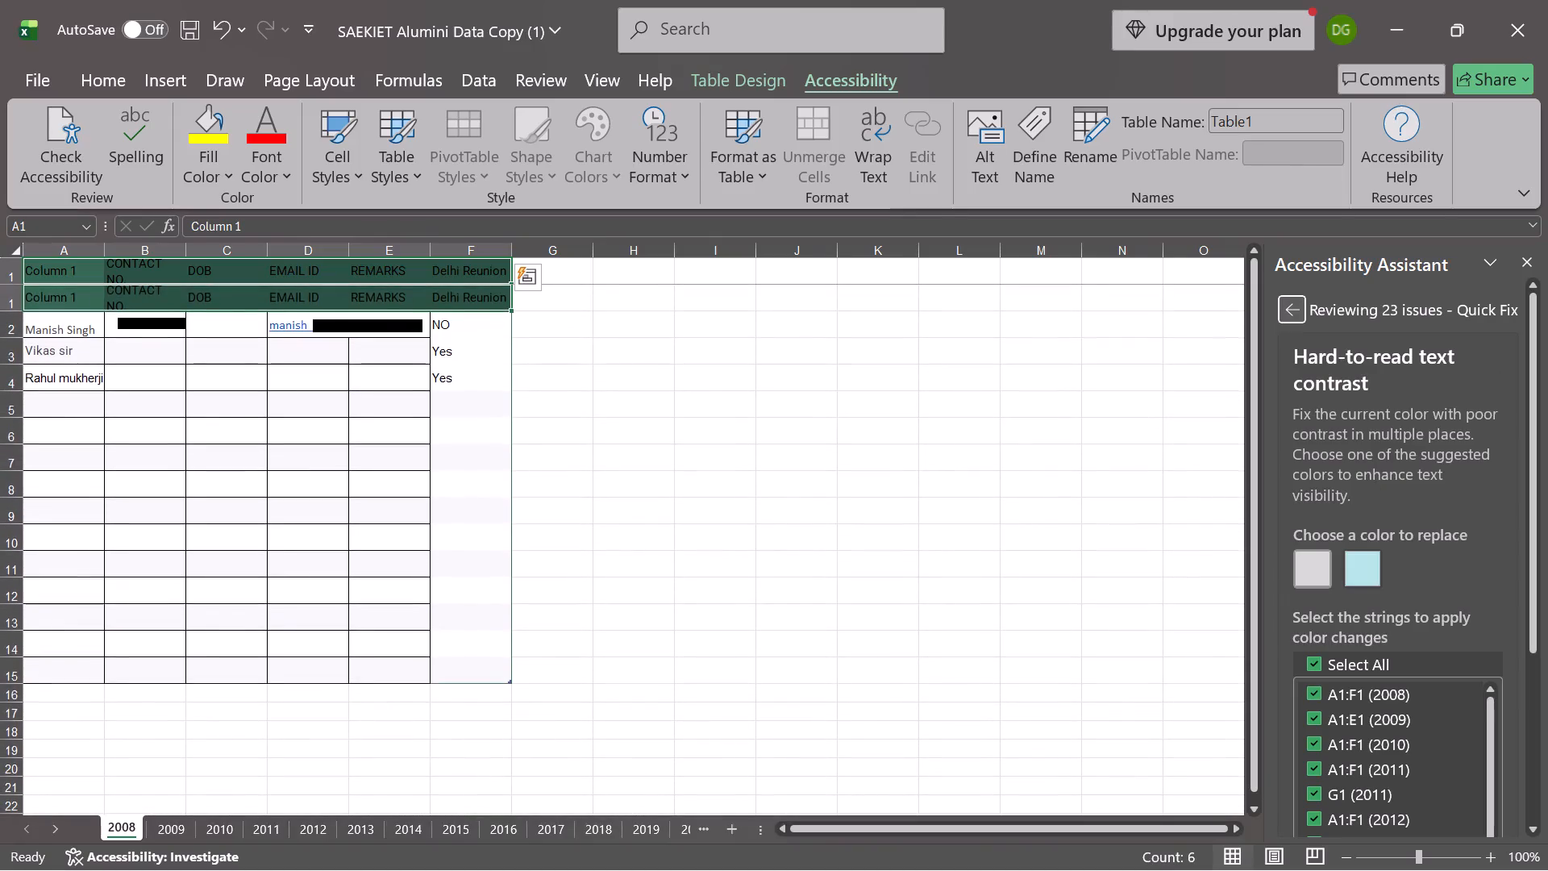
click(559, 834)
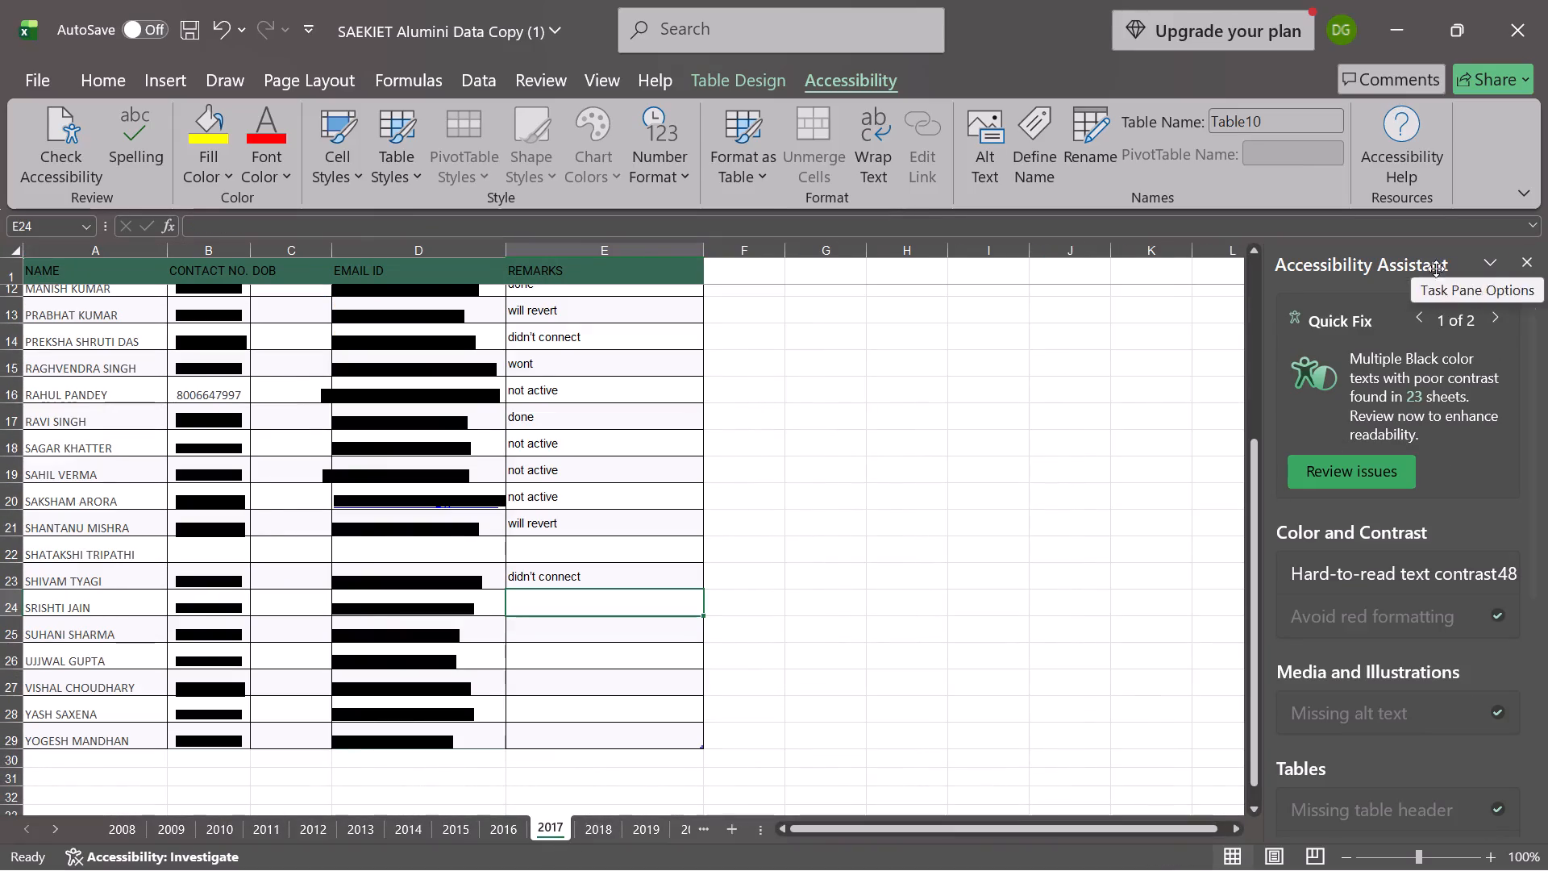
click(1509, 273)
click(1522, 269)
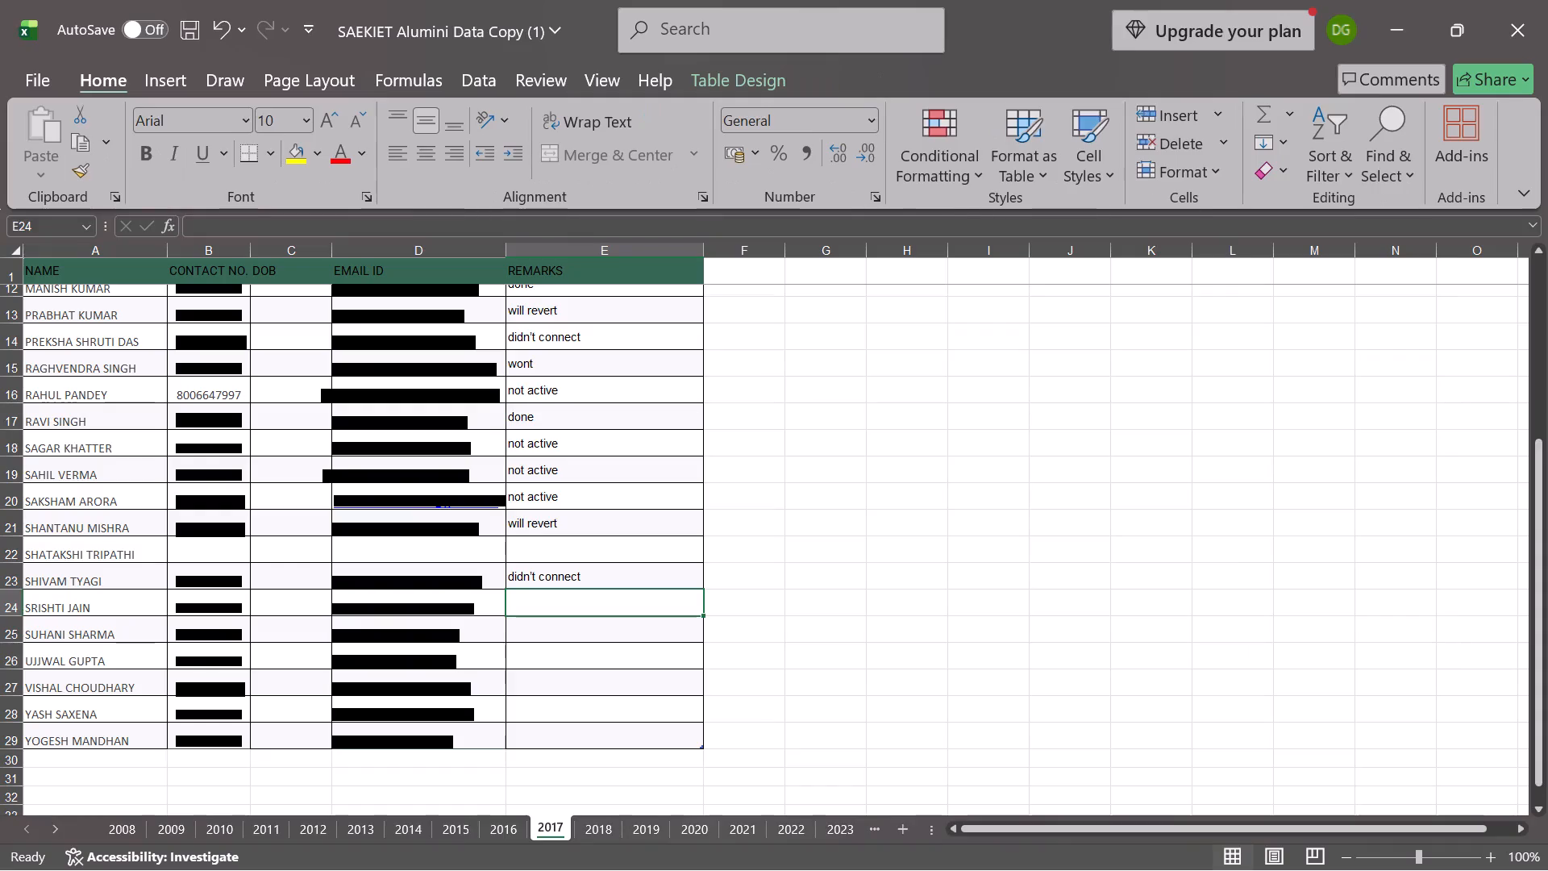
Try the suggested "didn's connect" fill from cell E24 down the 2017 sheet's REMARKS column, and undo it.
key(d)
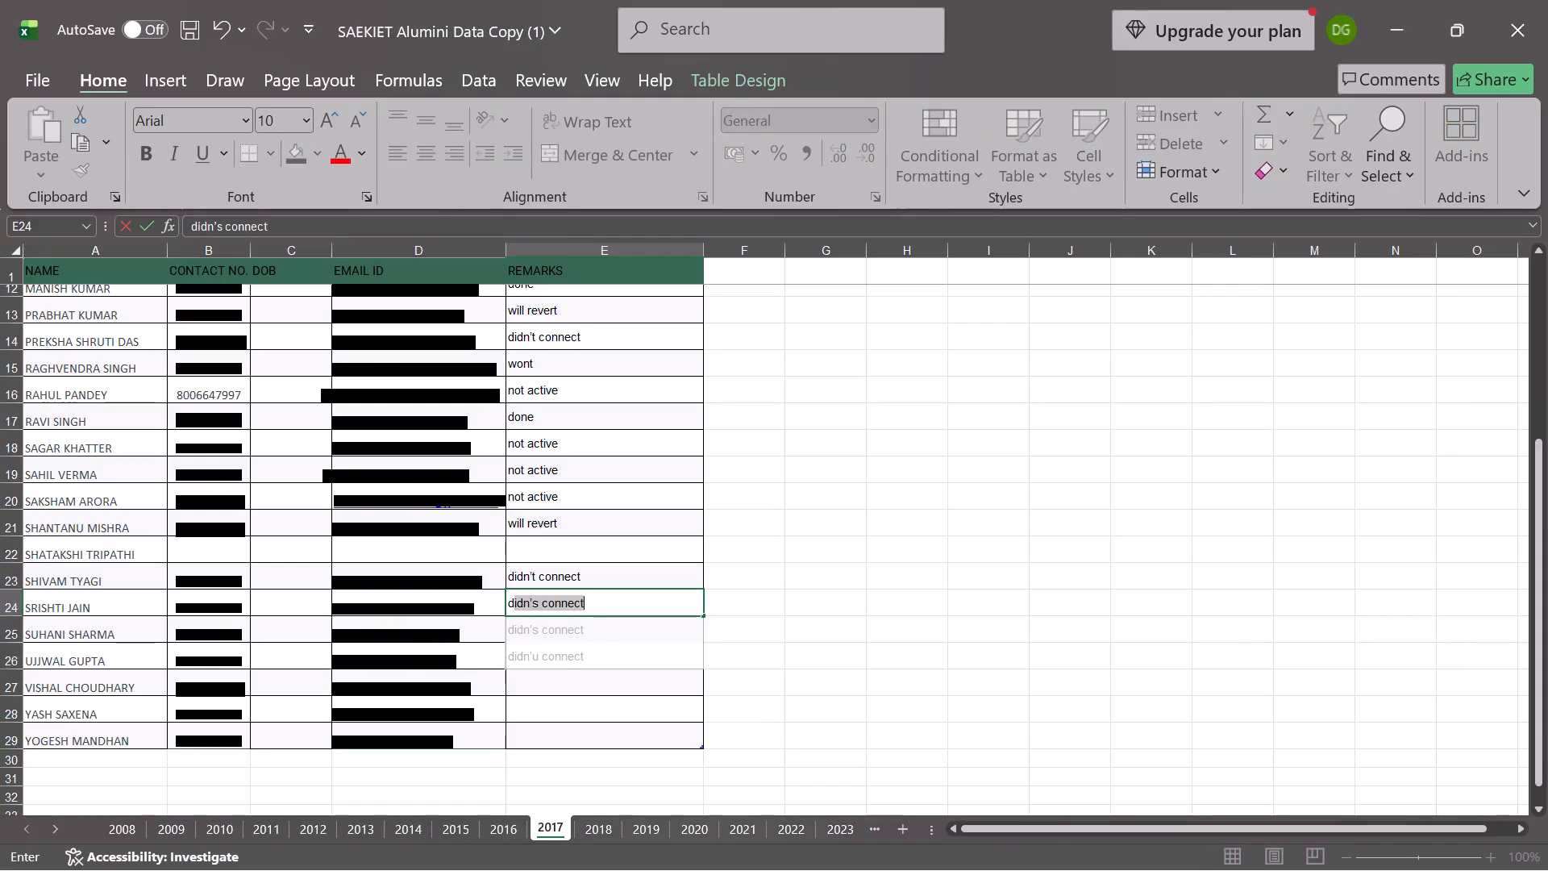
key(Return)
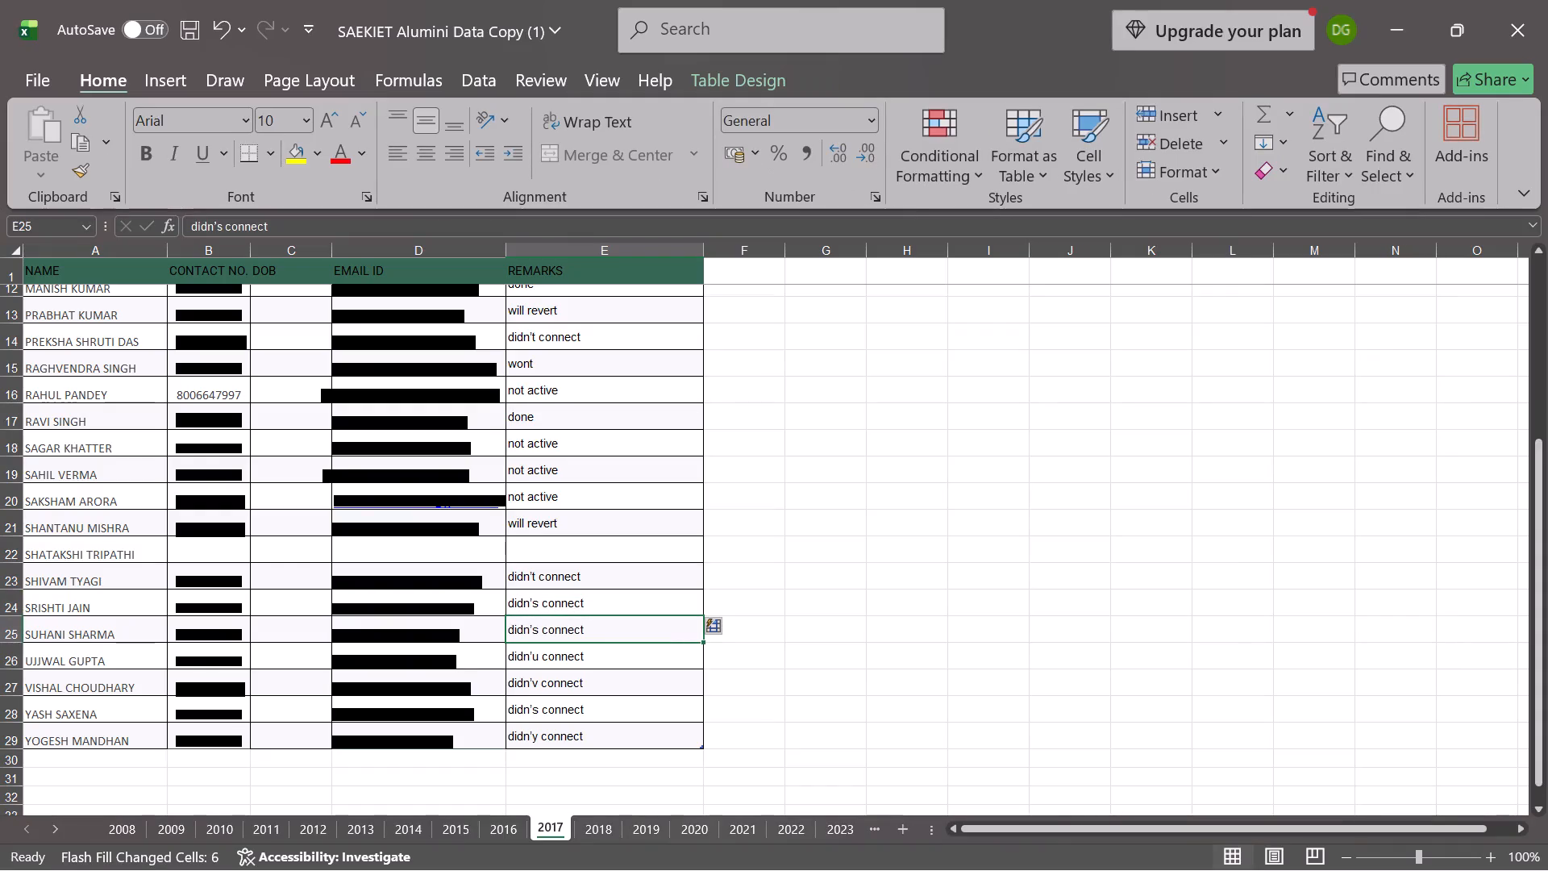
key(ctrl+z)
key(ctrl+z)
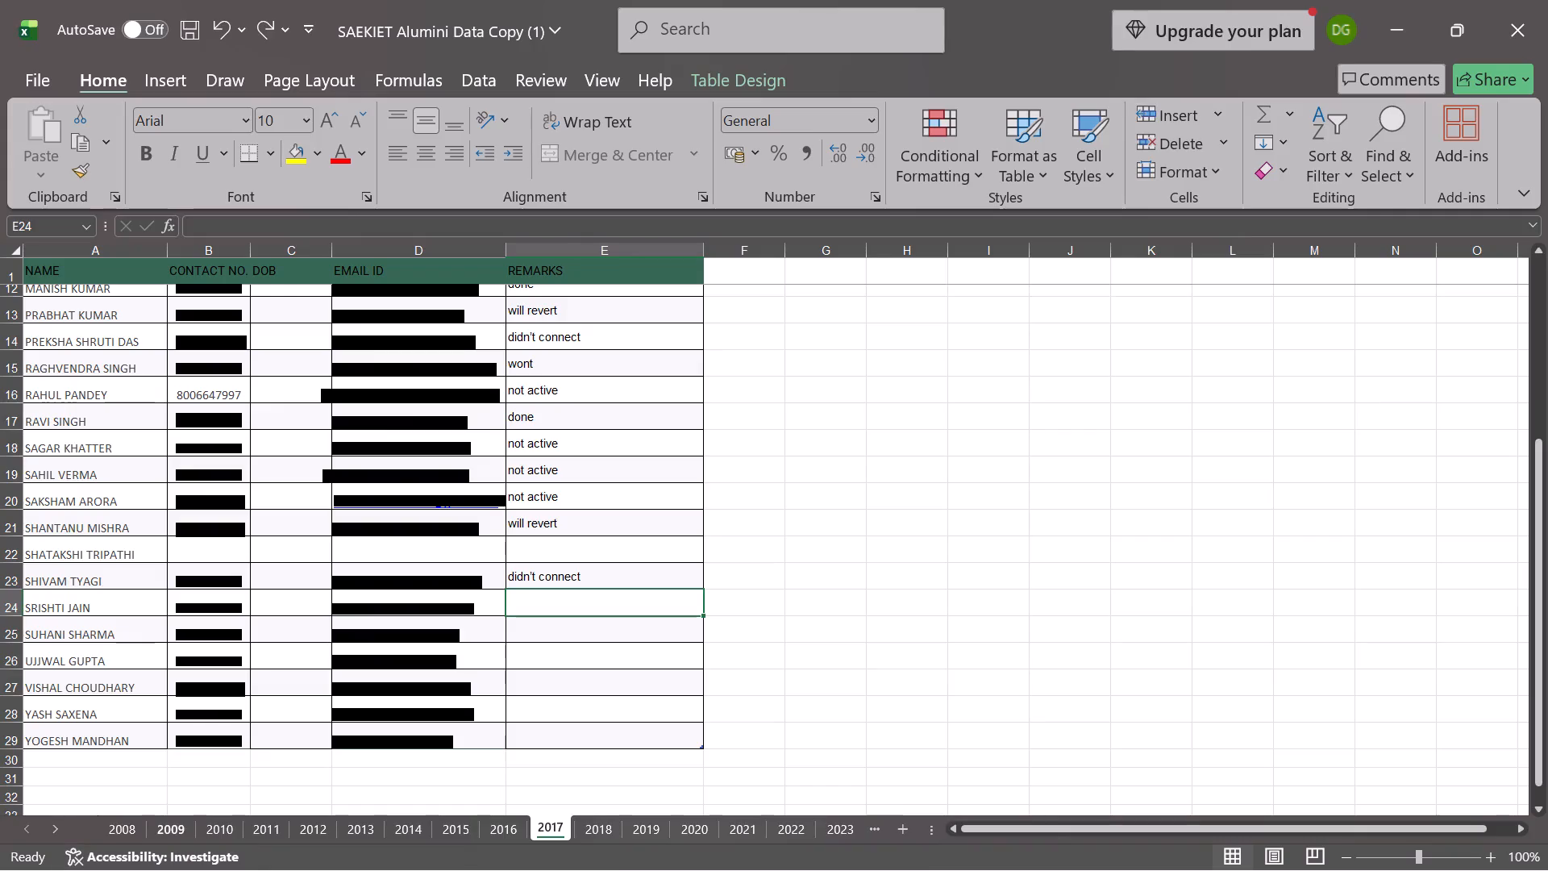
Enter the remark "didn't connect" in cell E24 of the 2017 sheet's REMARKS column.
key(d)
key(i)
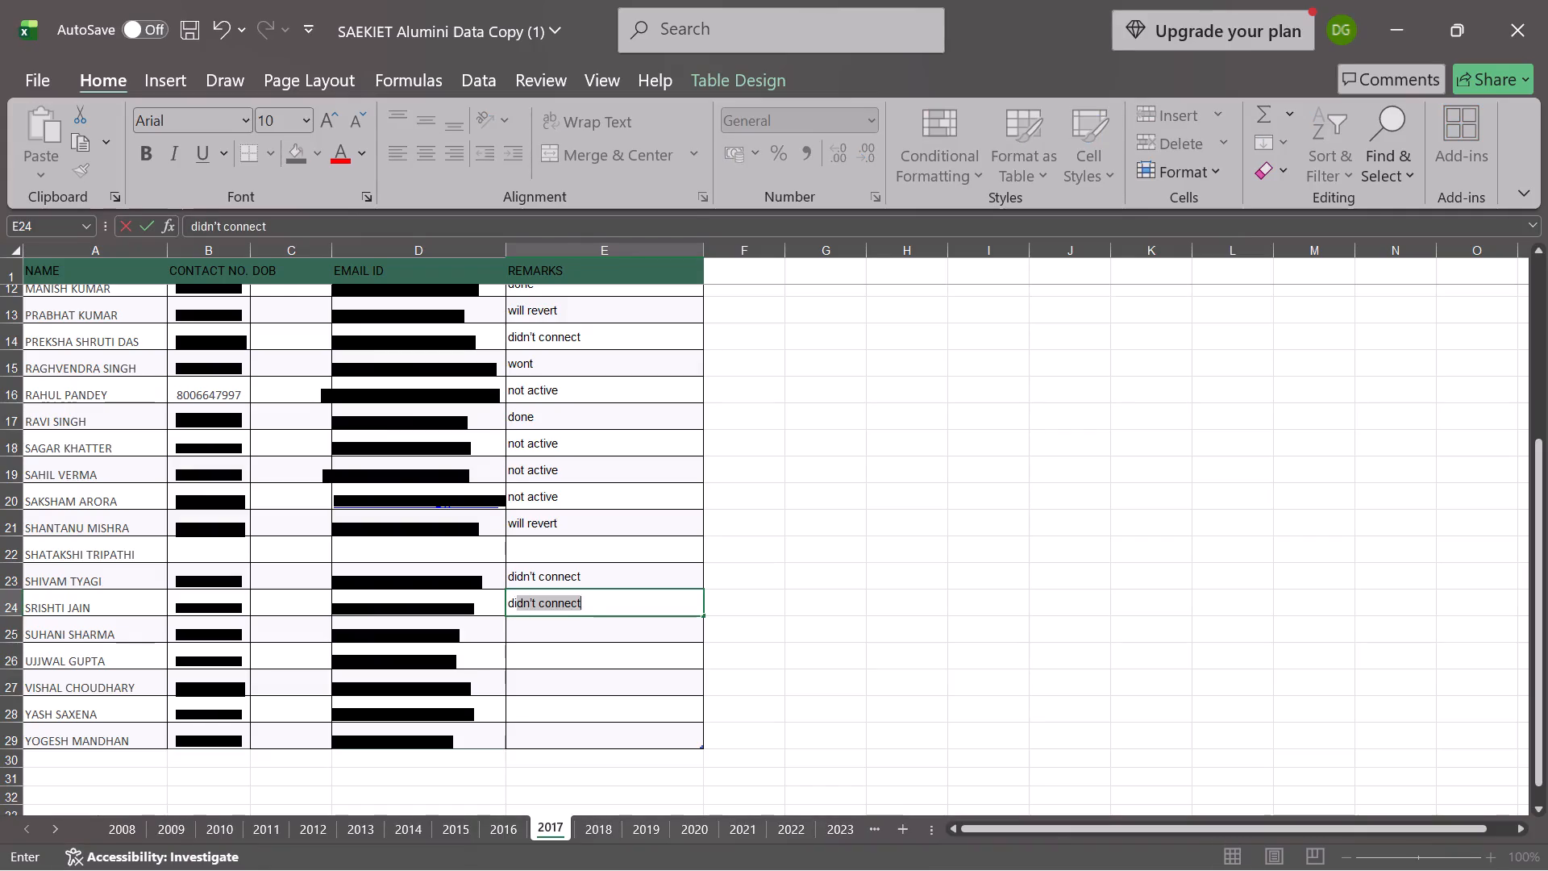
key(Return)
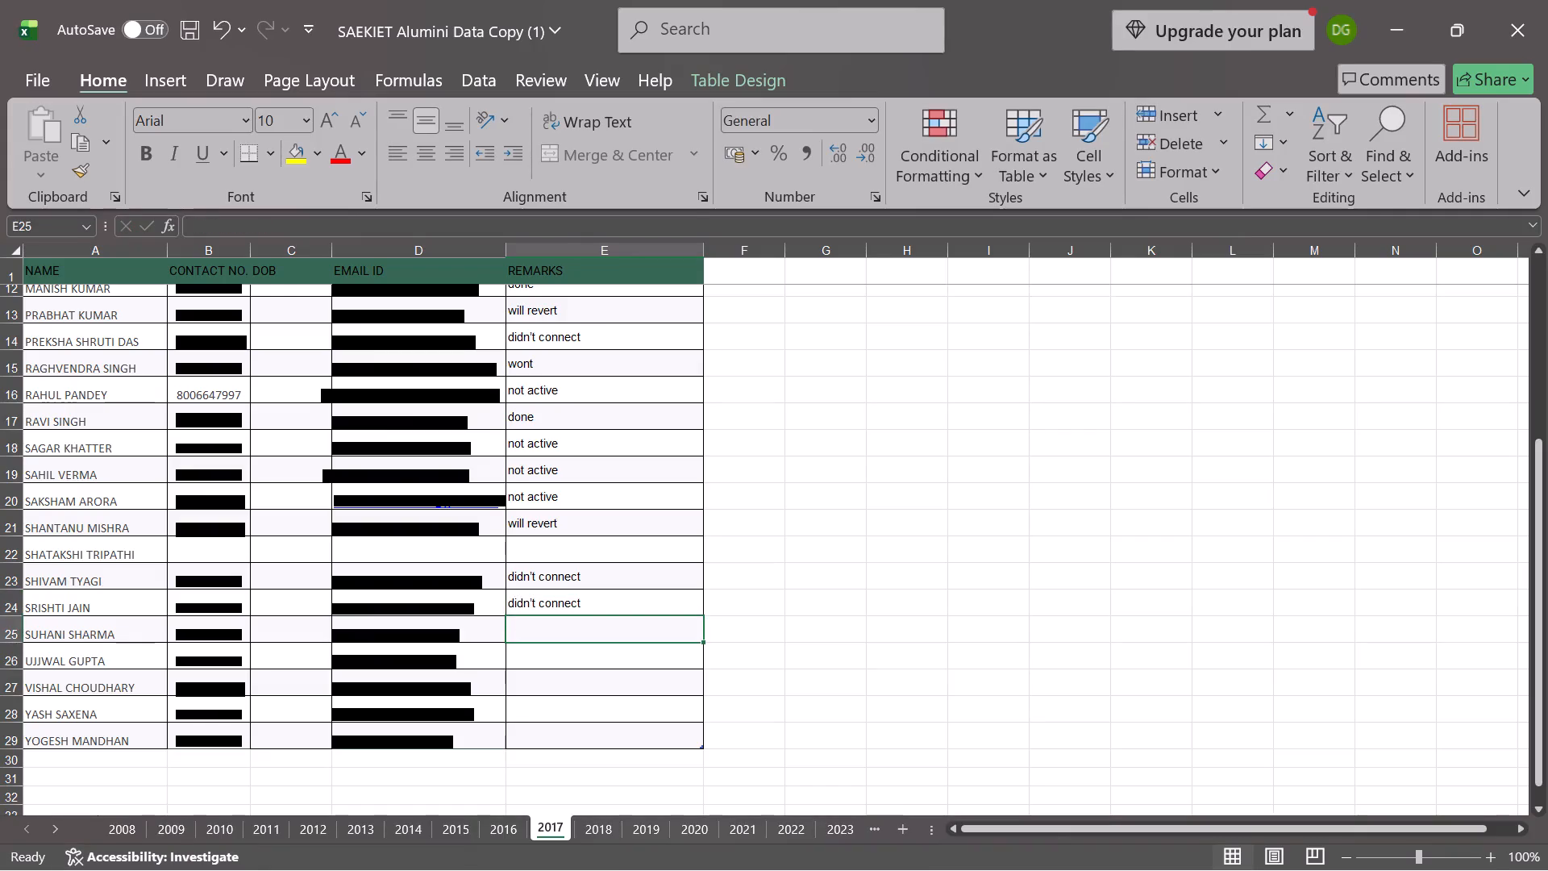
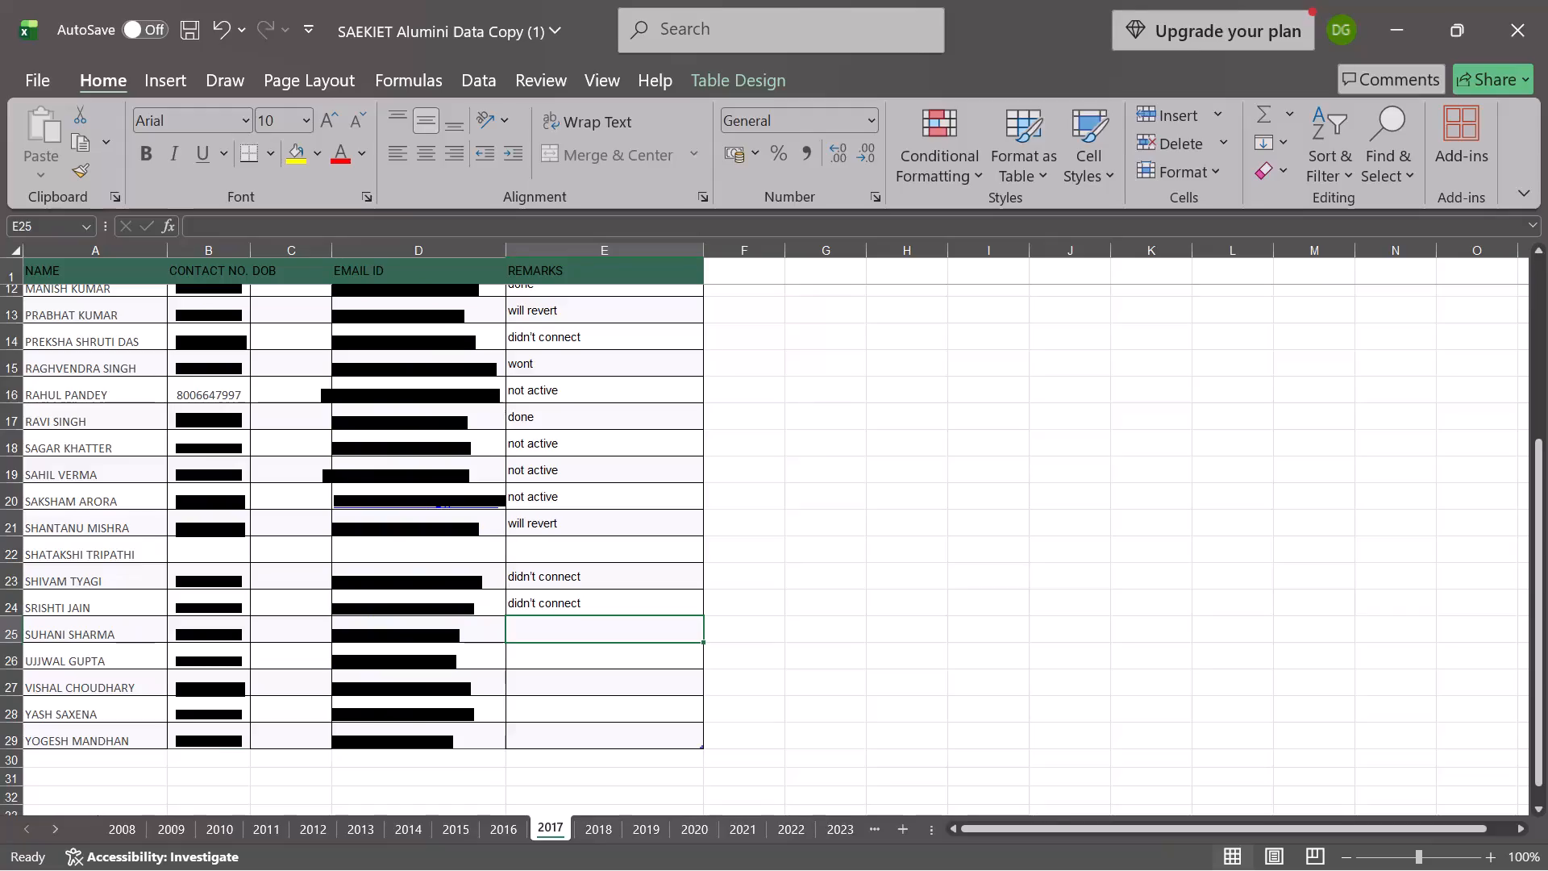
Review the remarks already entered in the 2017 sheet's REMARKS column, from the first alumni row down to cell E25.
click(533, 627)
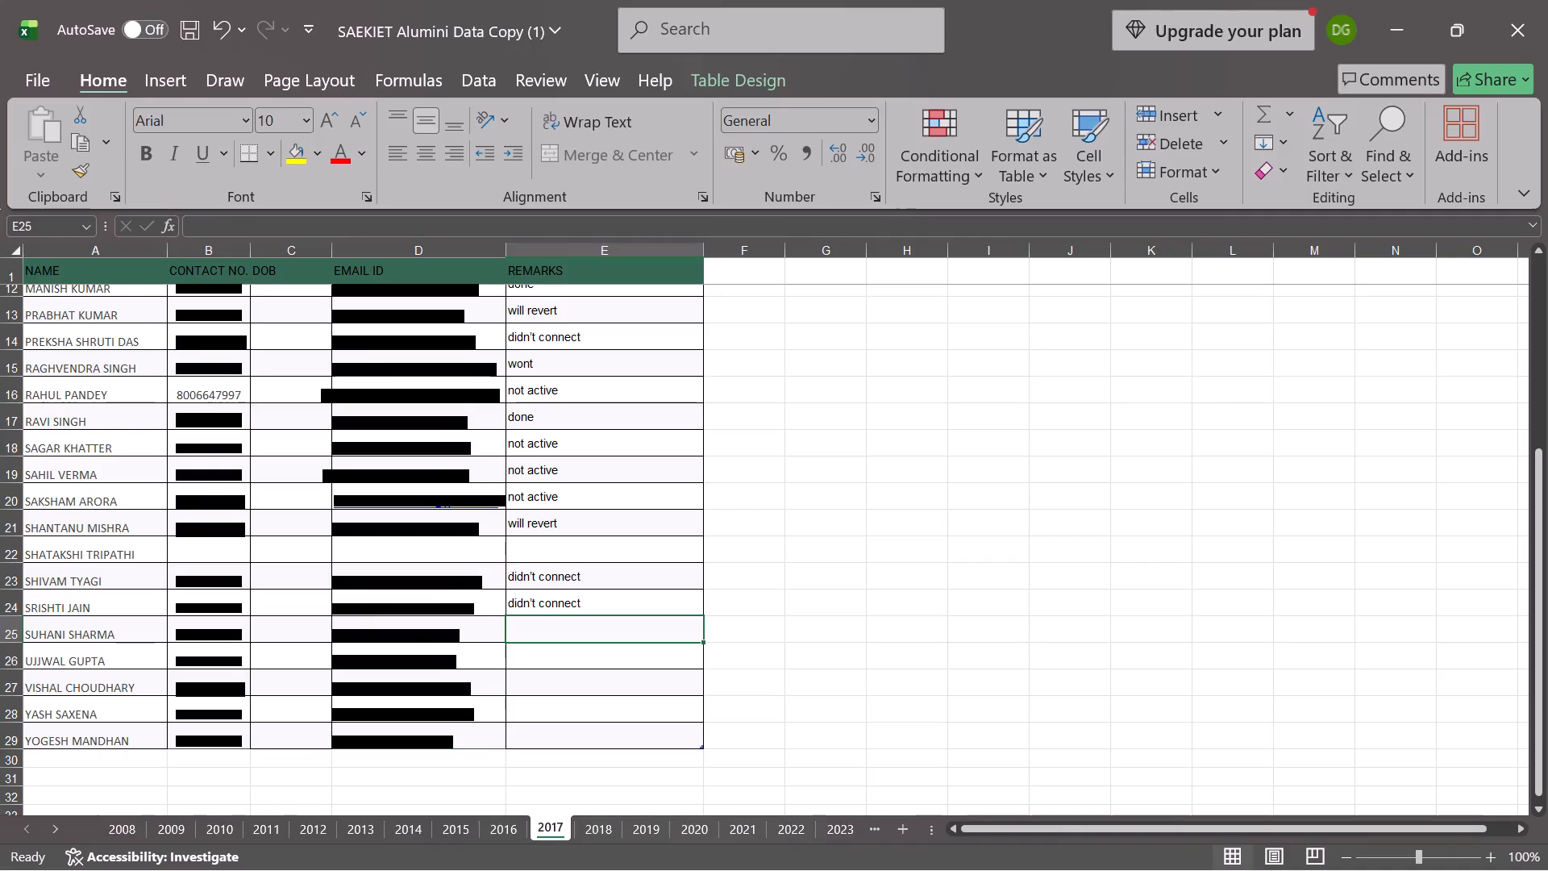
scroll(533, 627, up, 2)
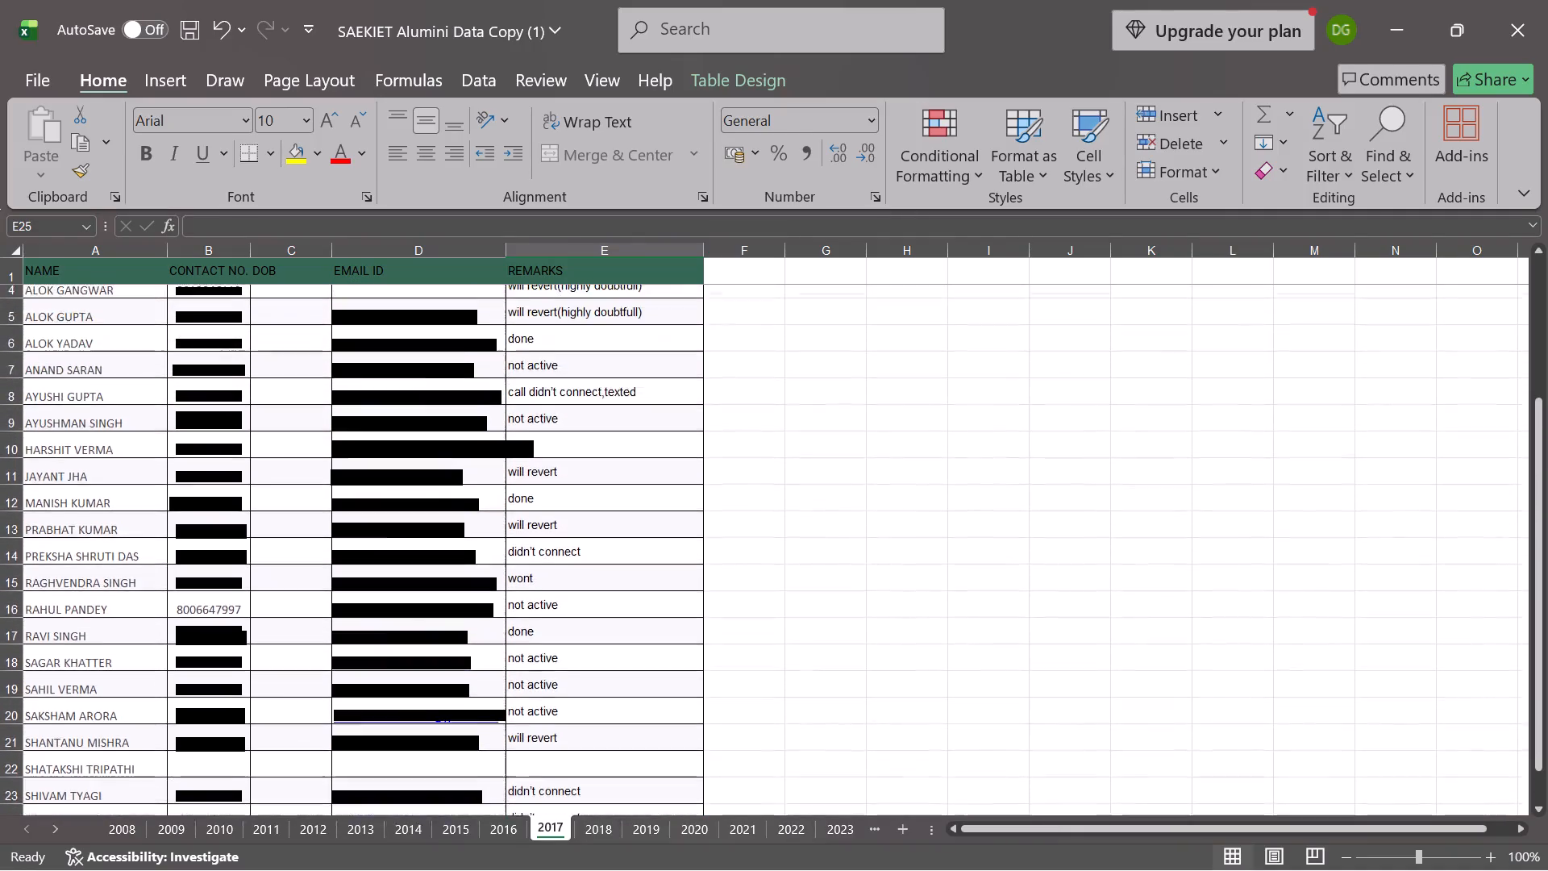
scroll(533, 627, up, 2)
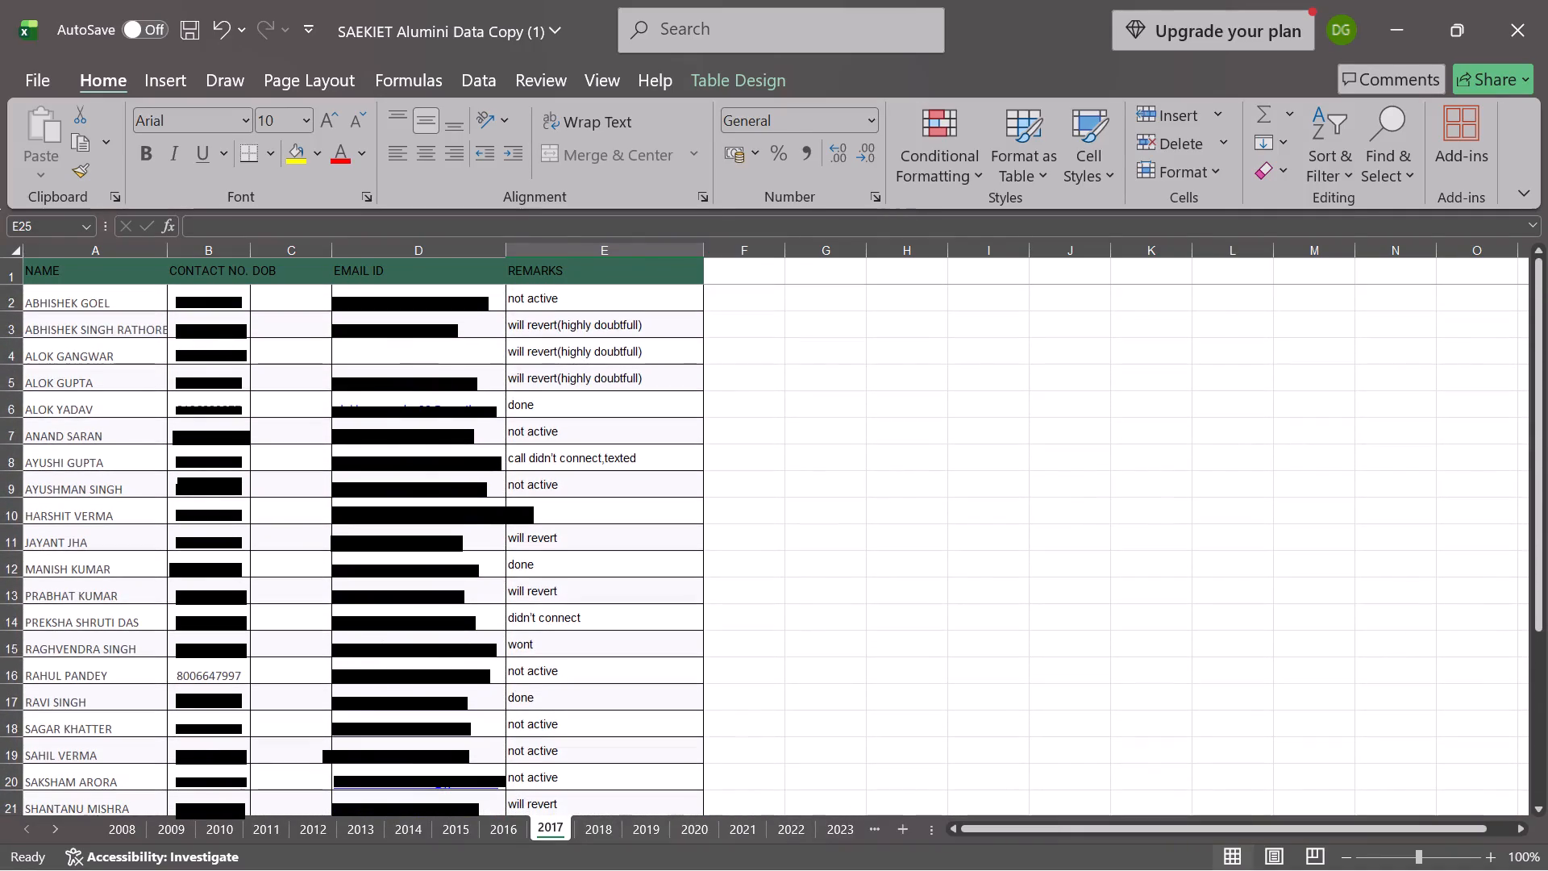
scroll(543, 566, down, 1)
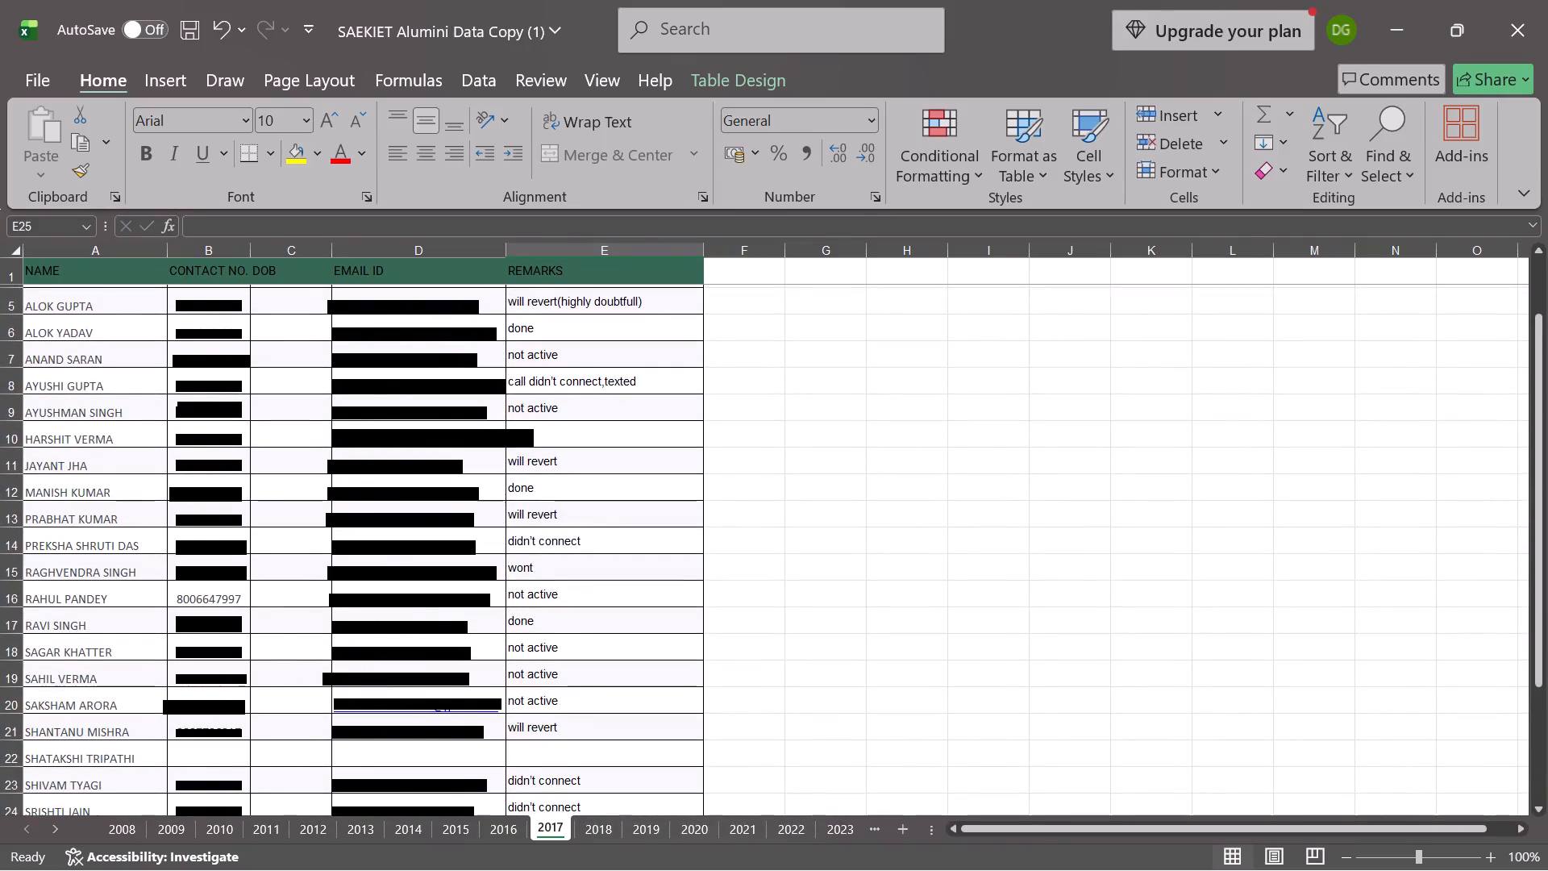
scroll(543, 566, up, 1)
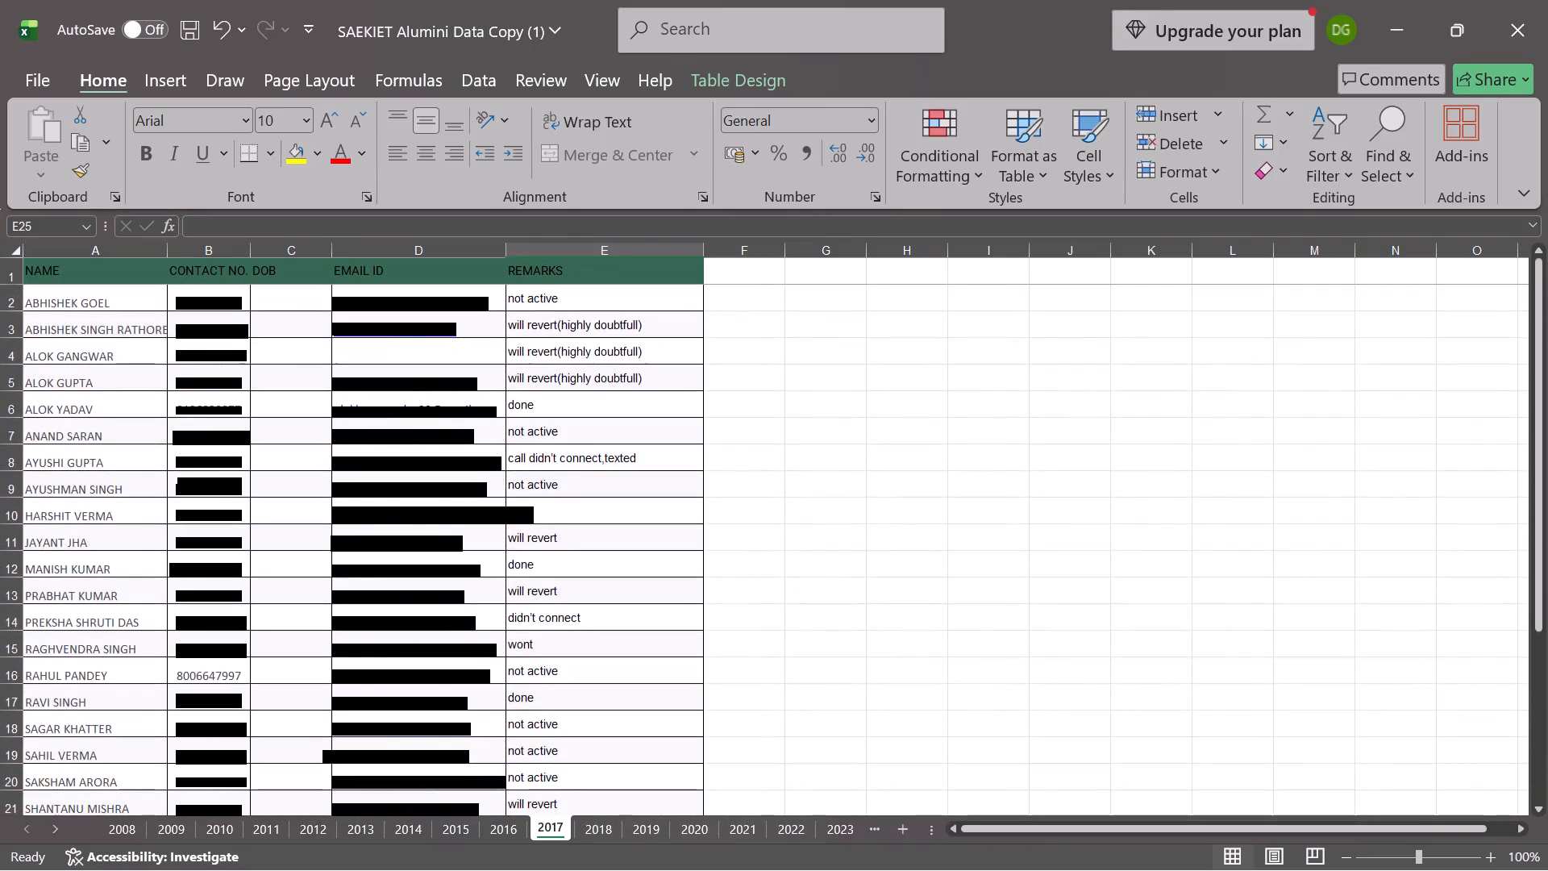
scroll(543, 566, down, 1)
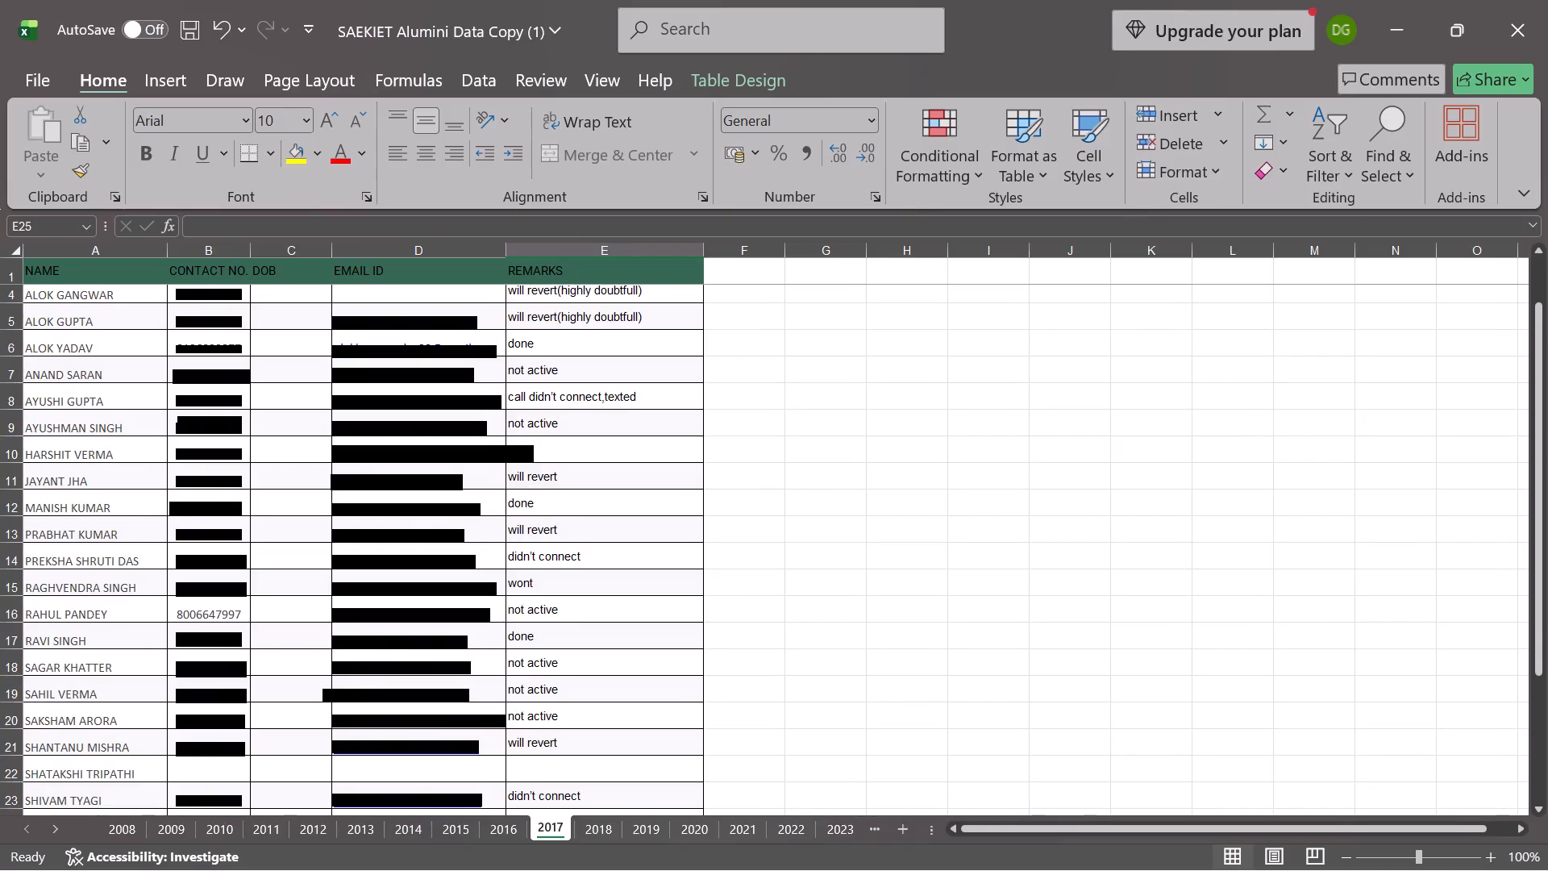
scroll(543, 566, down, 1)
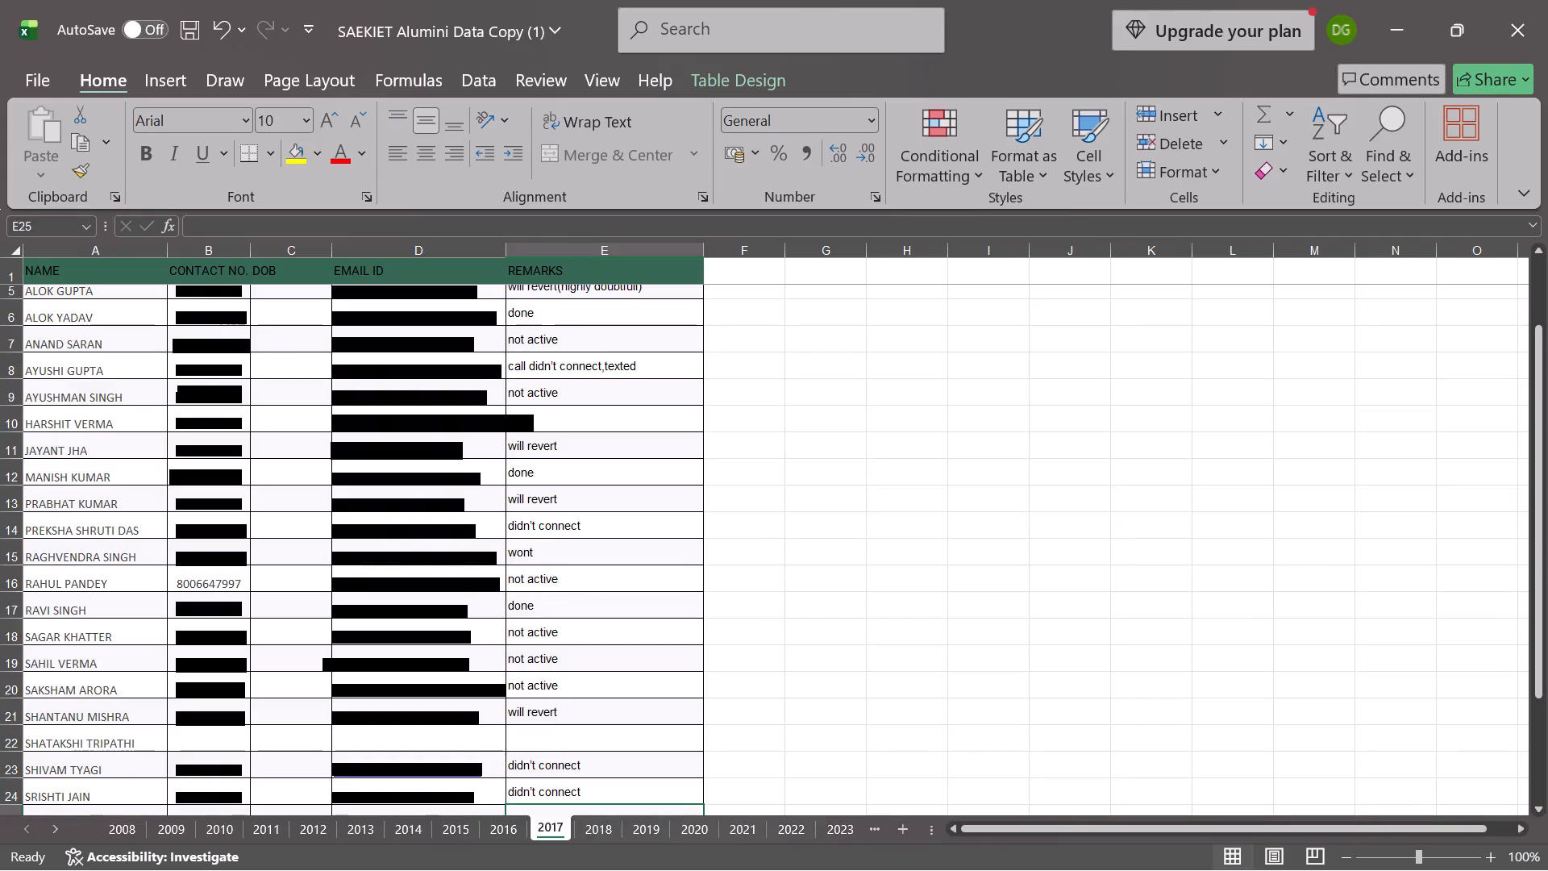
scroll(543, 566, down, 1)
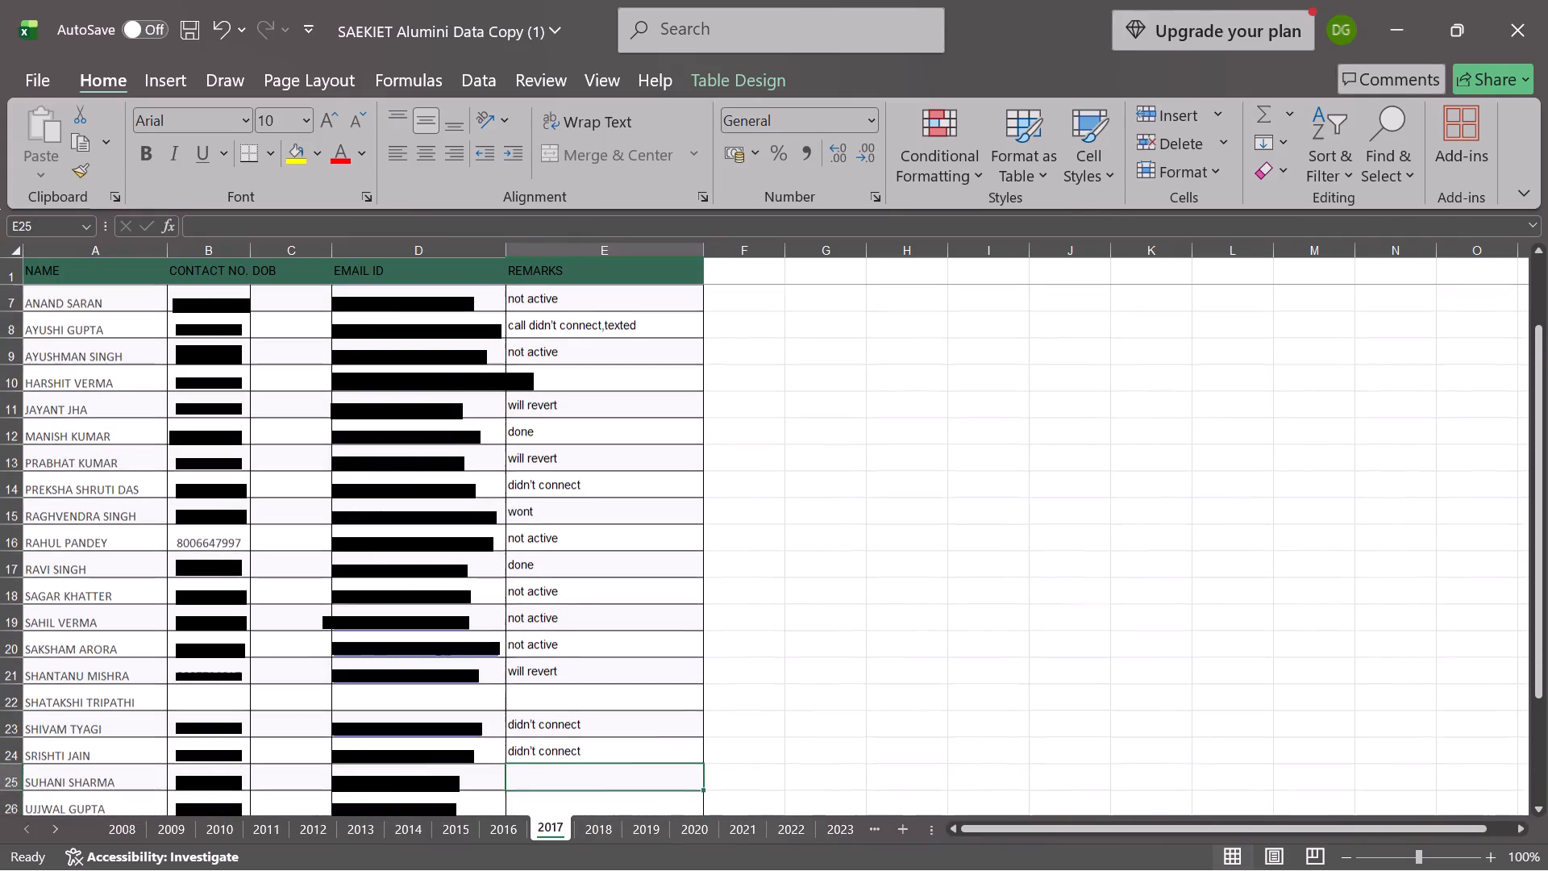
scroll(543, 566, up, 2)
scroll(543, 566, down, 2)
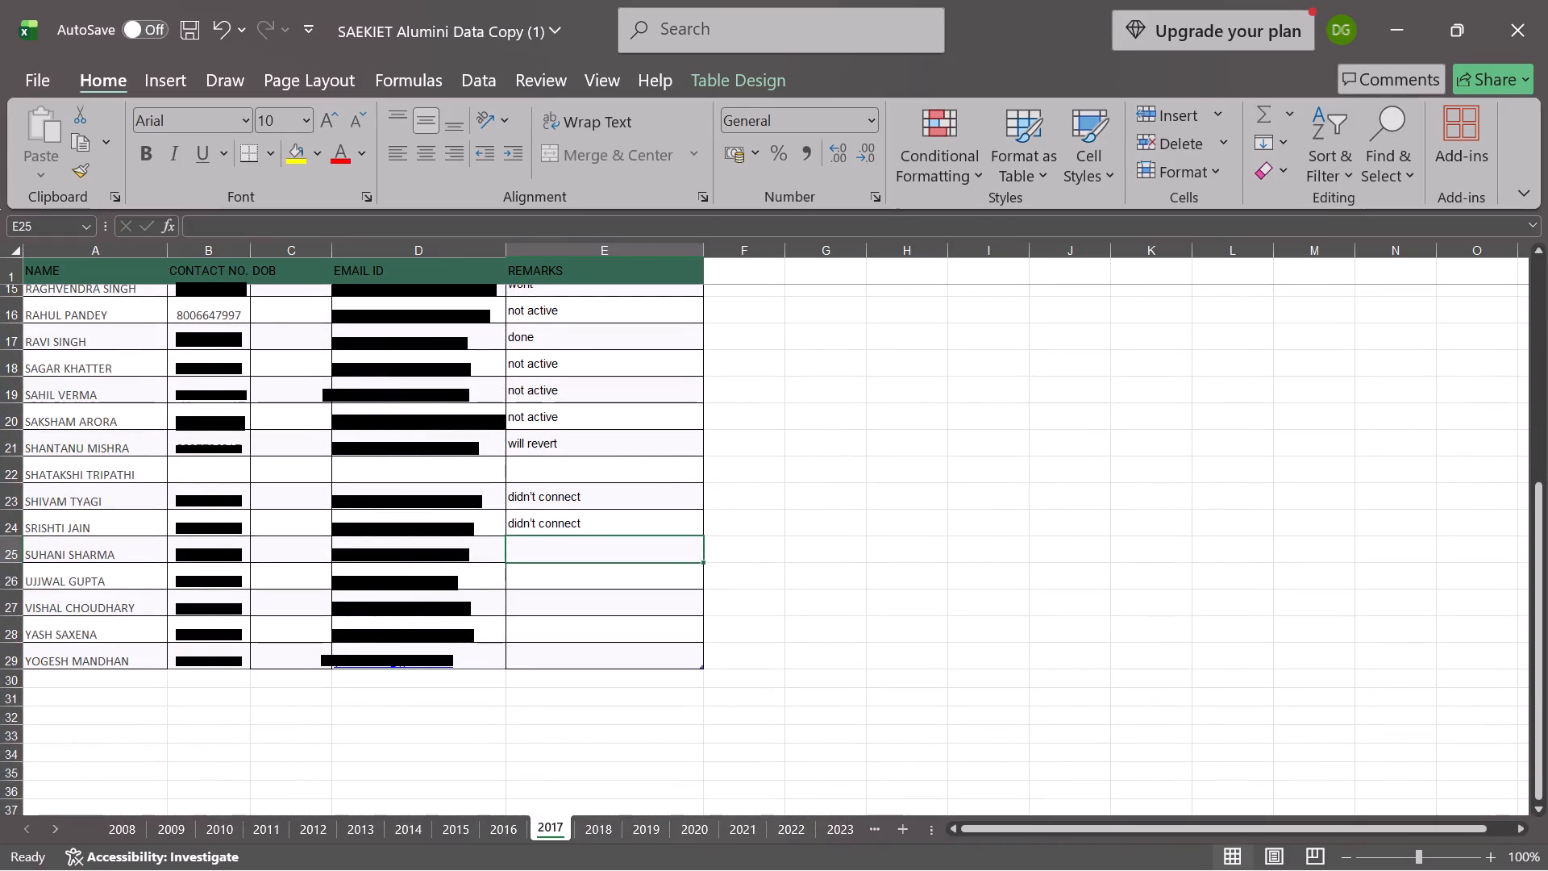
Enter the remark "will revert" in cell E25 of the 2017 sheet's REMARKS column.
click(572, 547)
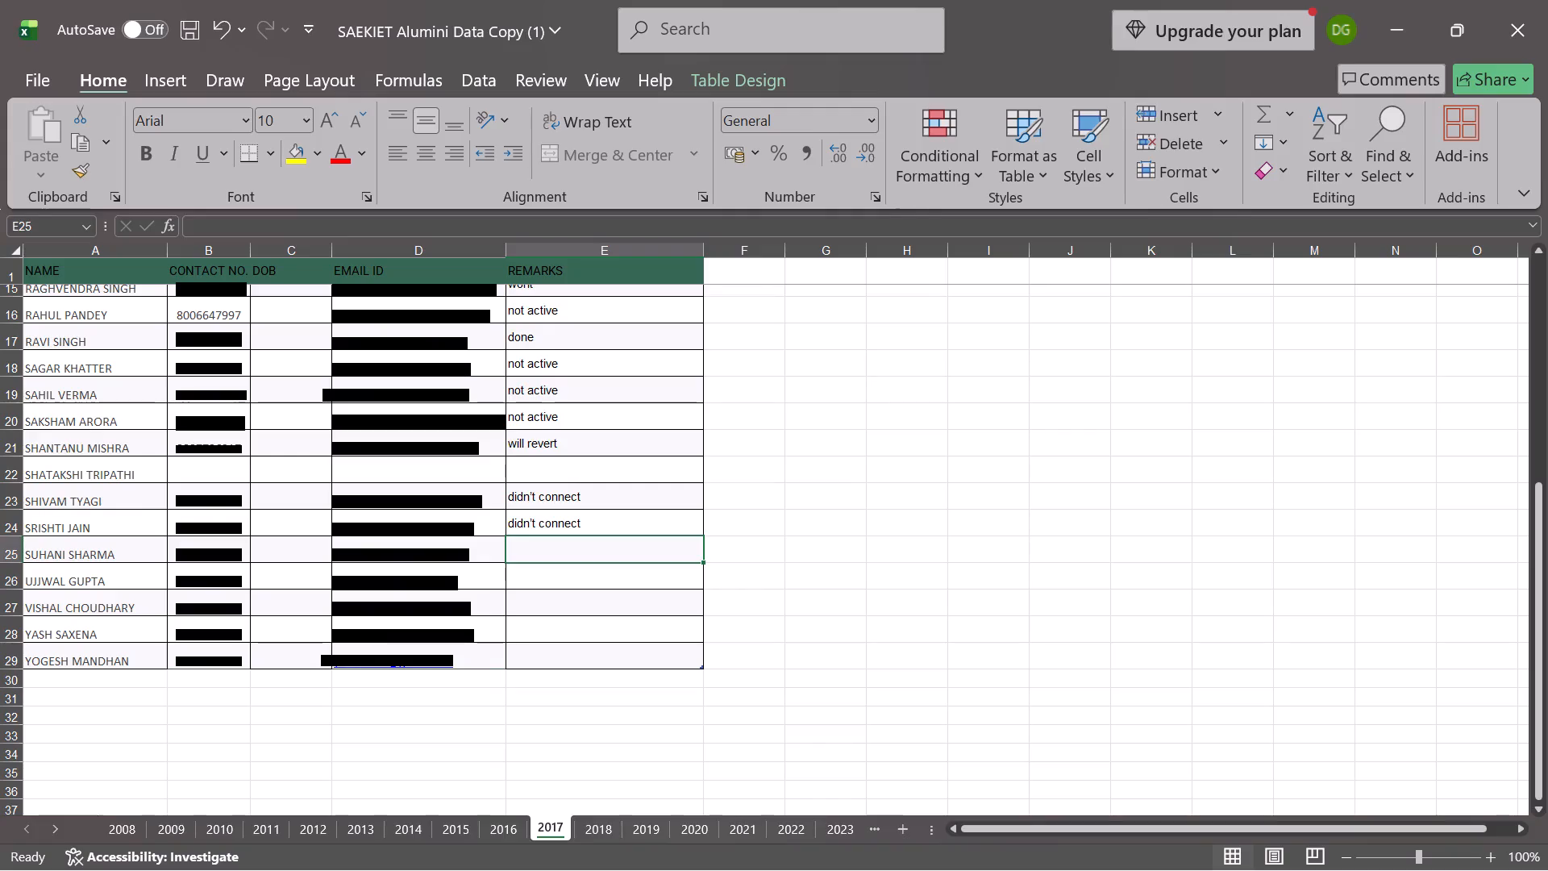
key(d)
key(BackSpace)
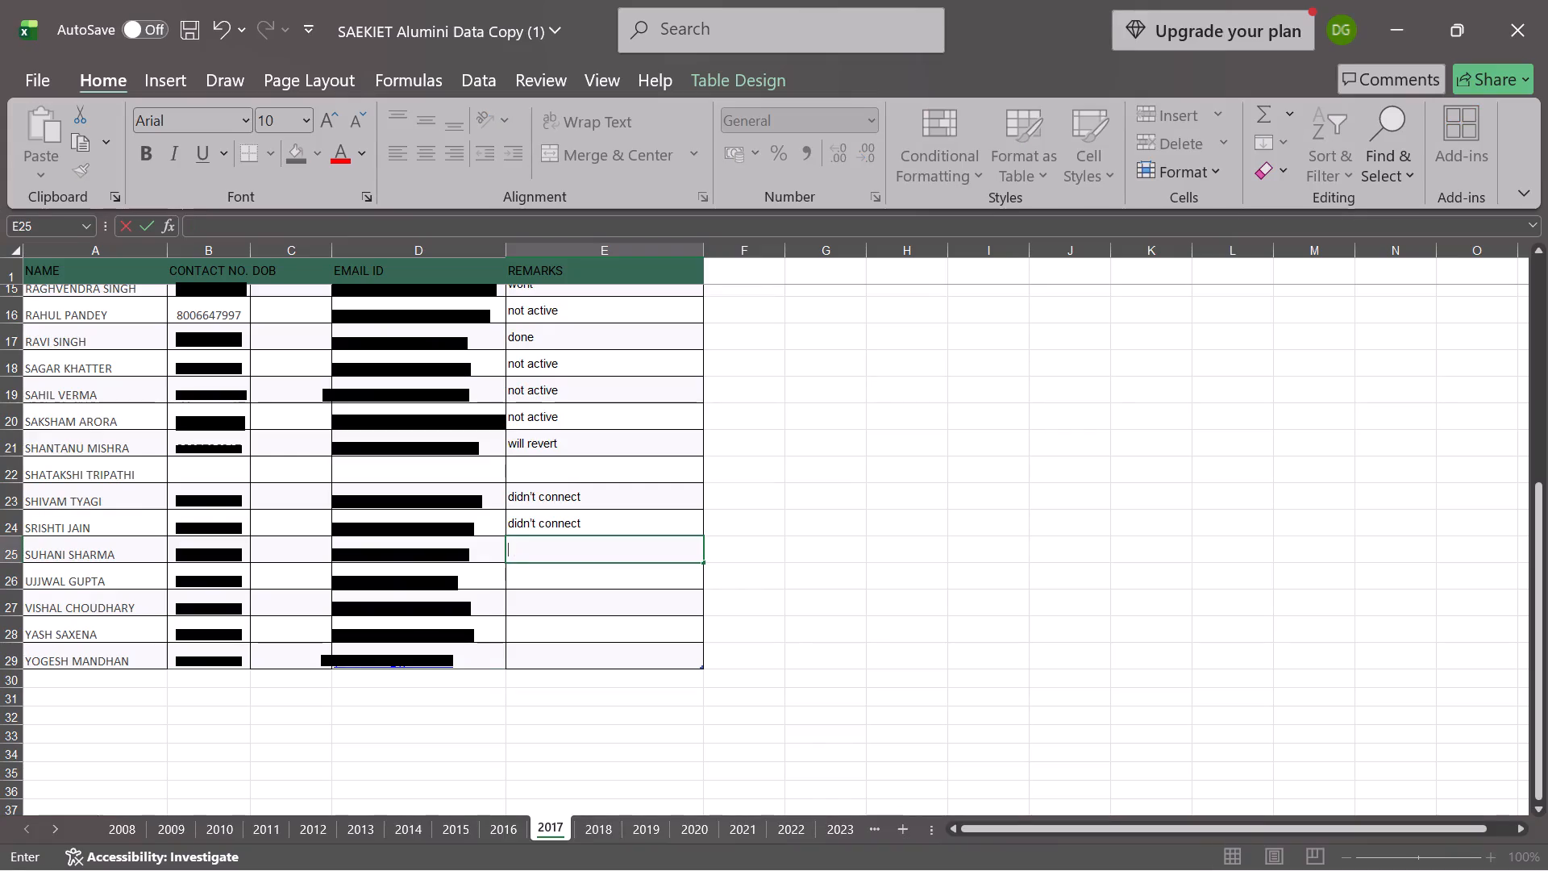
text(will revert)
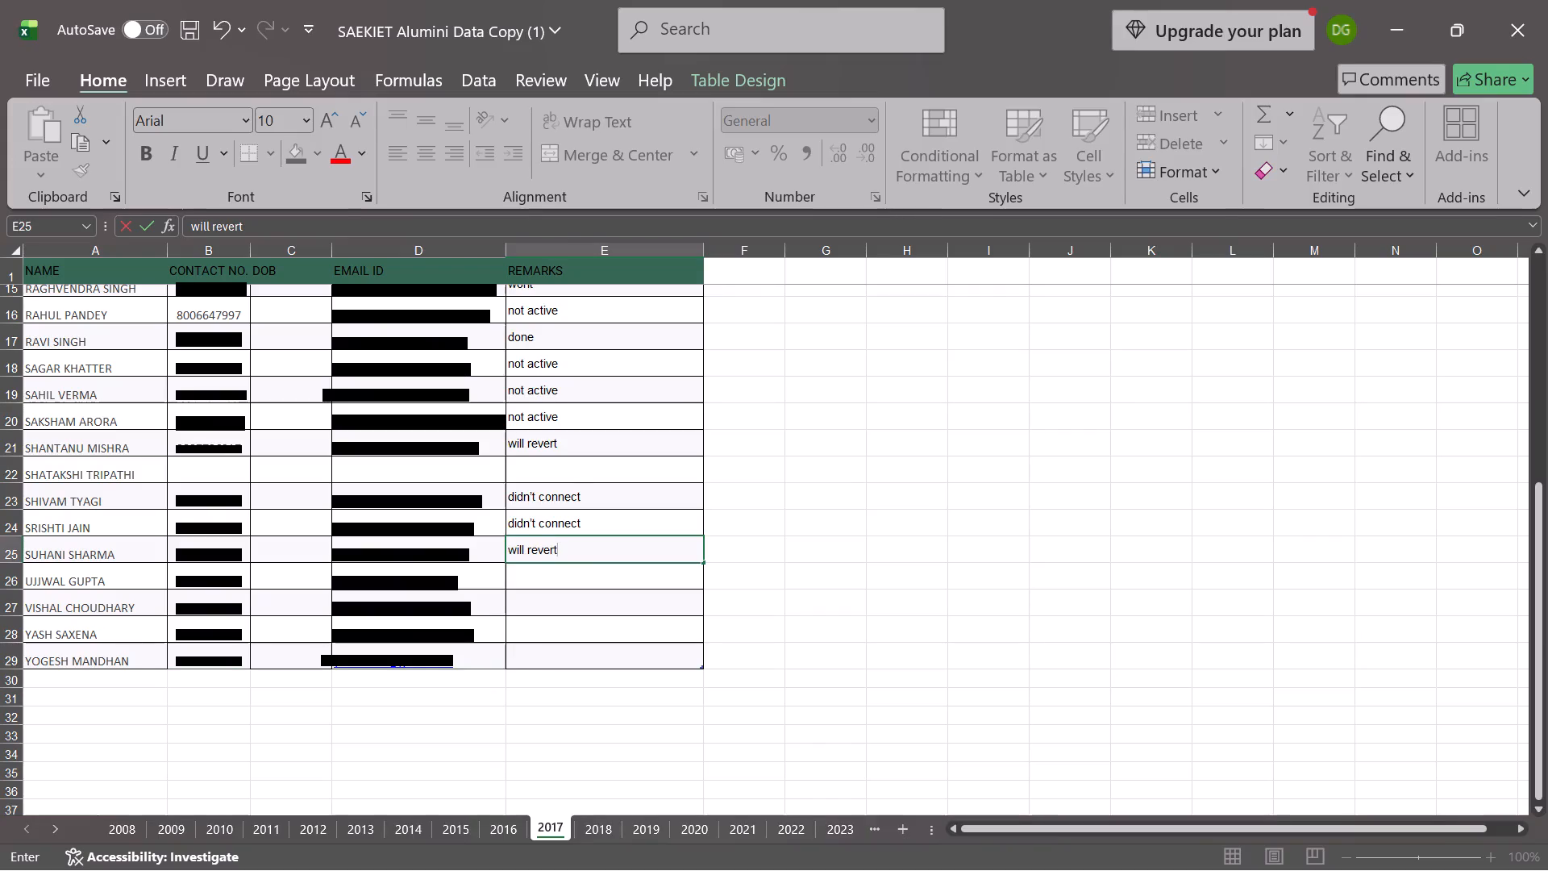
click(547, 467)
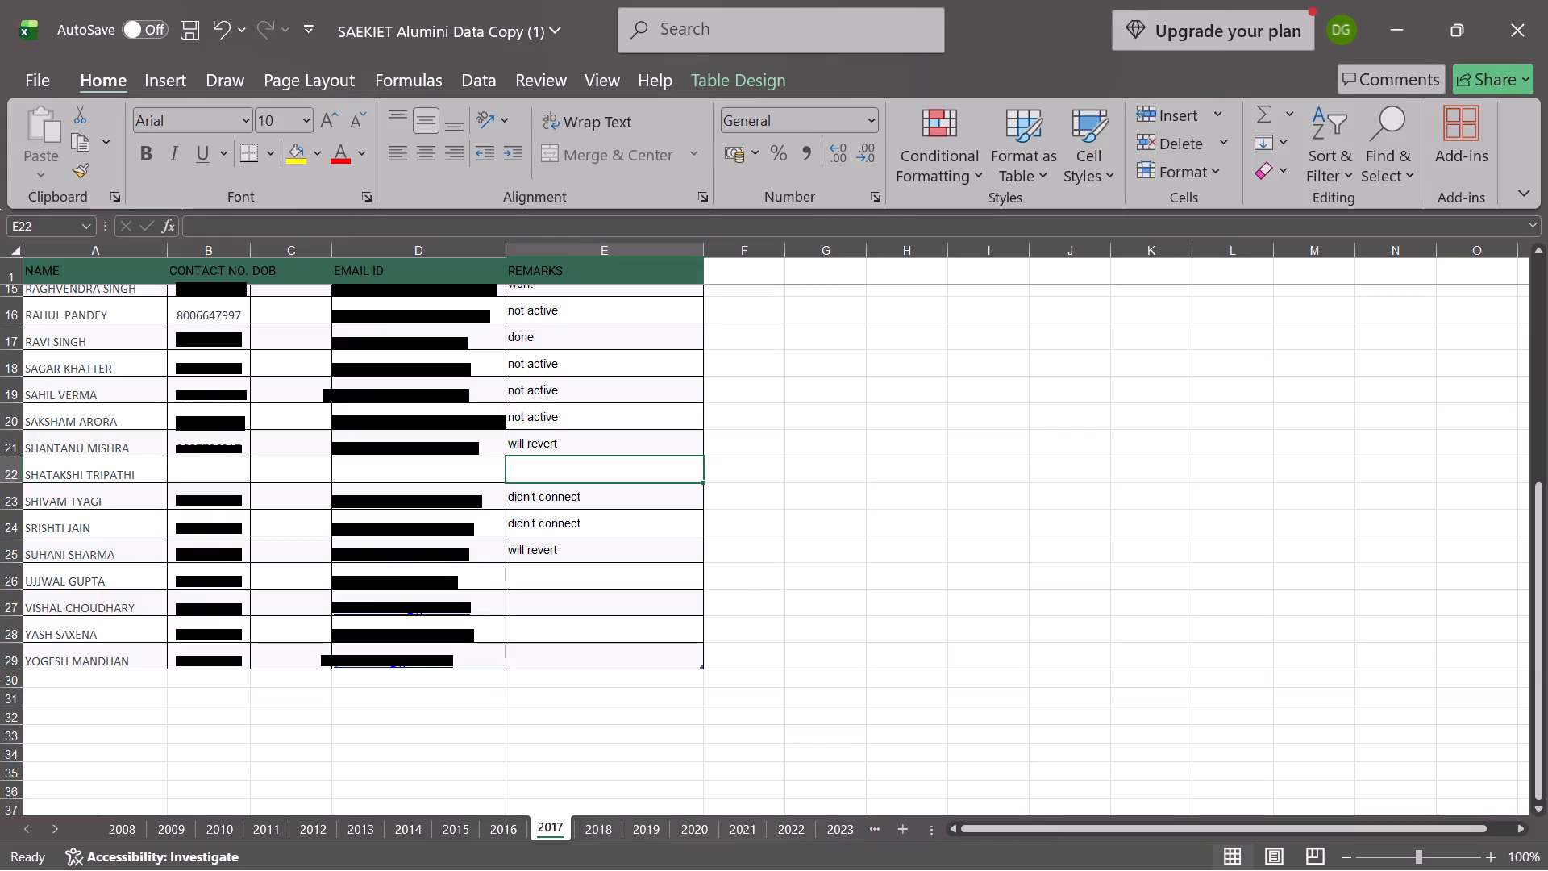
Check the earlier remarks and select the empty cell E26 in the 2017 sheet's REMARKS column.
scroll(601, 510, up, 1)
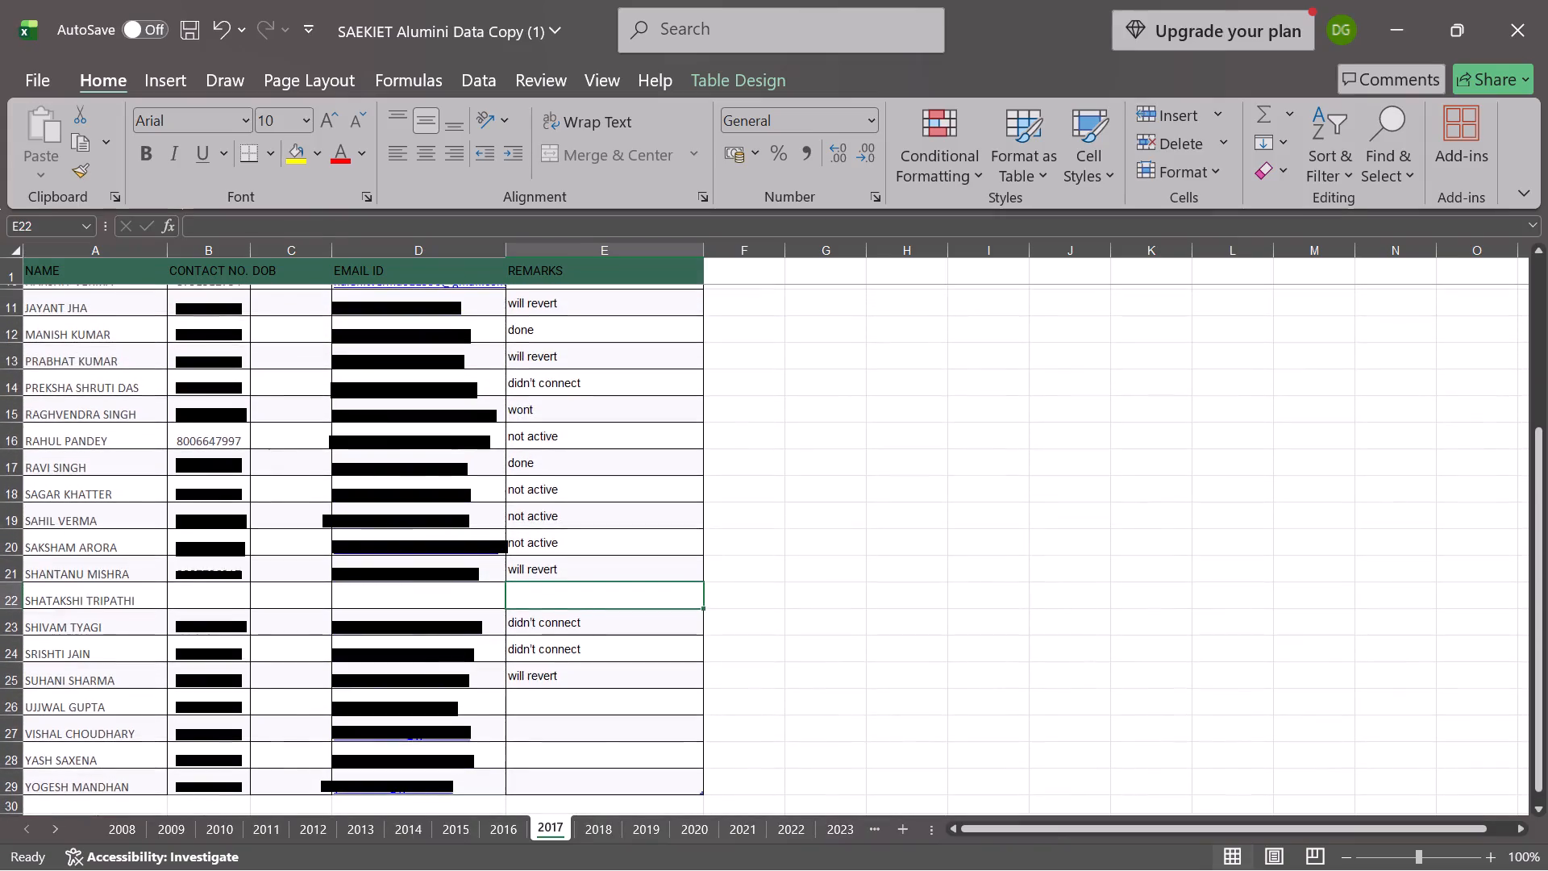
scroll(601, 510, up, 1)
scroll(601, 510, down, 1)
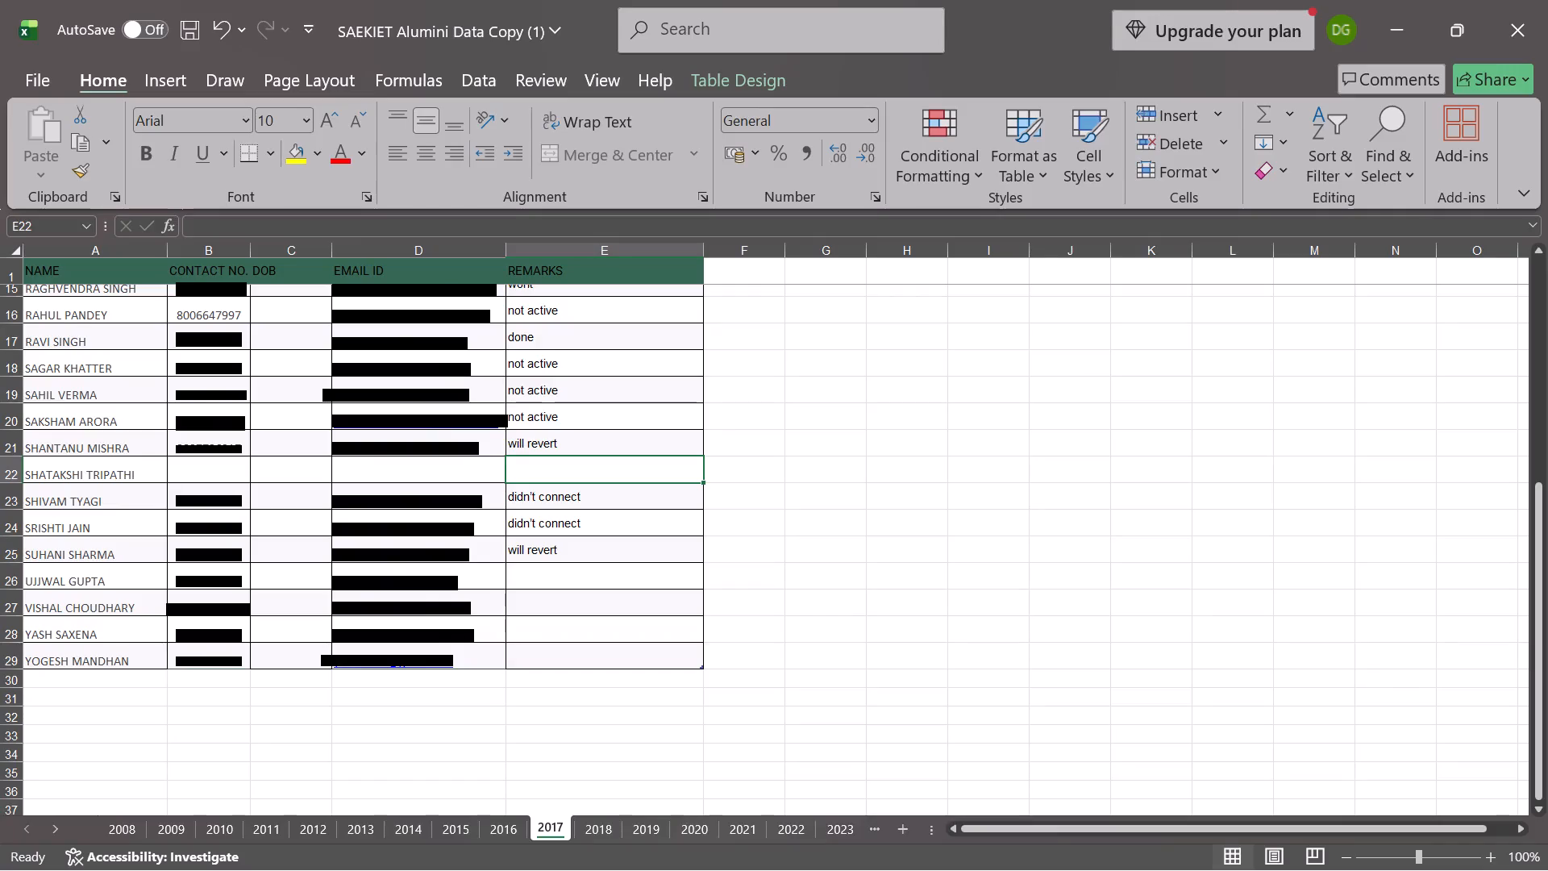
click(576, 573)
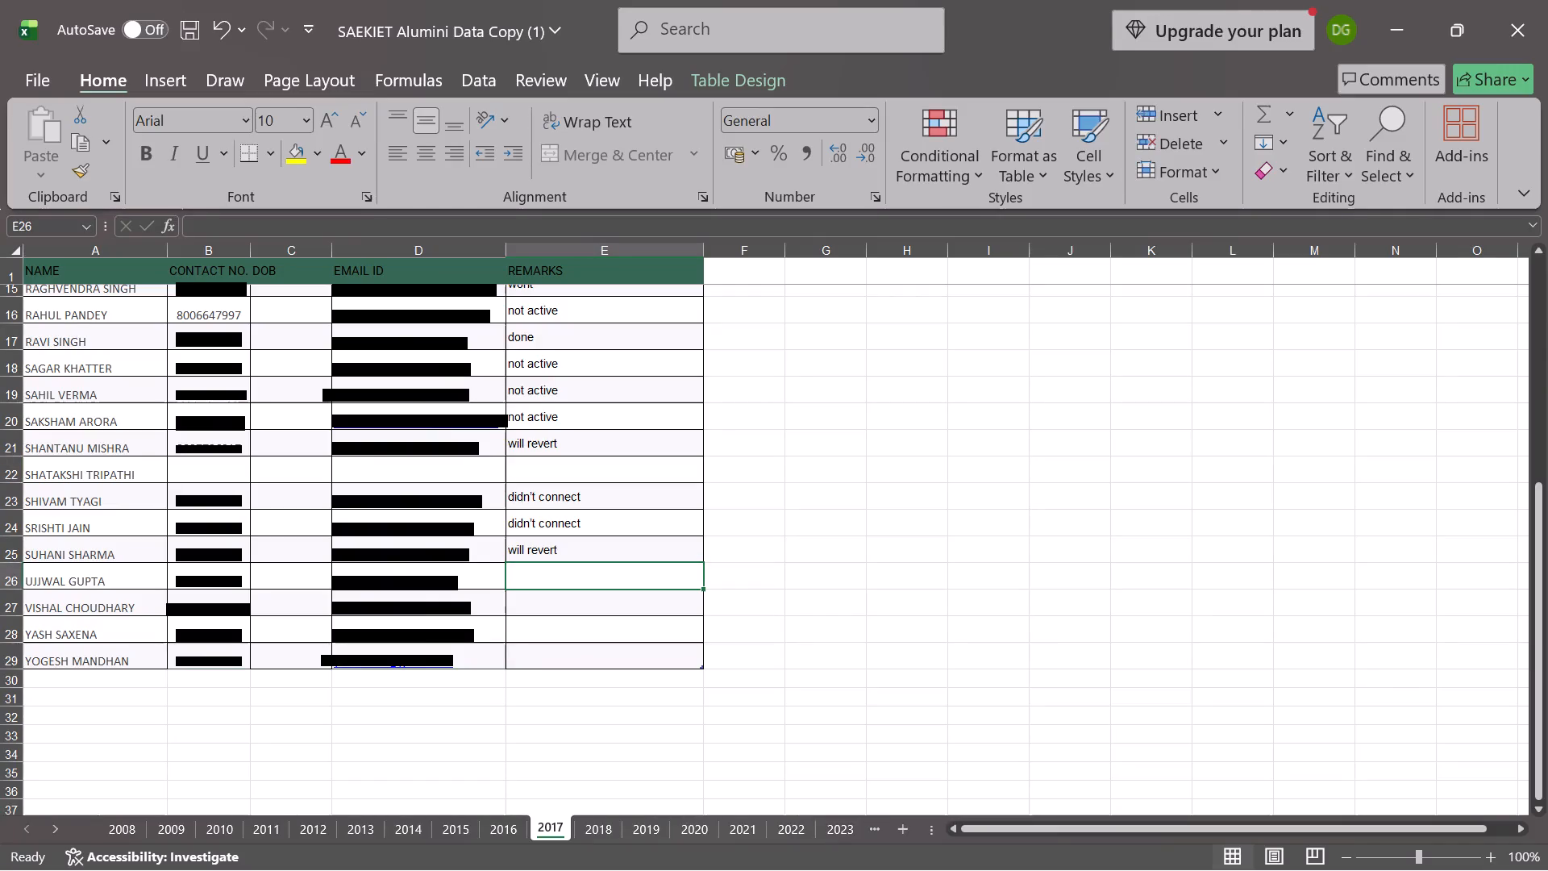
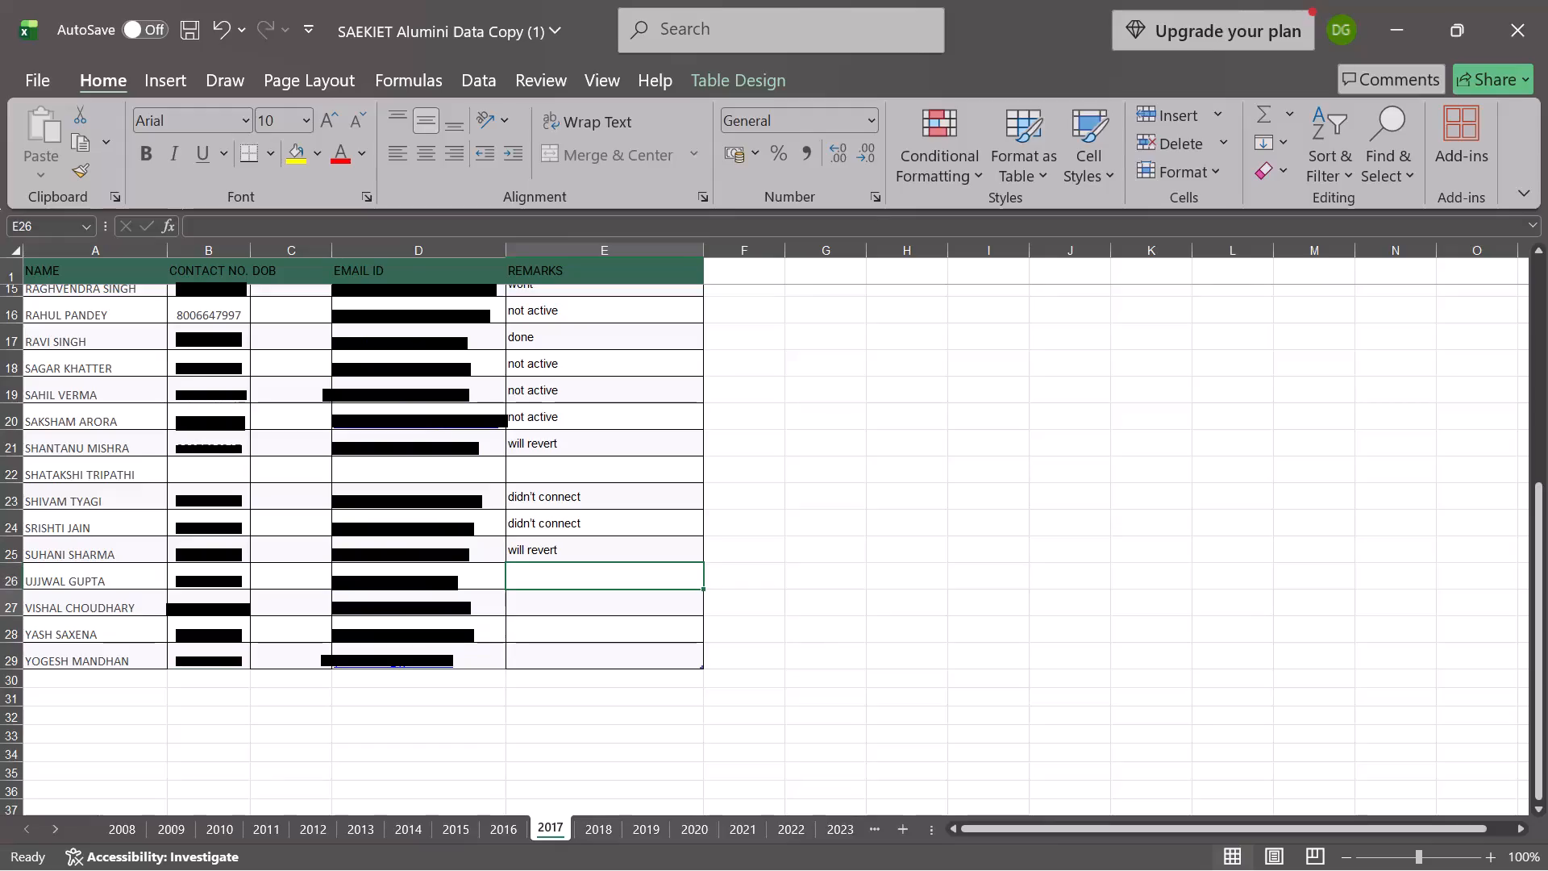
Enter the remark "will revert" in cell E27 of the 2017 sheet's REMARKS column, leaving E26 blank.
text(will)
key(Return)
key(Up)
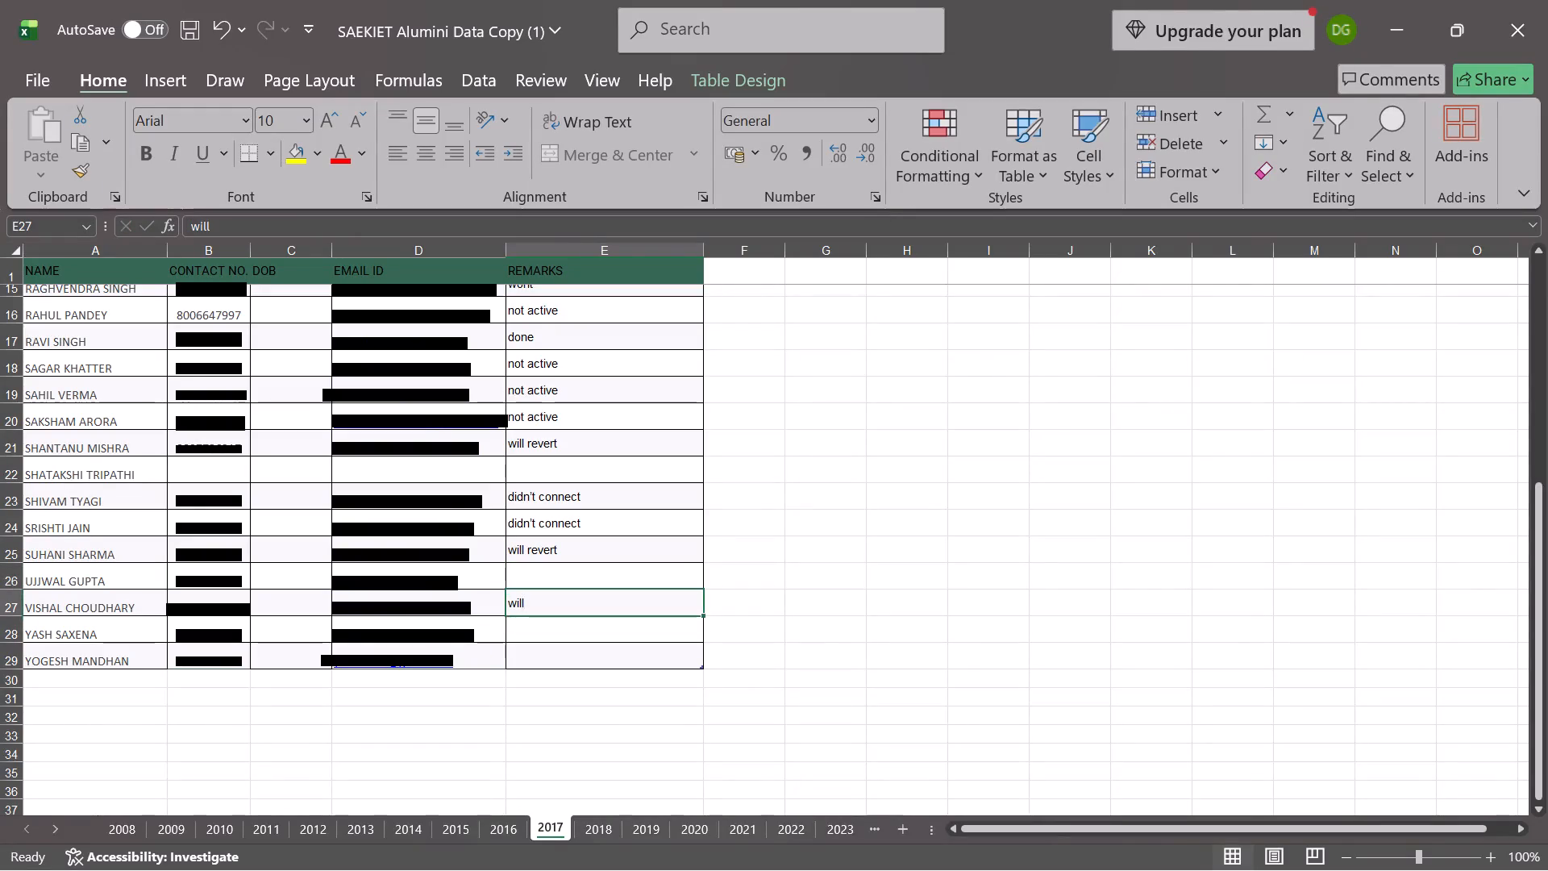
key(space)
key(w)
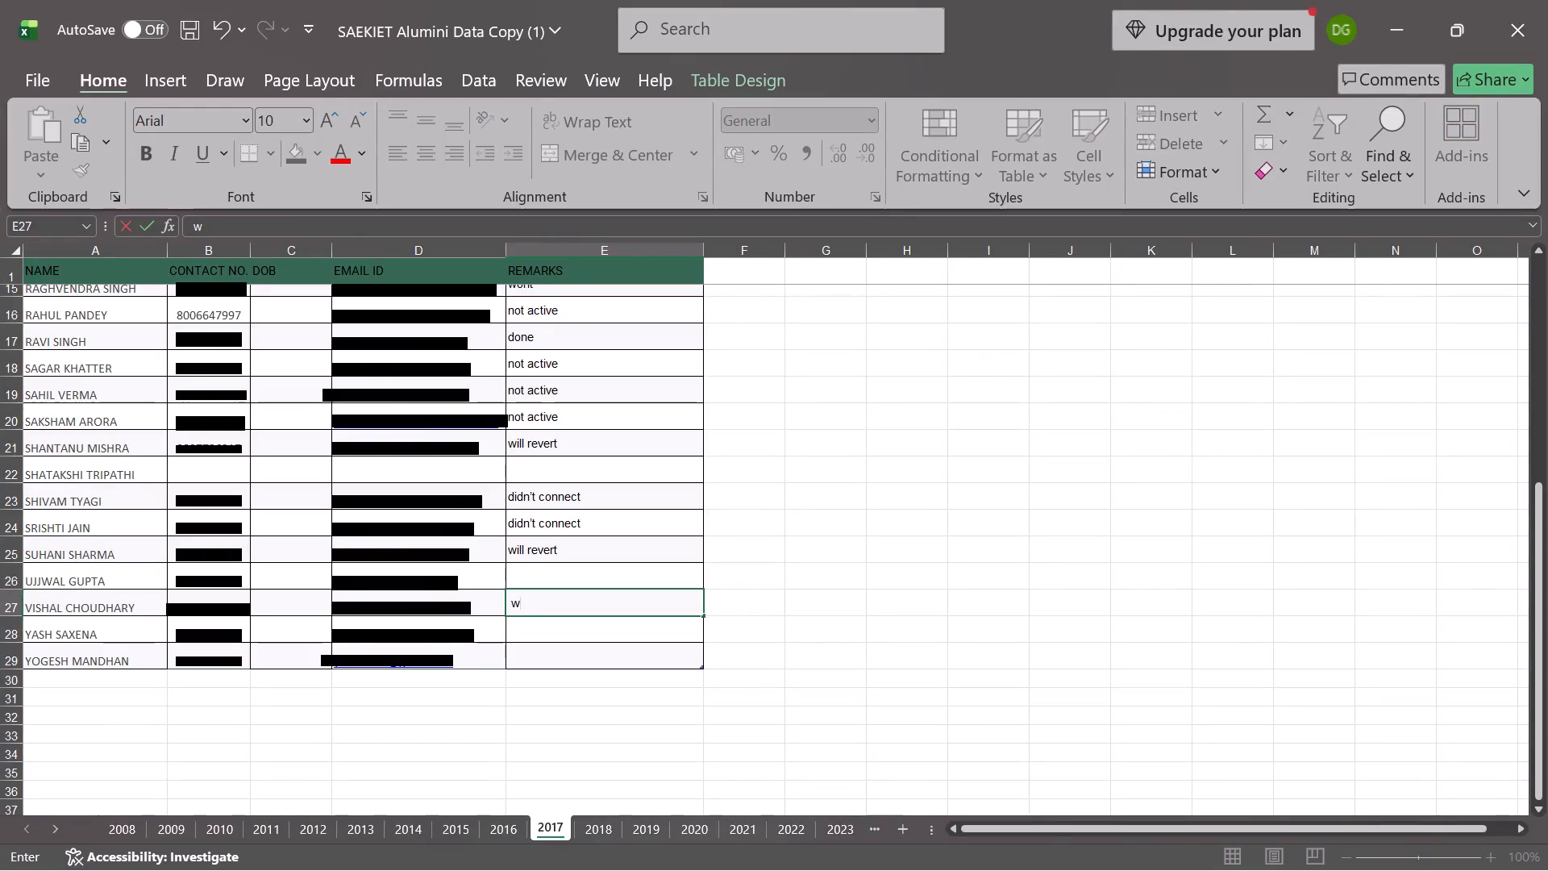
text(ill revert.)
key(bracketright)
key(BackSpace)
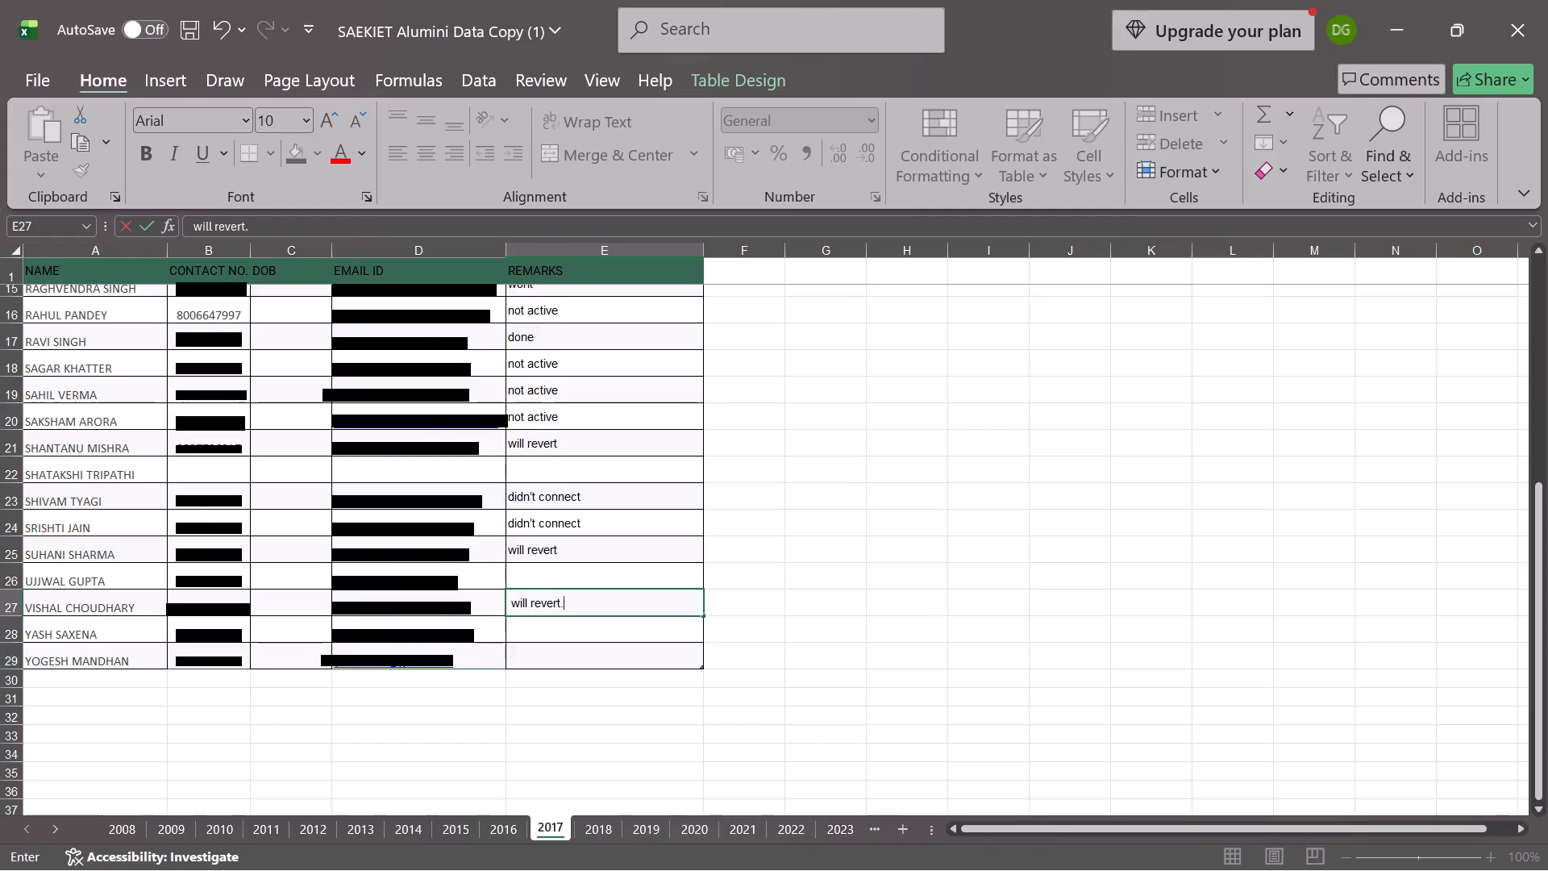
key(BackSpace)
key(Return)
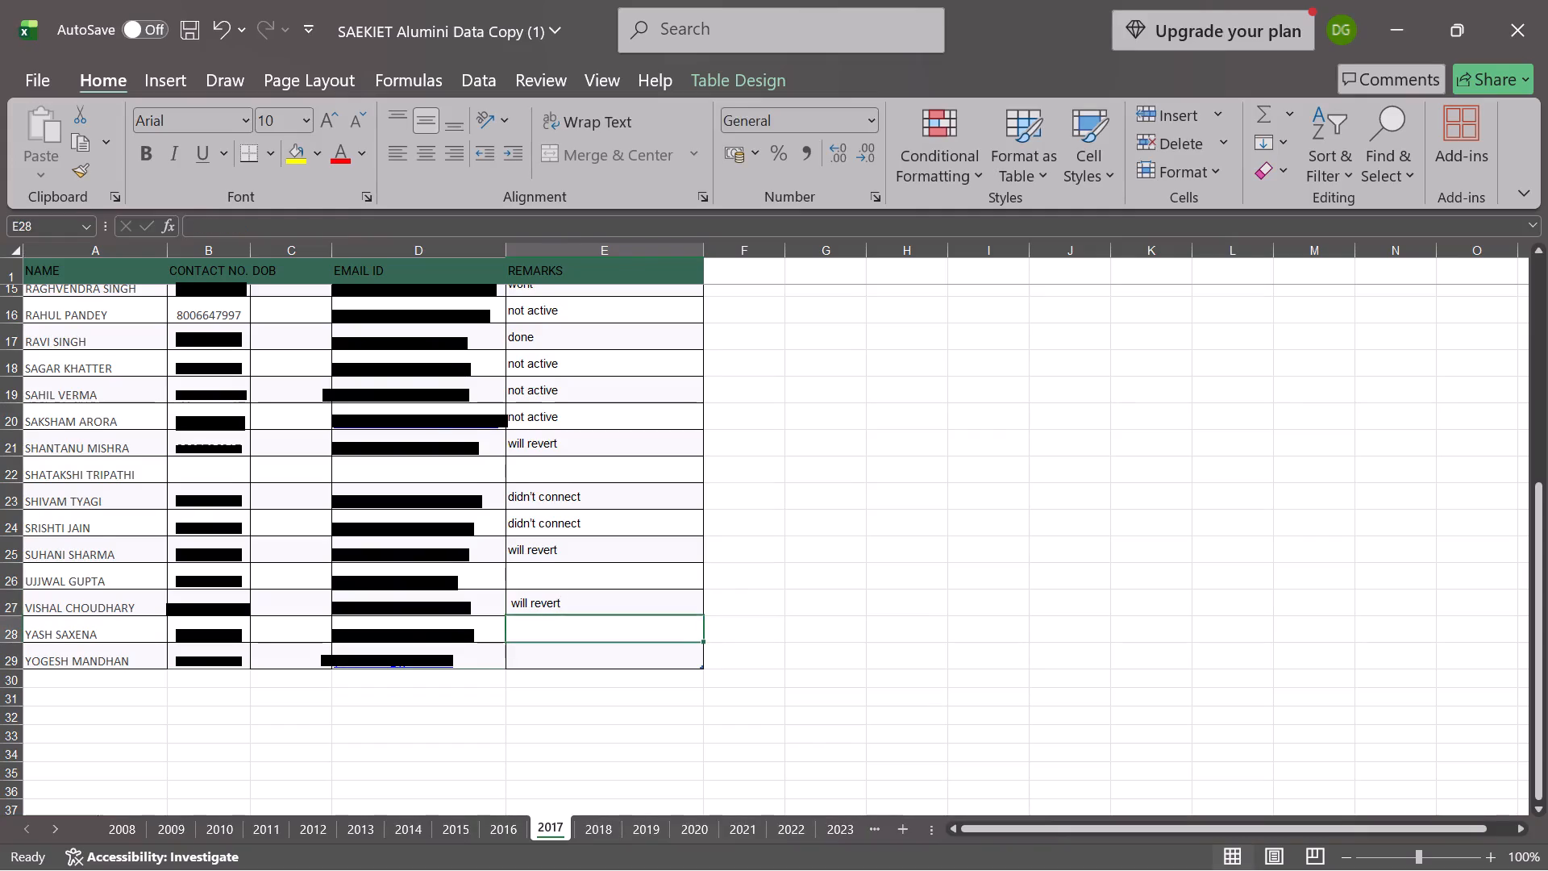
scroll(714, 538, up, 1)
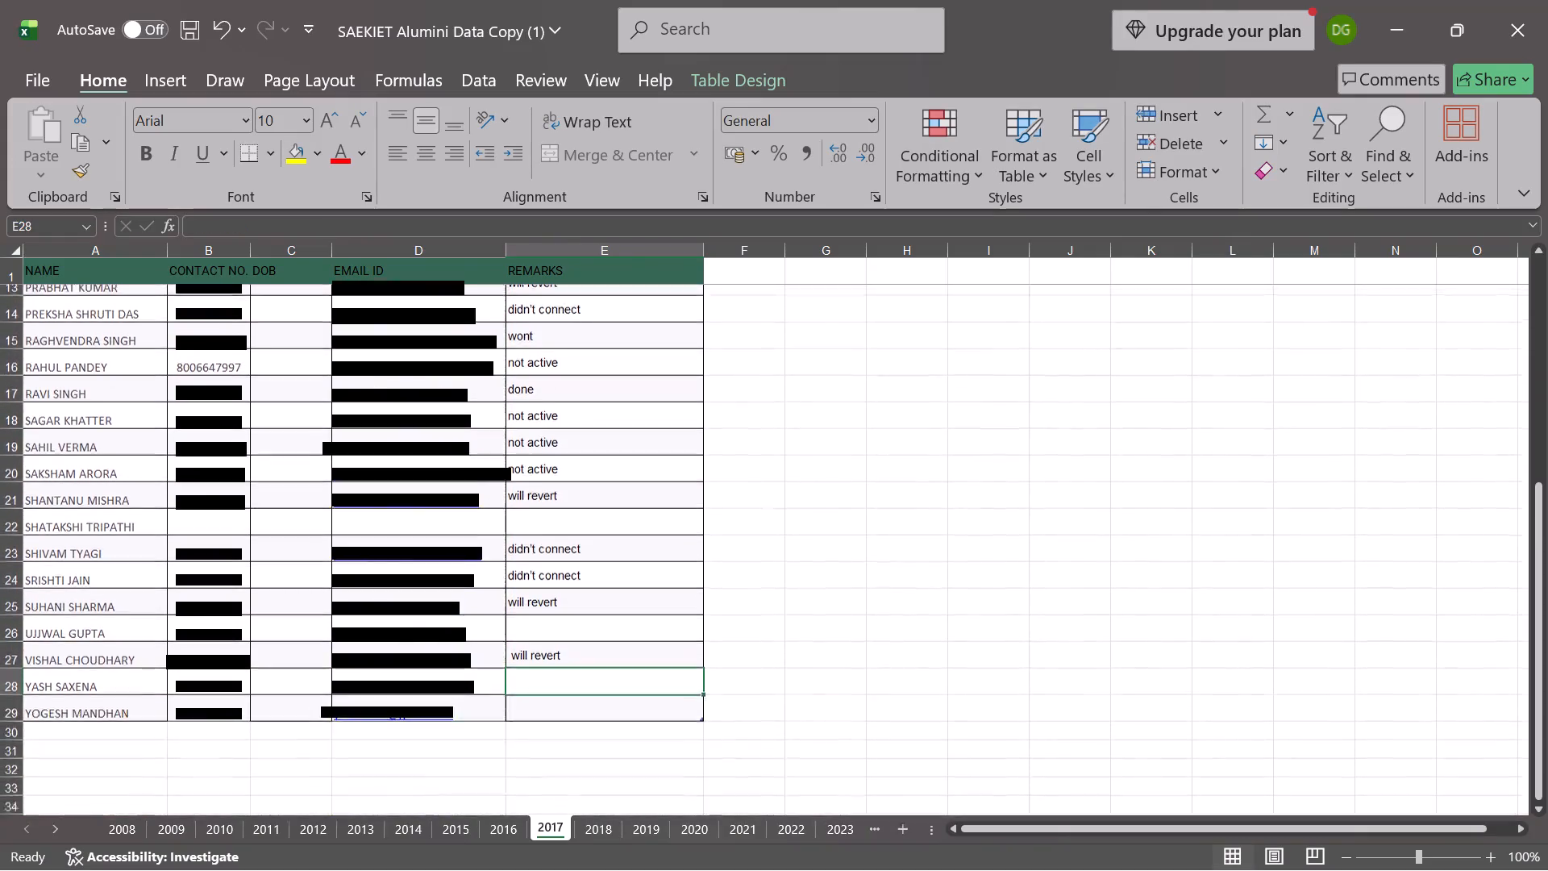
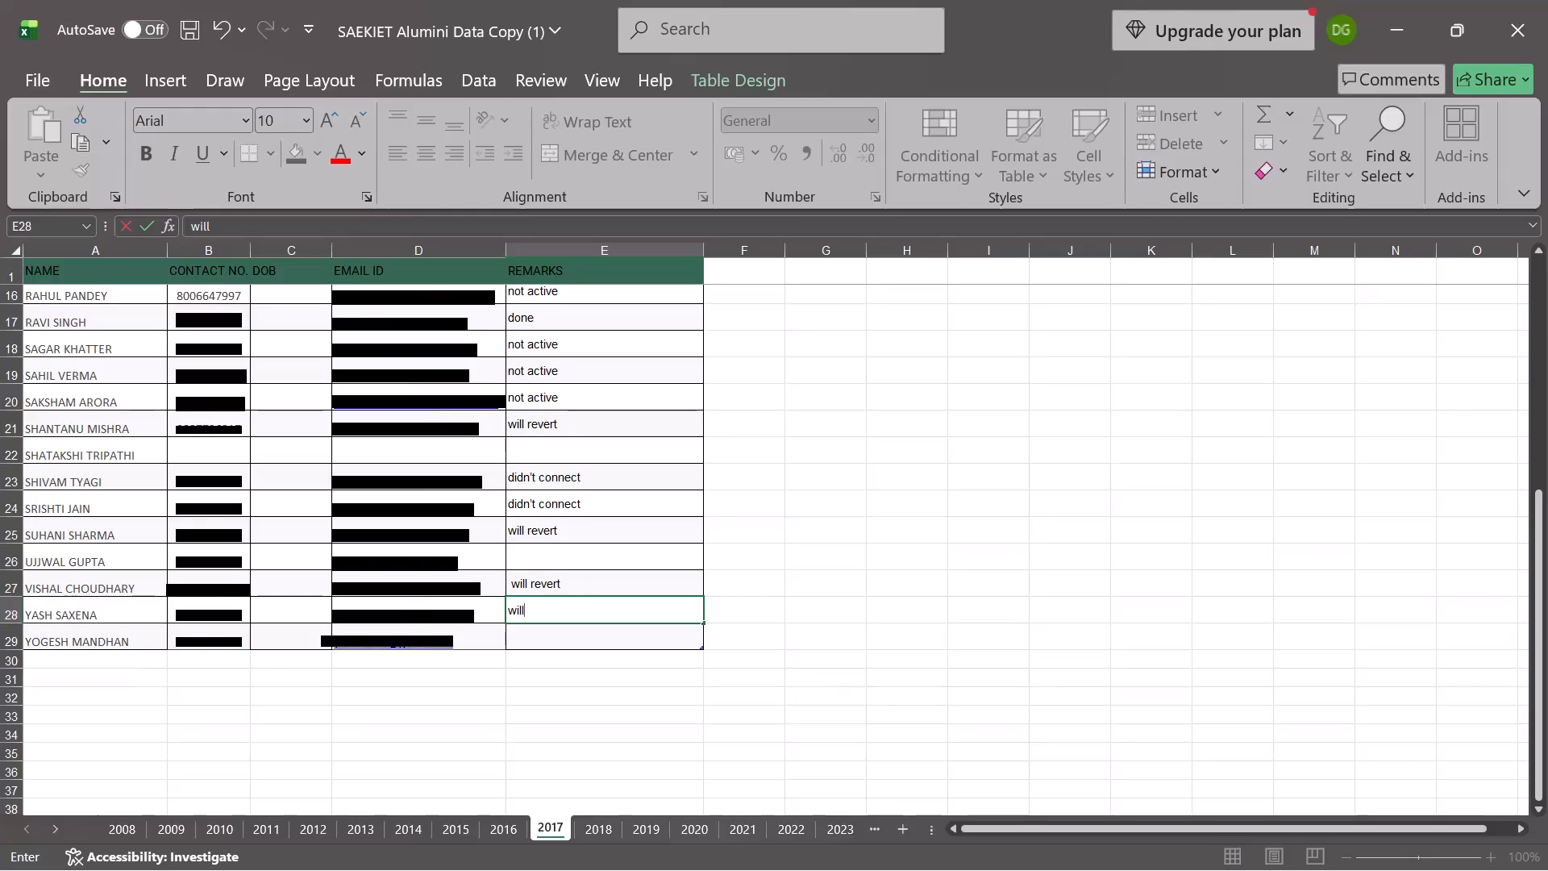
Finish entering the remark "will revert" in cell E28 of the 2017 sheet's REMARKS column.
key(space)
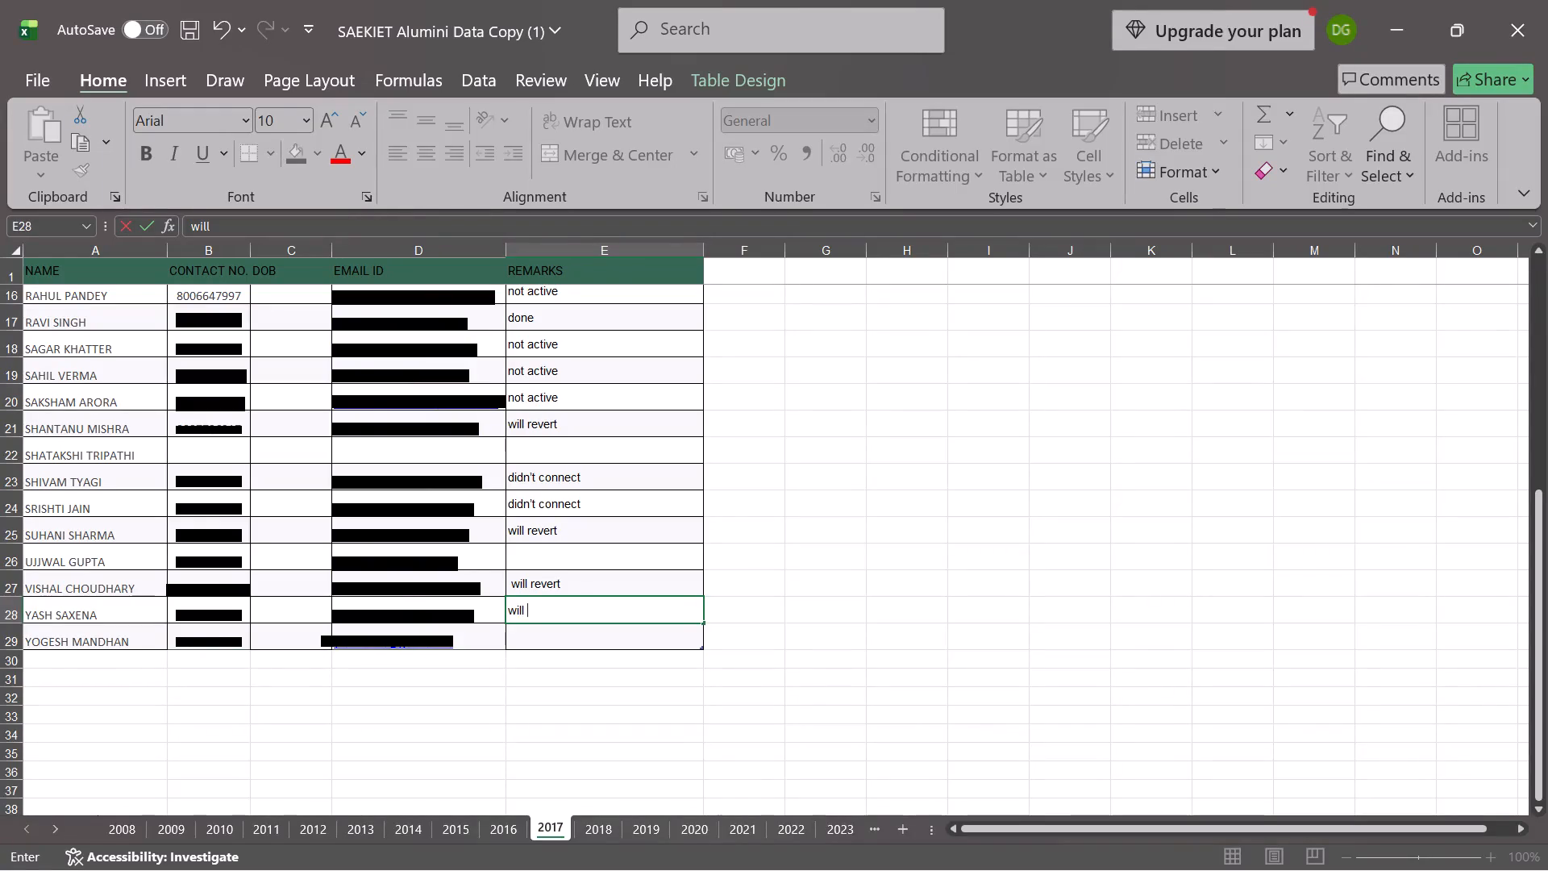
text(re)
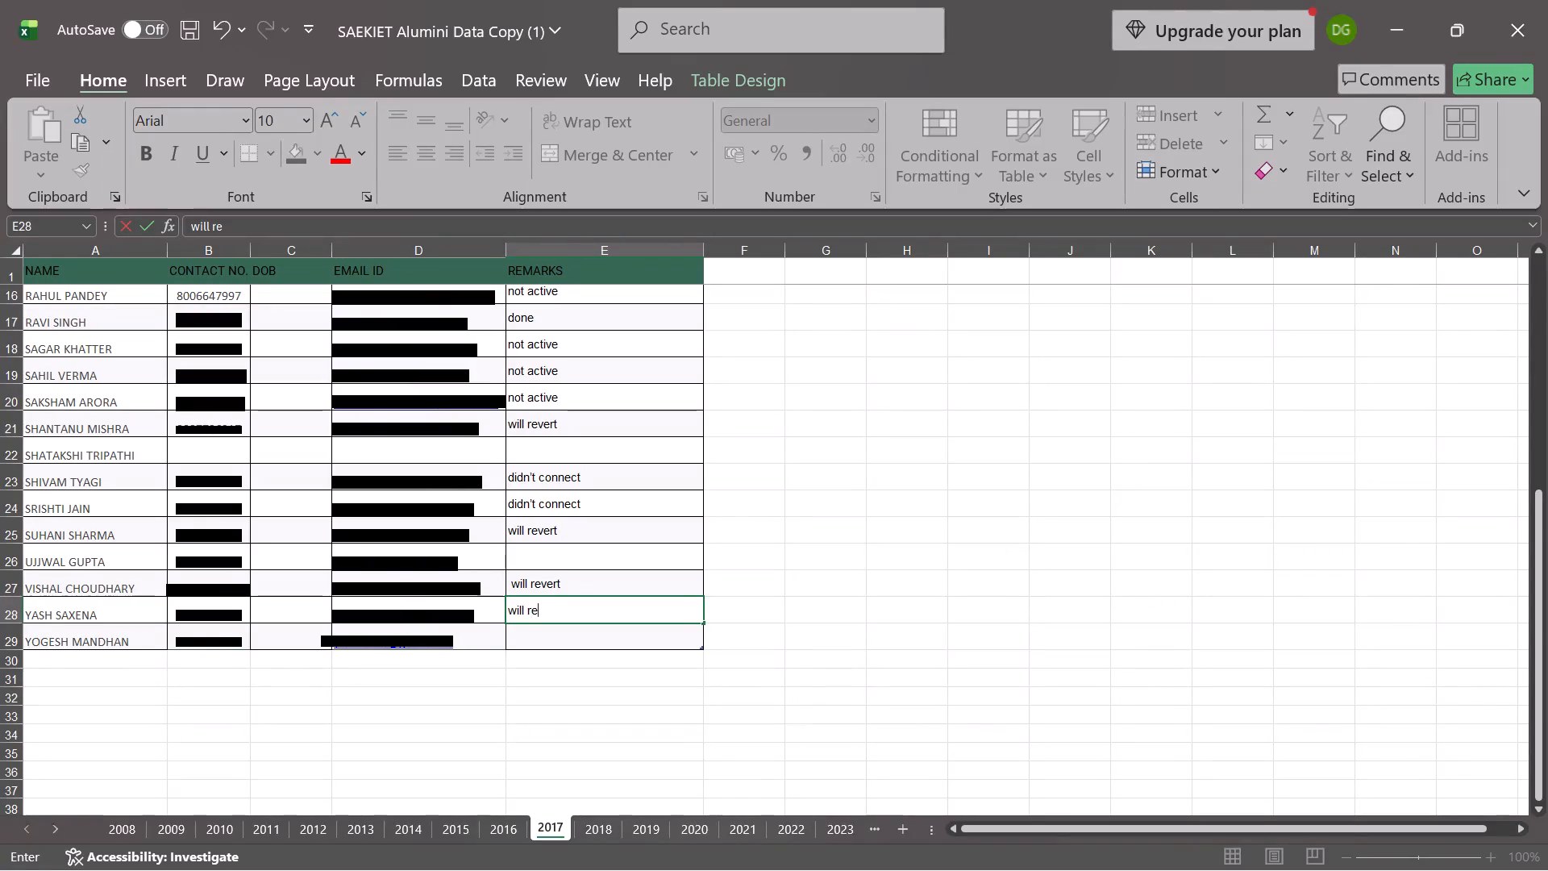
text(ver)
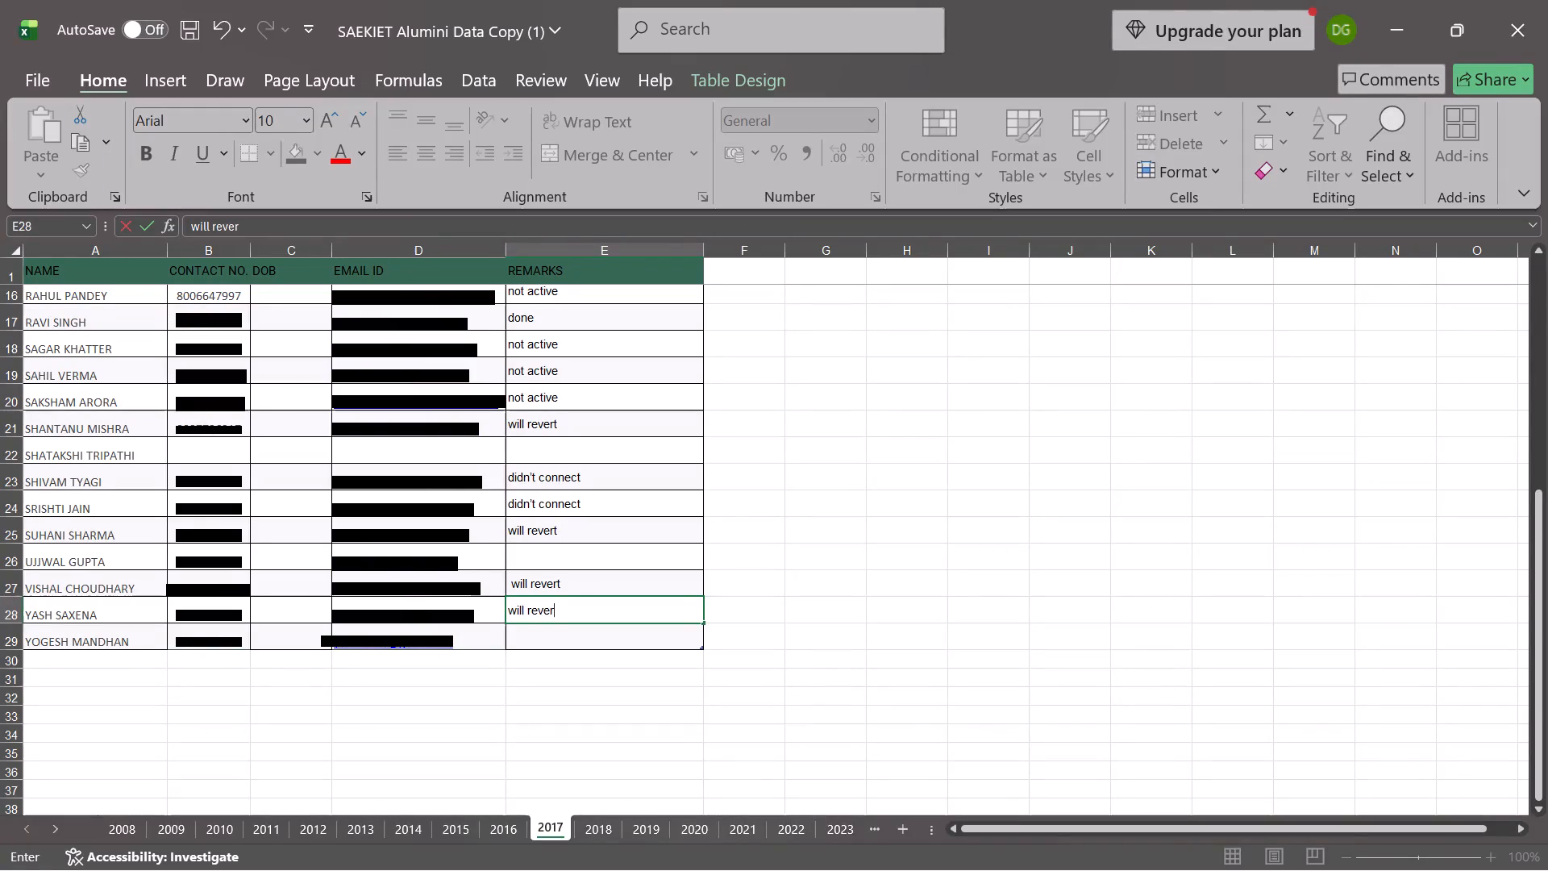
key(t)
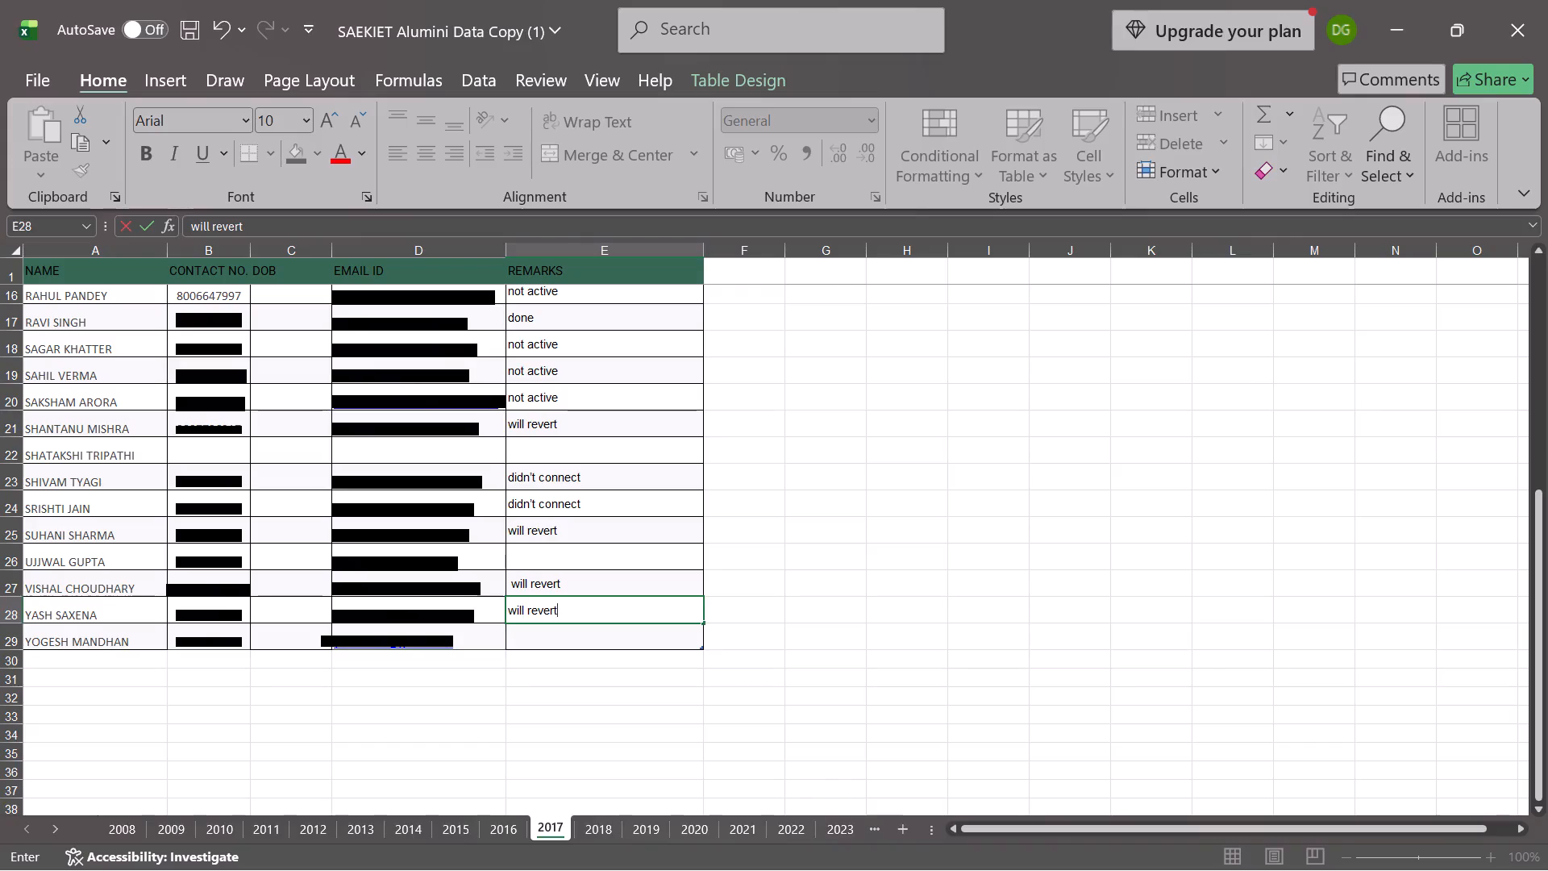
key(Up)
Remove the leading space from the "will revert" remark in cell E27 of the REMARKS column.
key(Left)
key(Left)
key(Right)
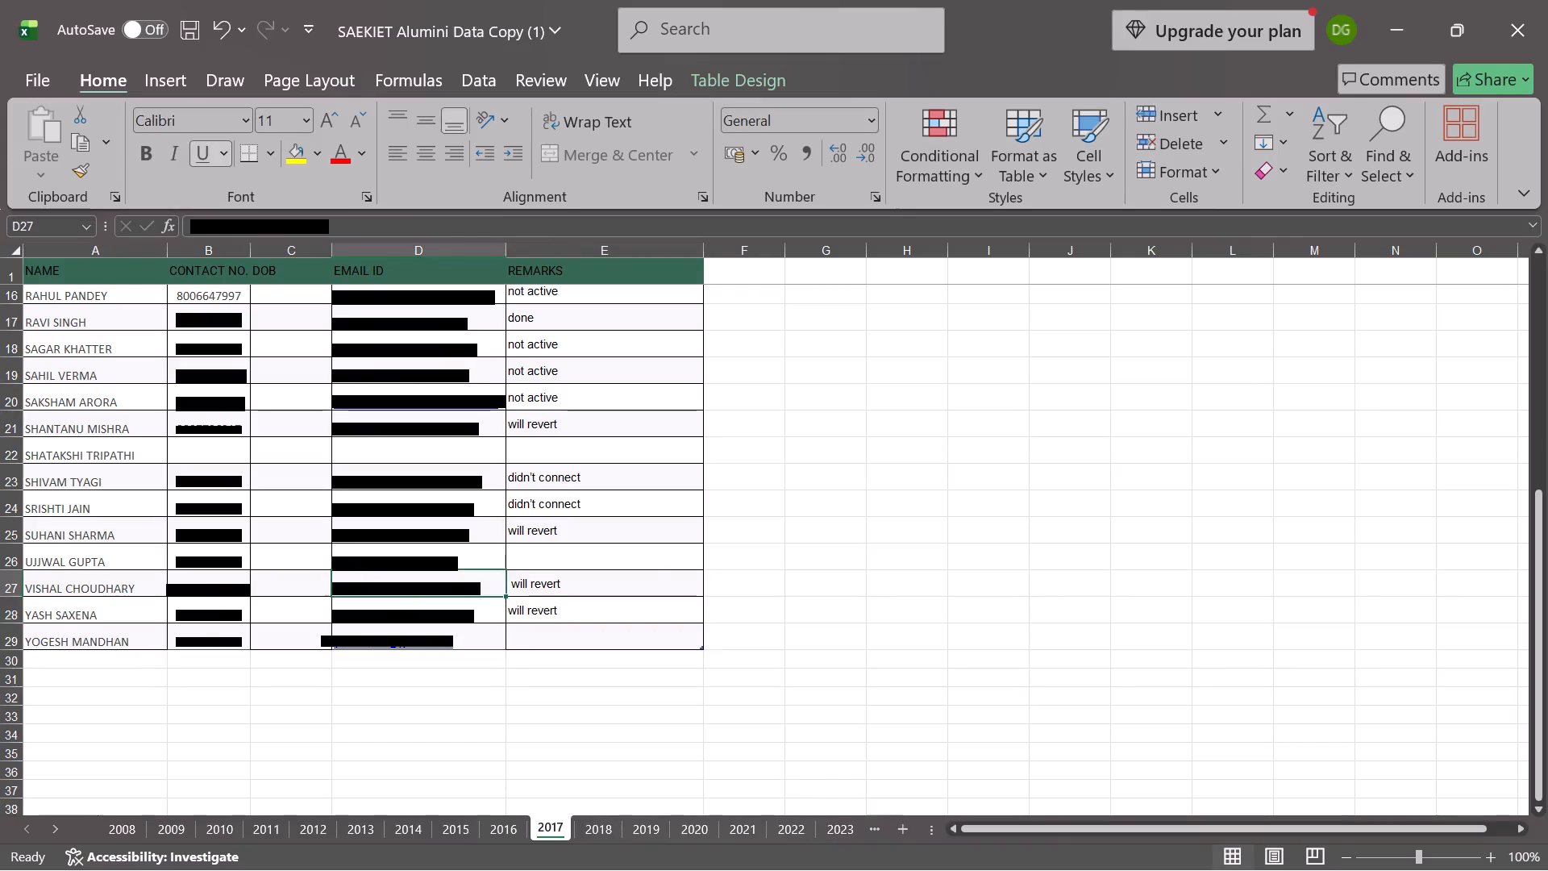
key(Right)
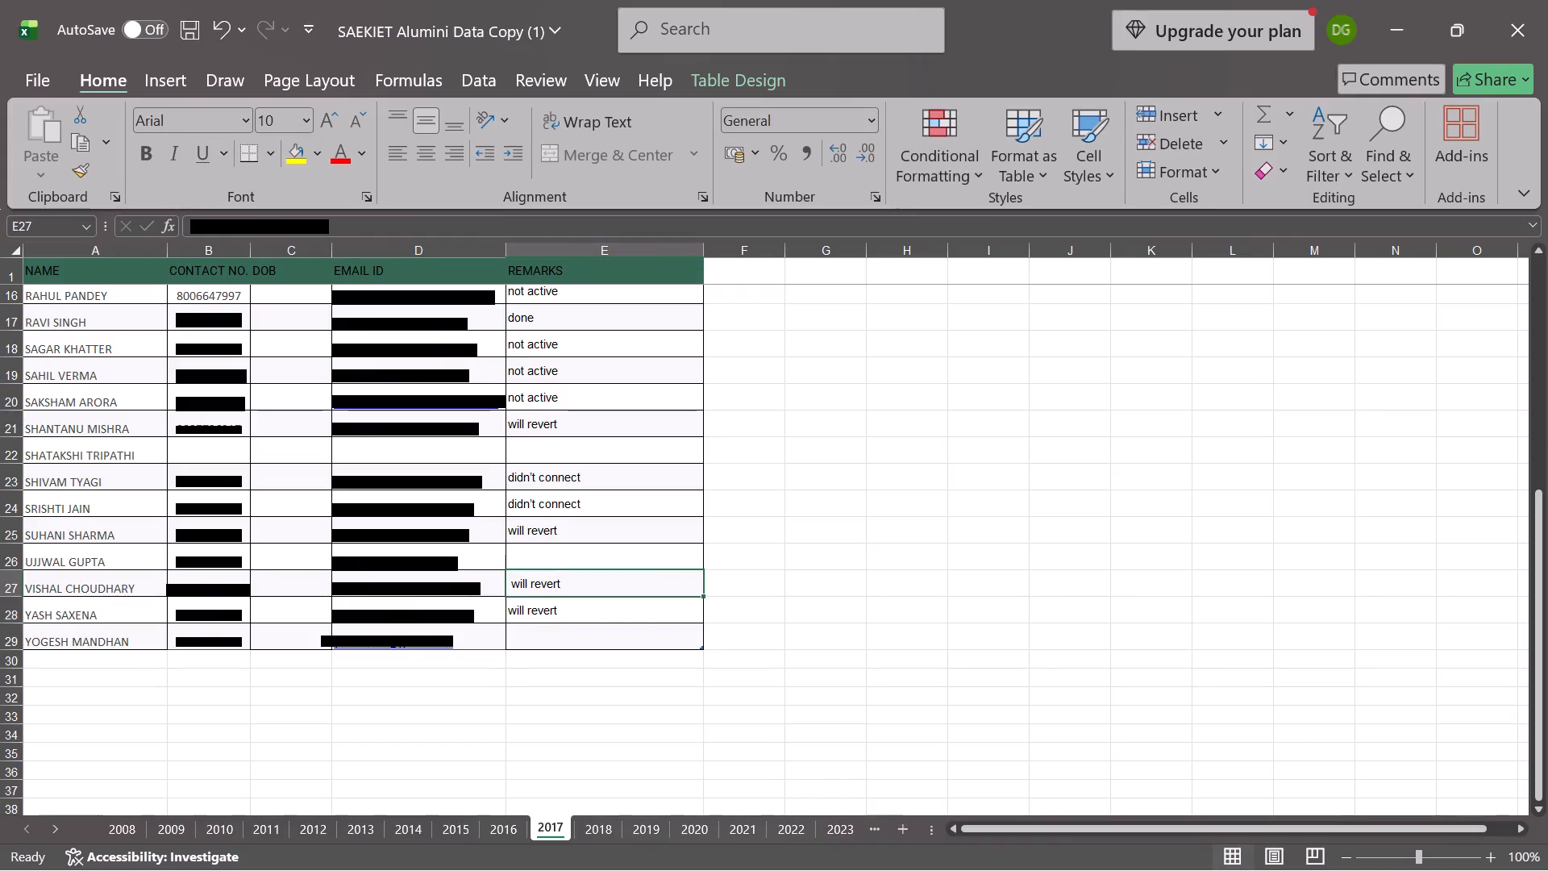
click(521, 578)
double_click(565, 586)
key(Left)
key(Left)
key(Left)
key(Left)
key(Left)
key(Left)
key(Left)
key(Left)
key(Left)
key(Left)
key(Left)
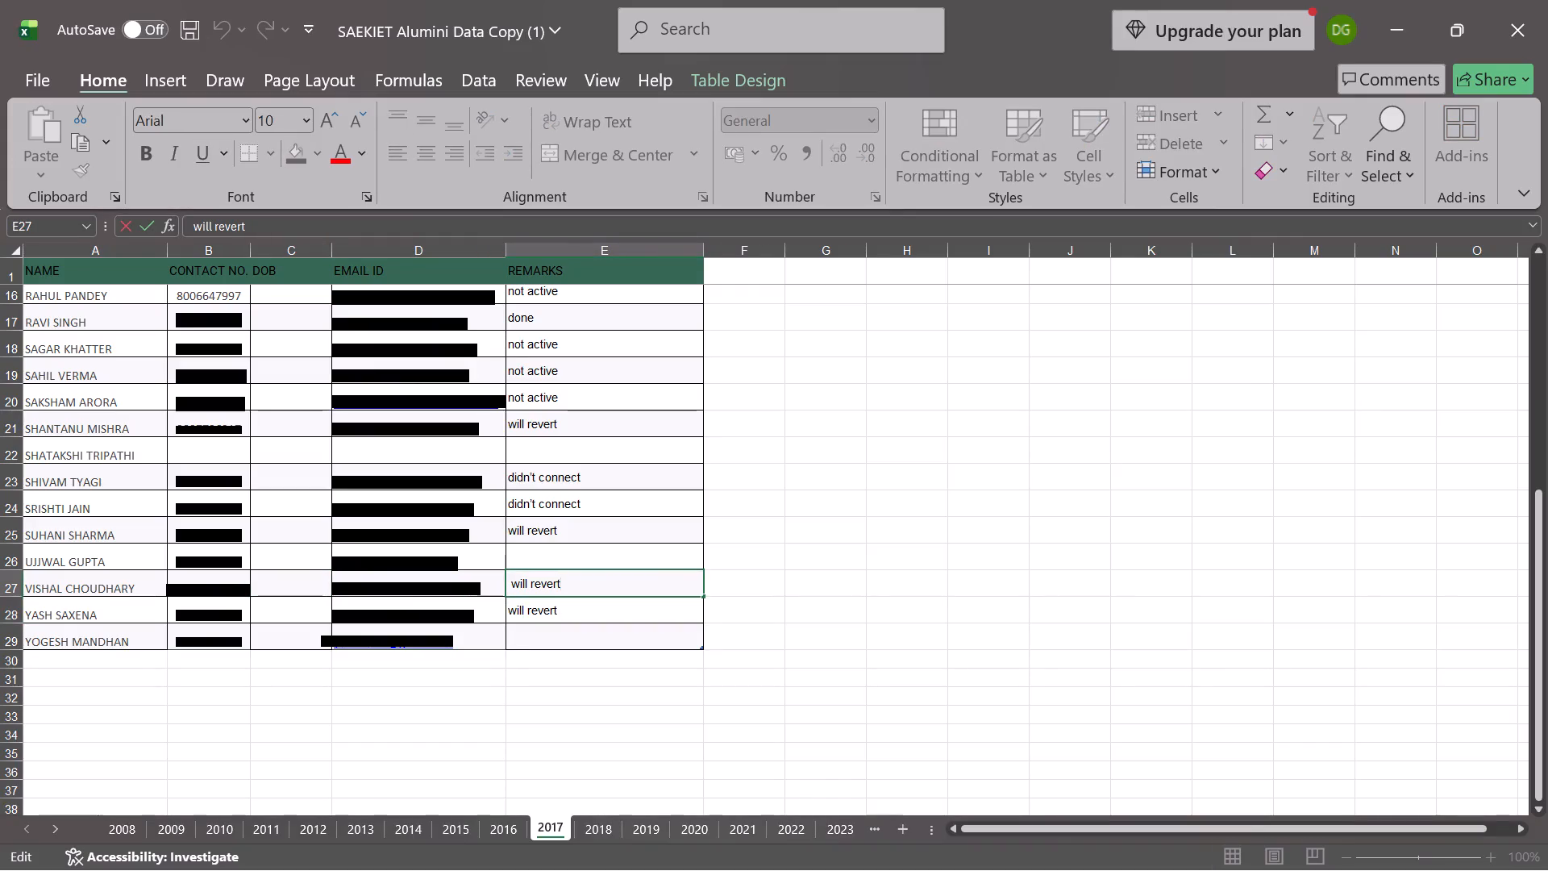
key(BackSpace)
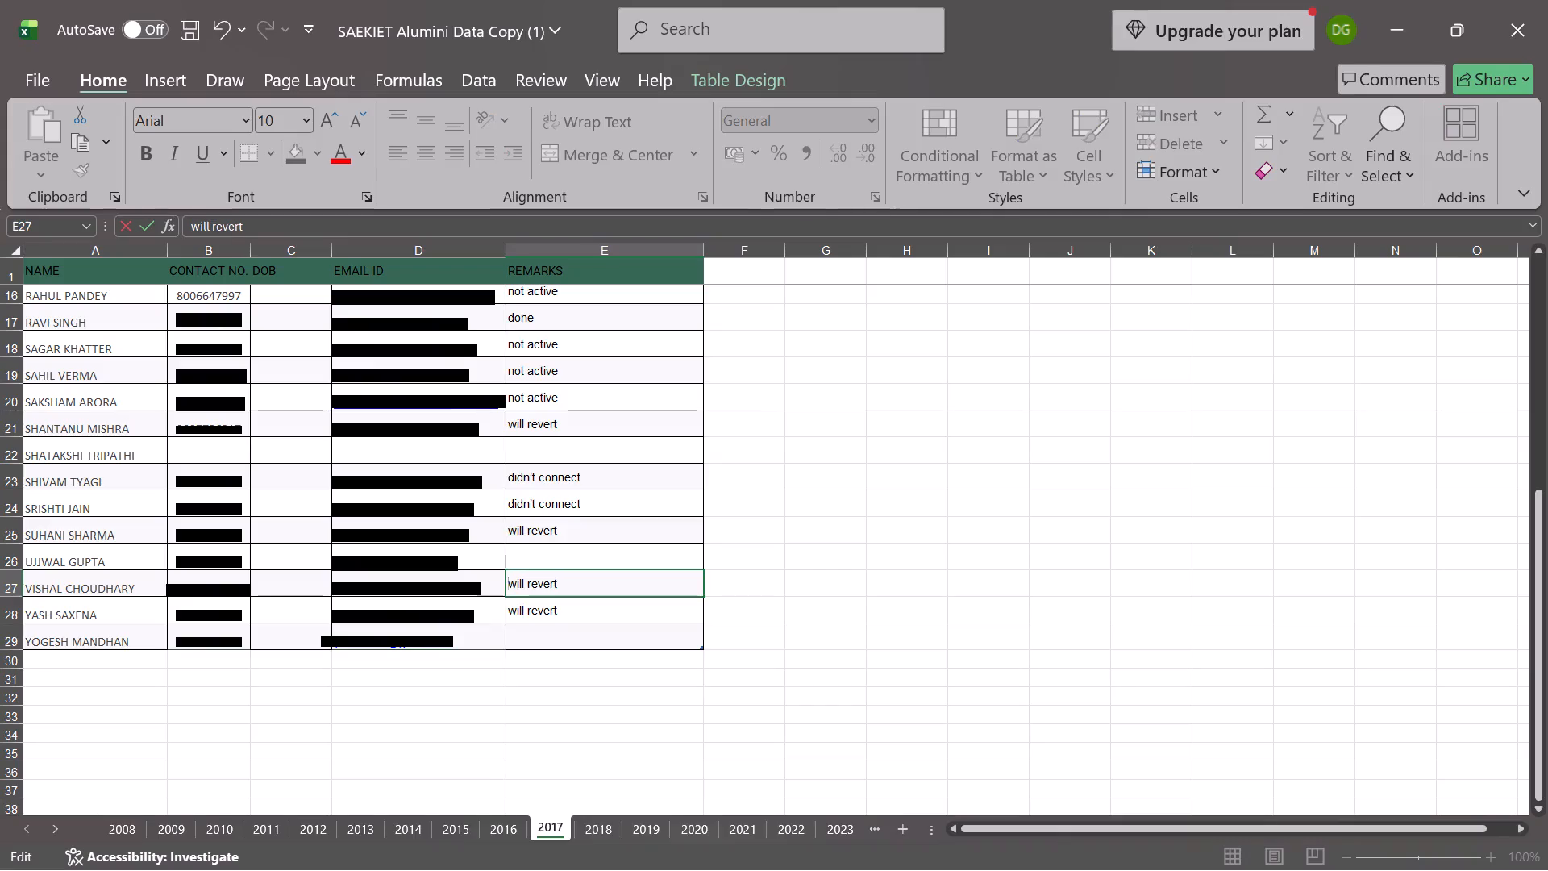
Replace the whole remark in cell E28 of the REMARKS column with "done".
click(571, 604)
click(571, 604)
drag(571, 604, 489, 606)
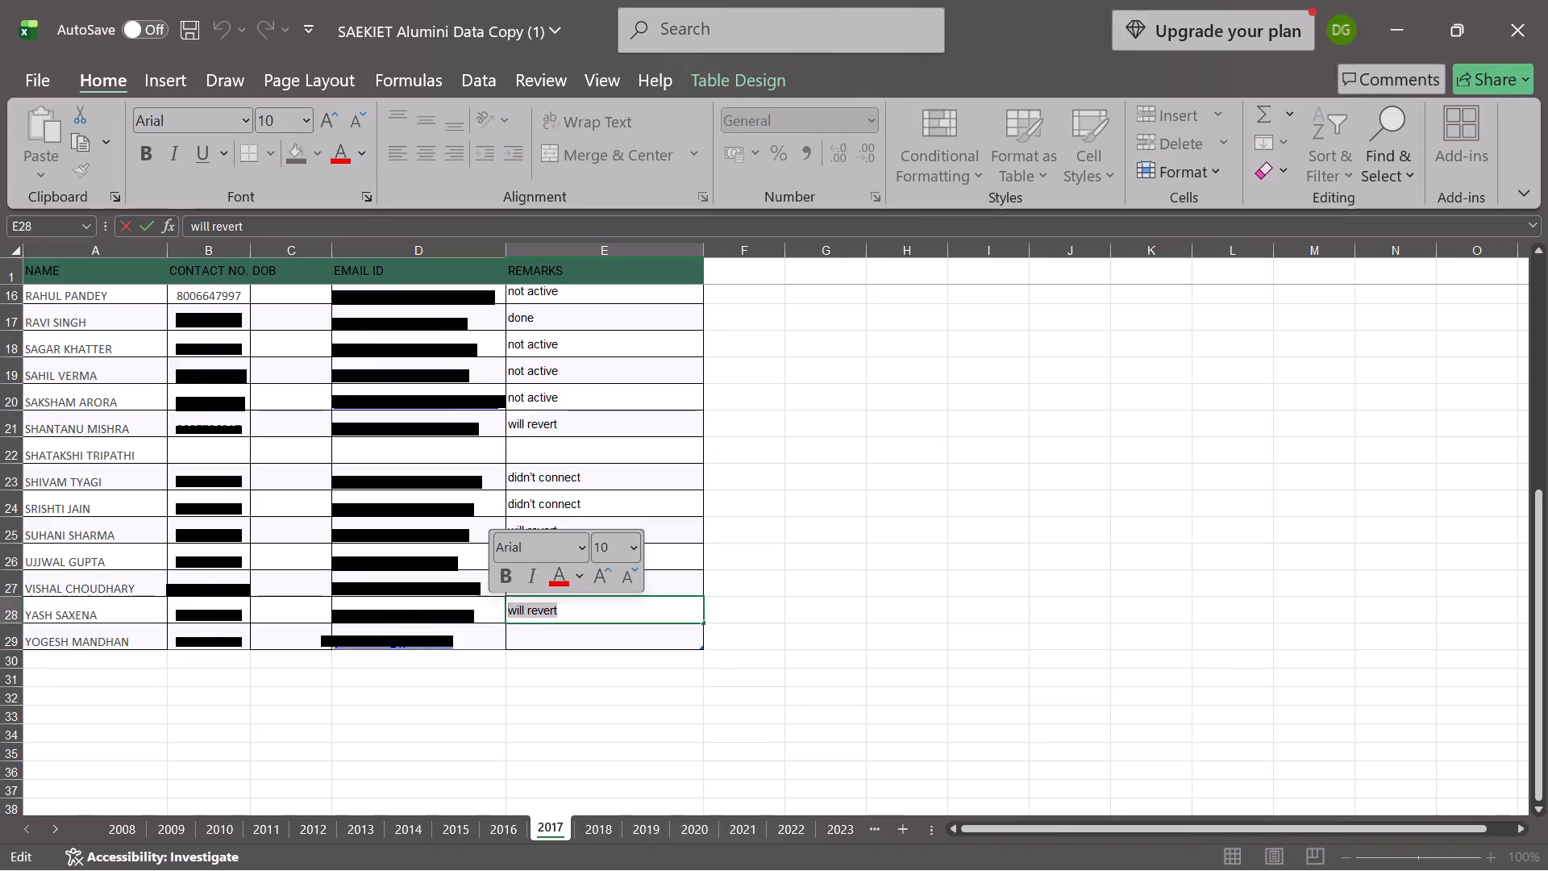
text(dob)
key(BackSpace)
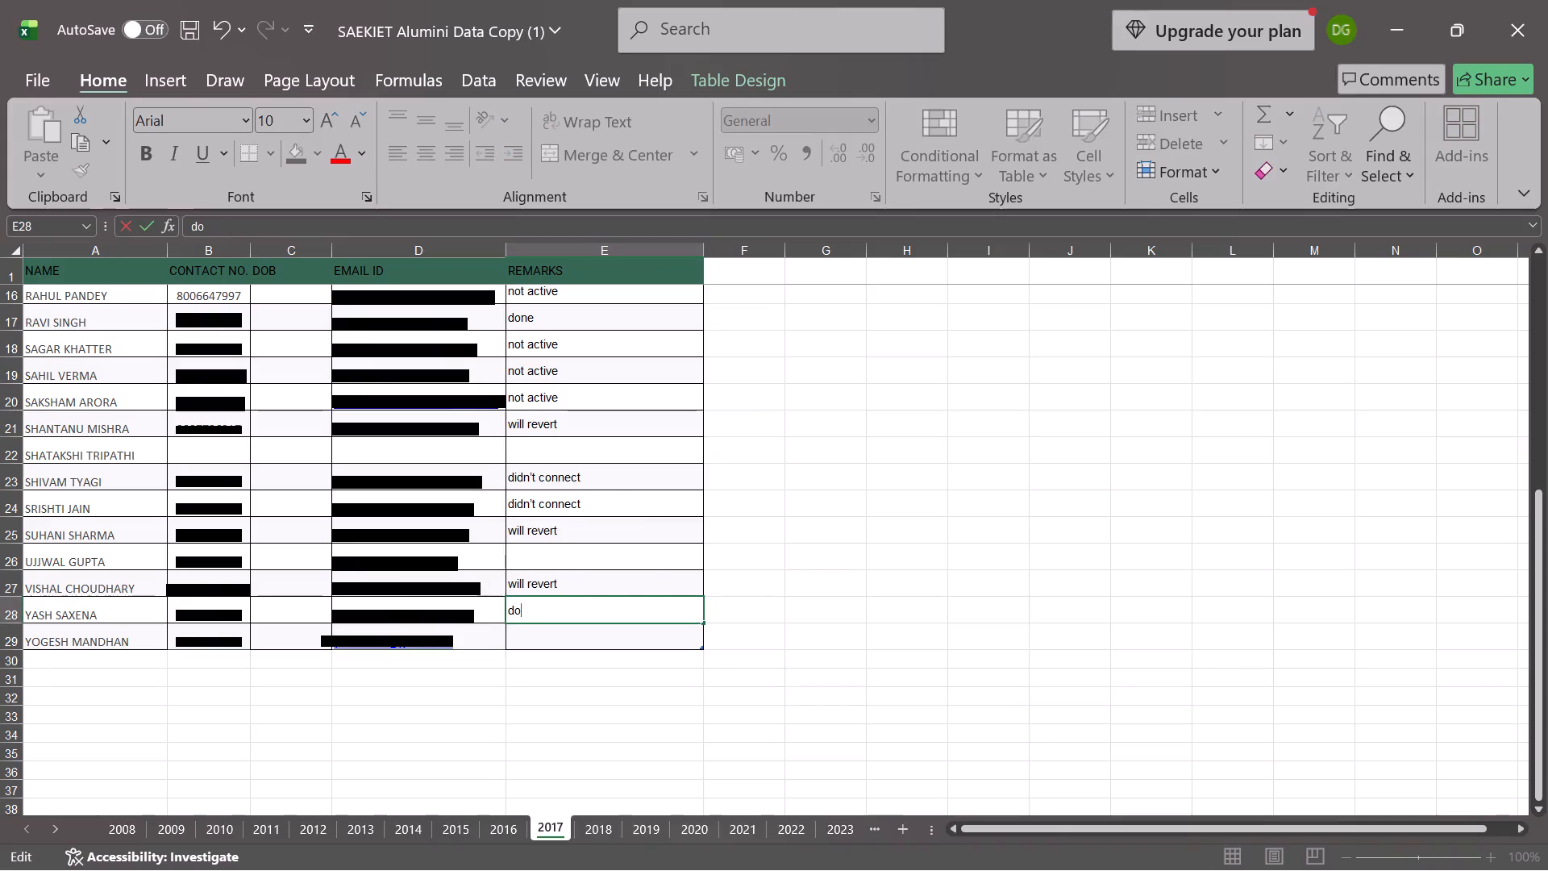
text(ne)
key(Return)
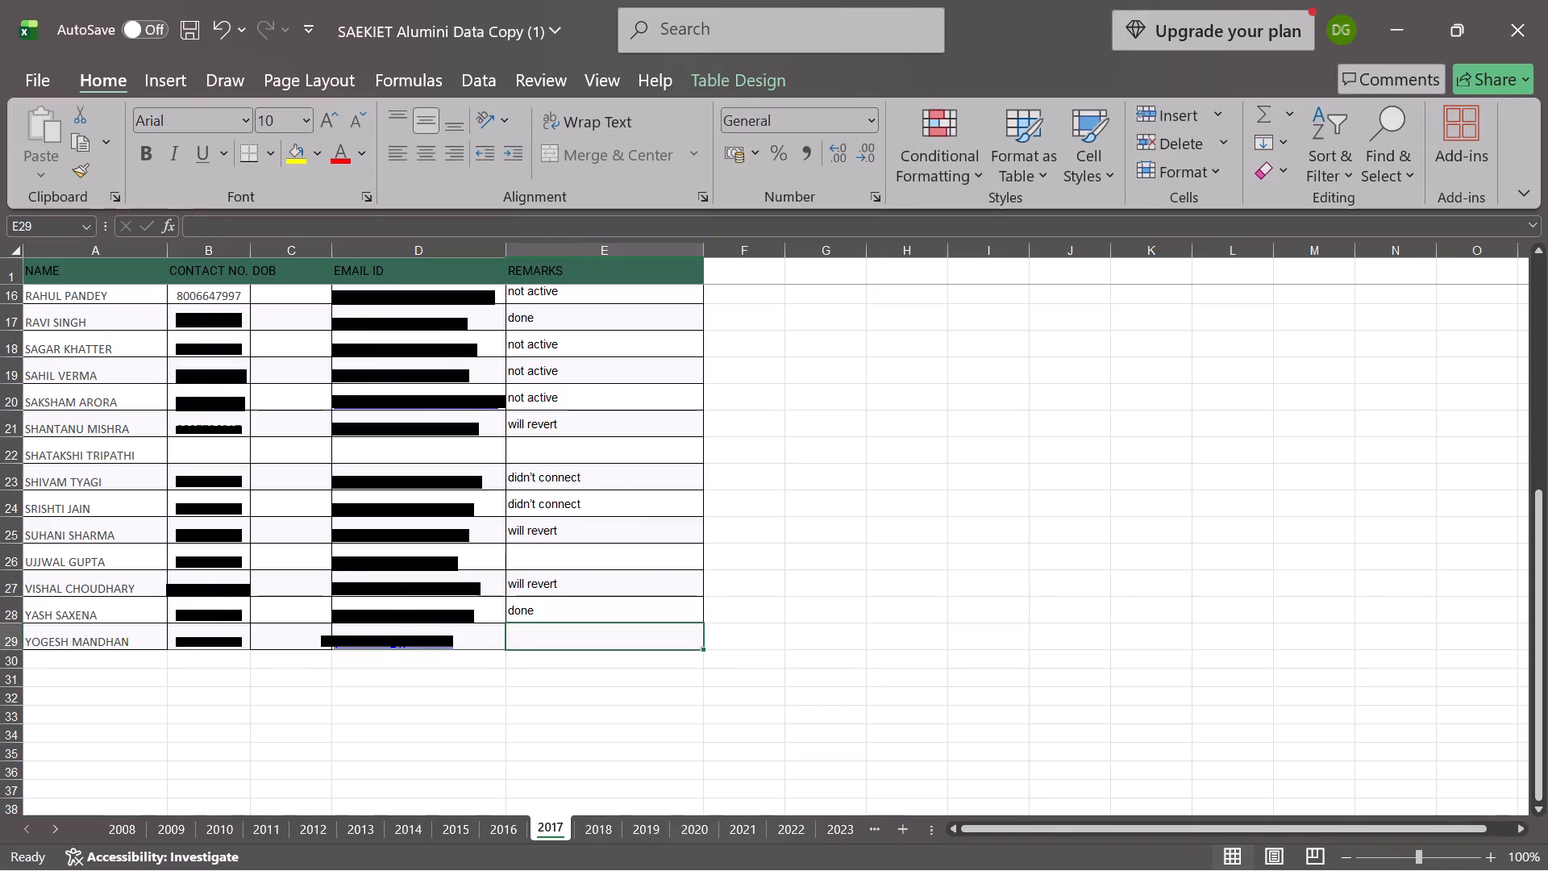
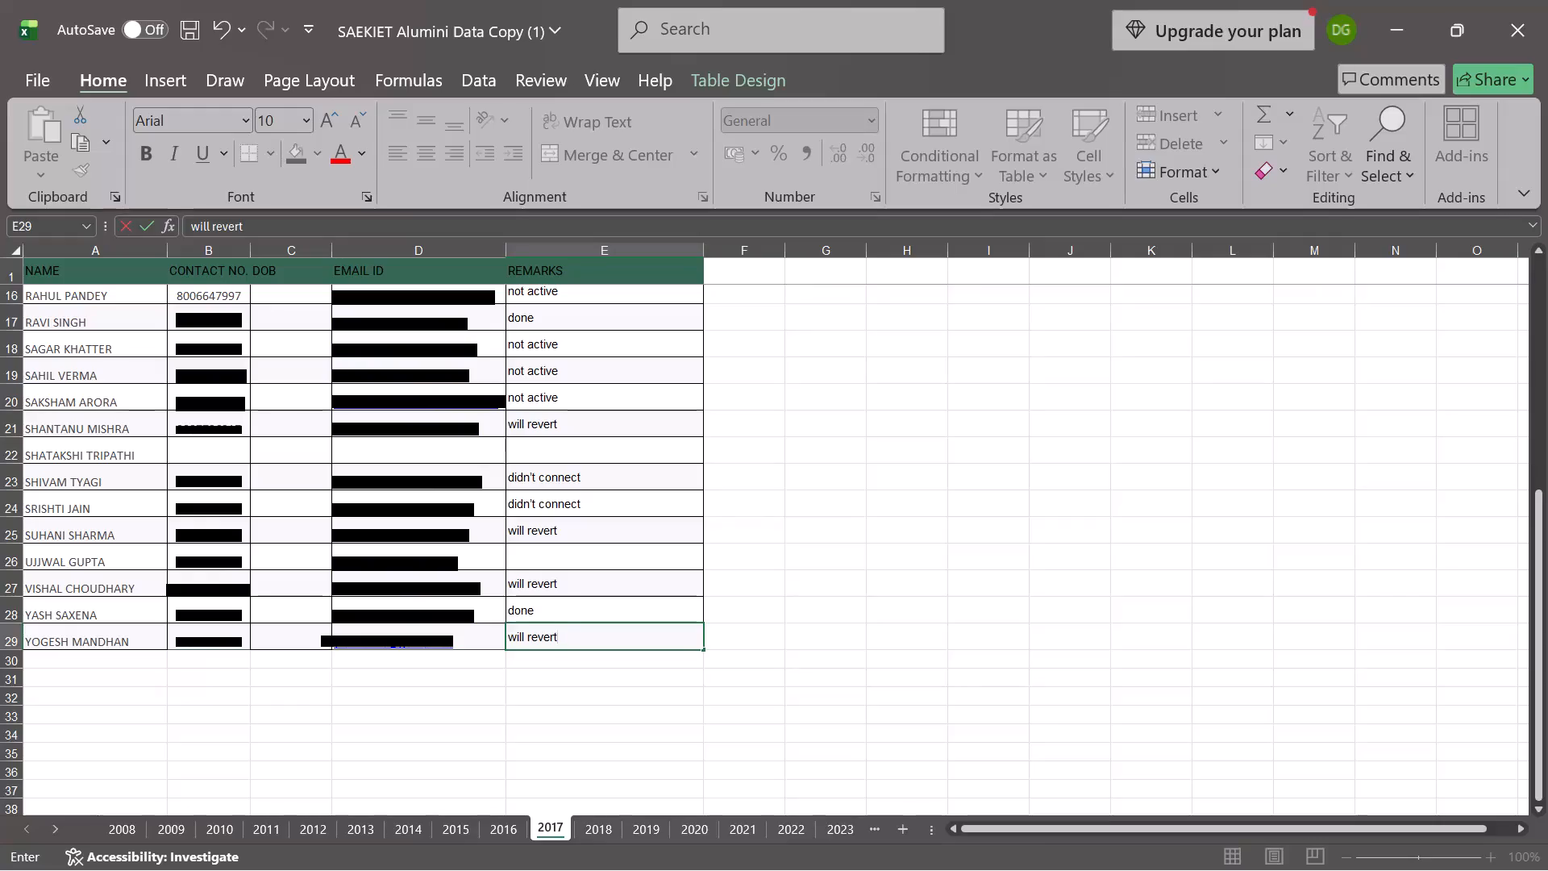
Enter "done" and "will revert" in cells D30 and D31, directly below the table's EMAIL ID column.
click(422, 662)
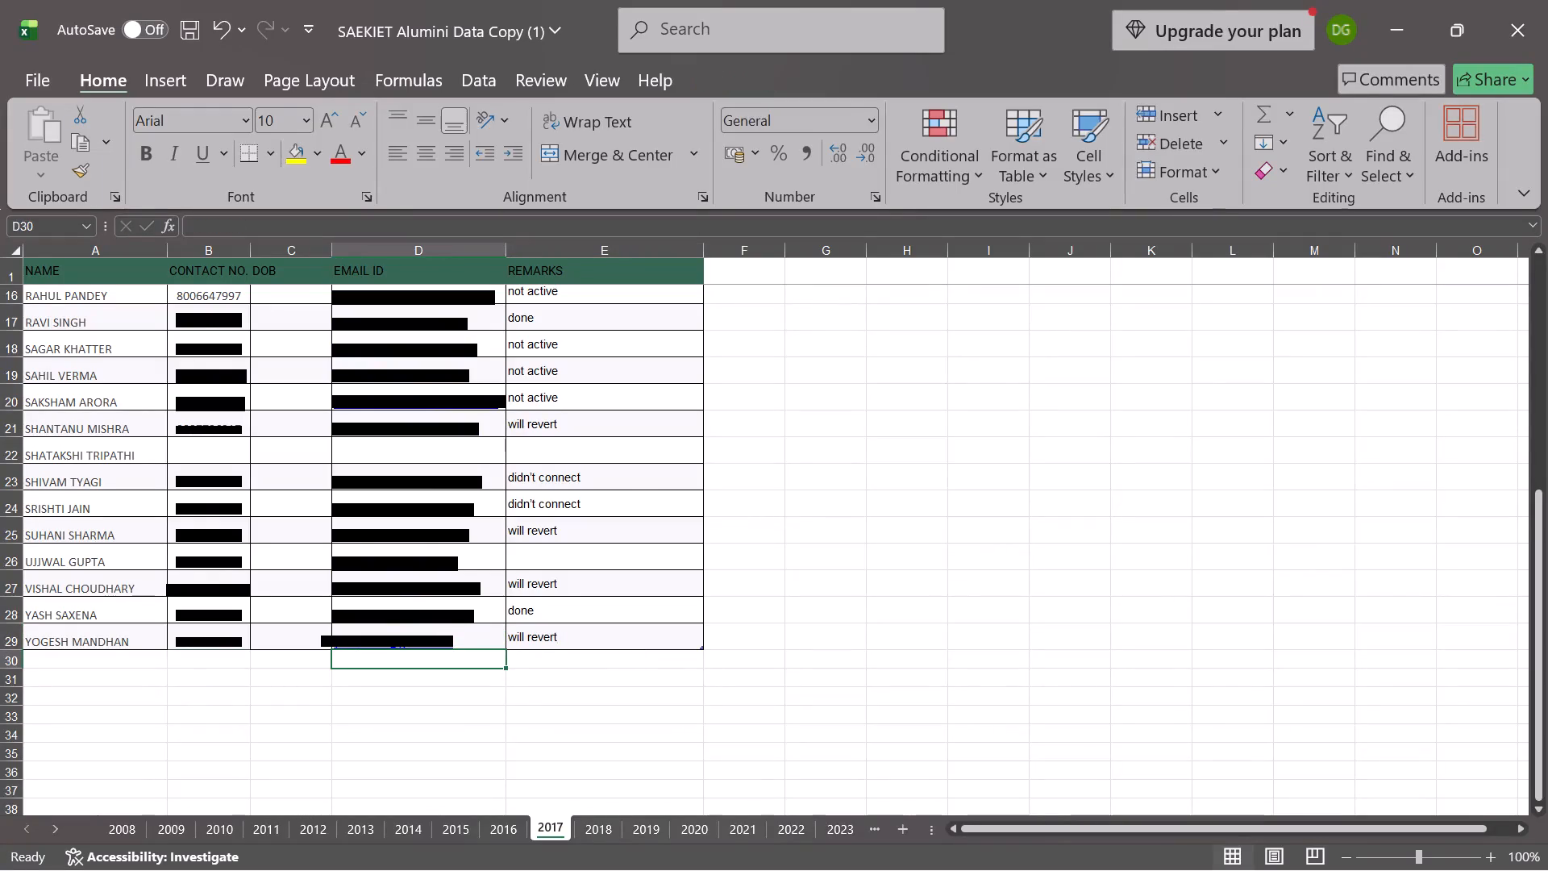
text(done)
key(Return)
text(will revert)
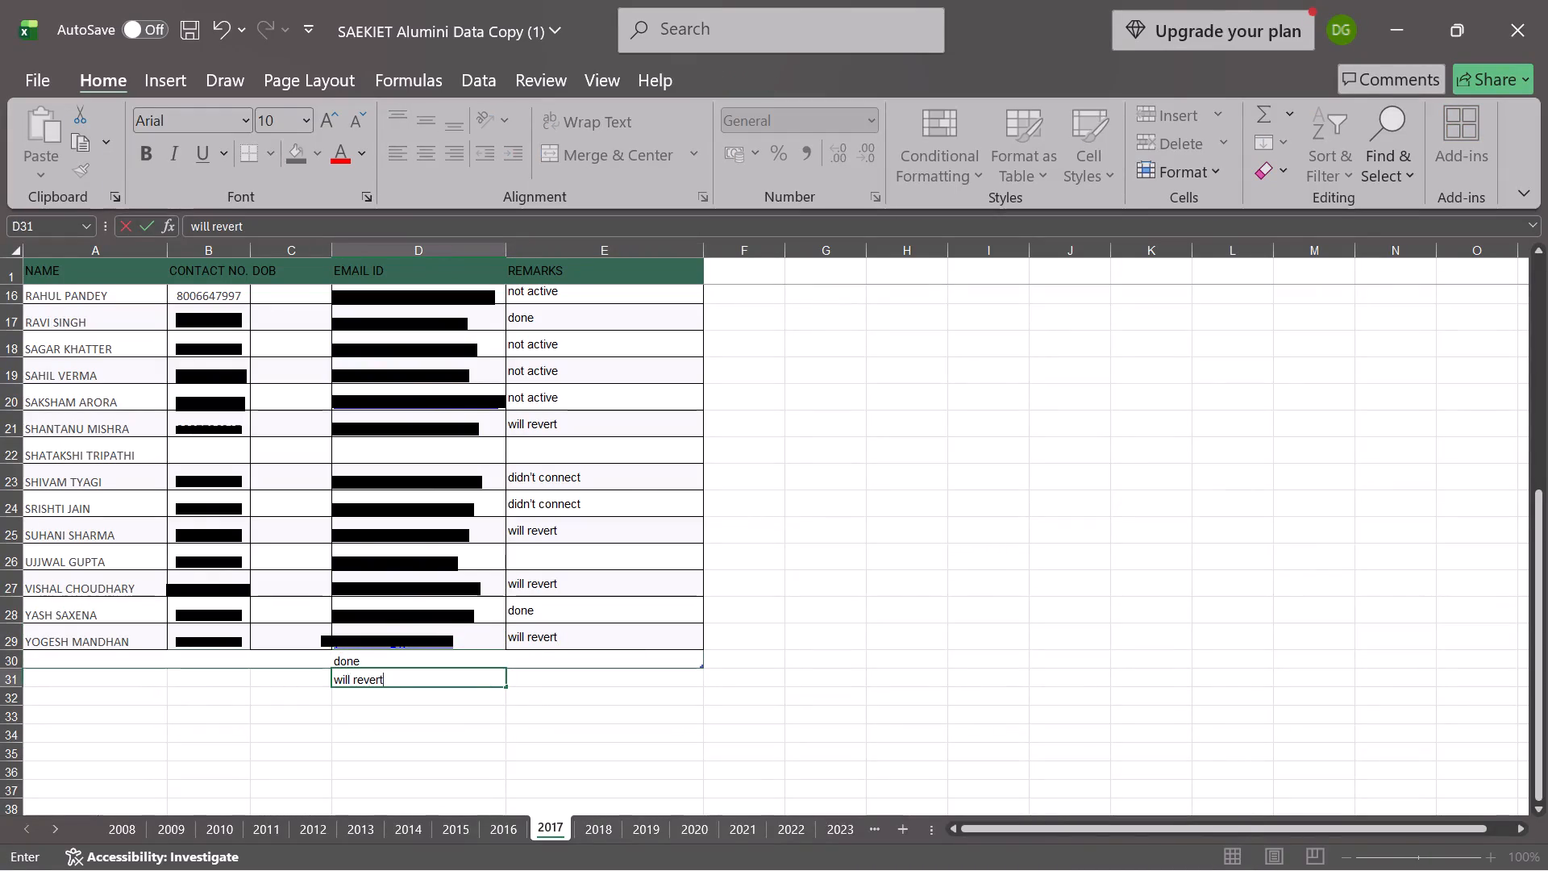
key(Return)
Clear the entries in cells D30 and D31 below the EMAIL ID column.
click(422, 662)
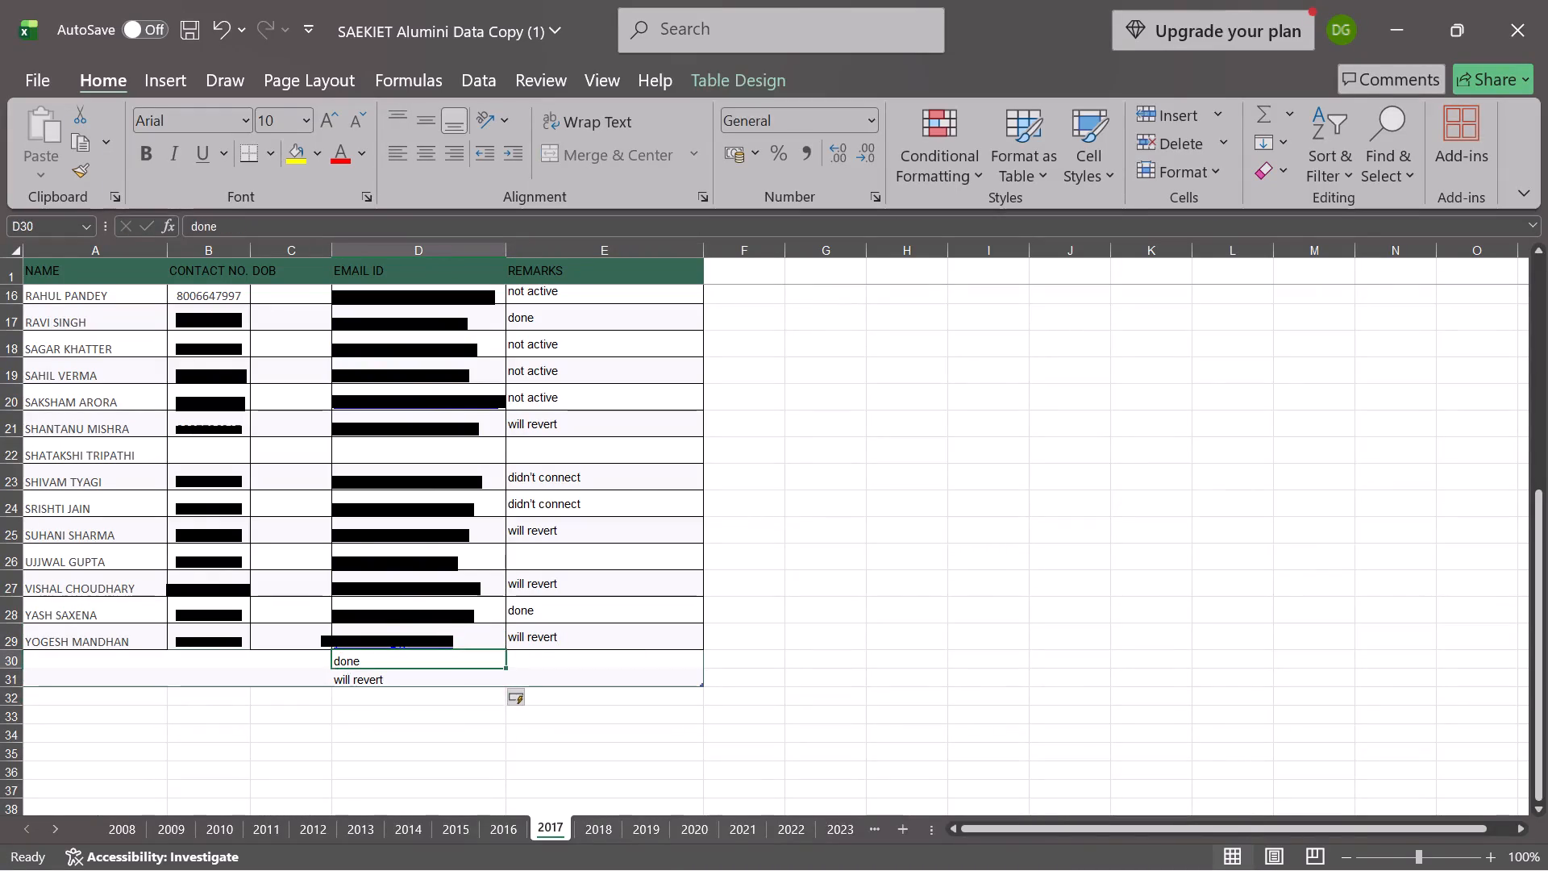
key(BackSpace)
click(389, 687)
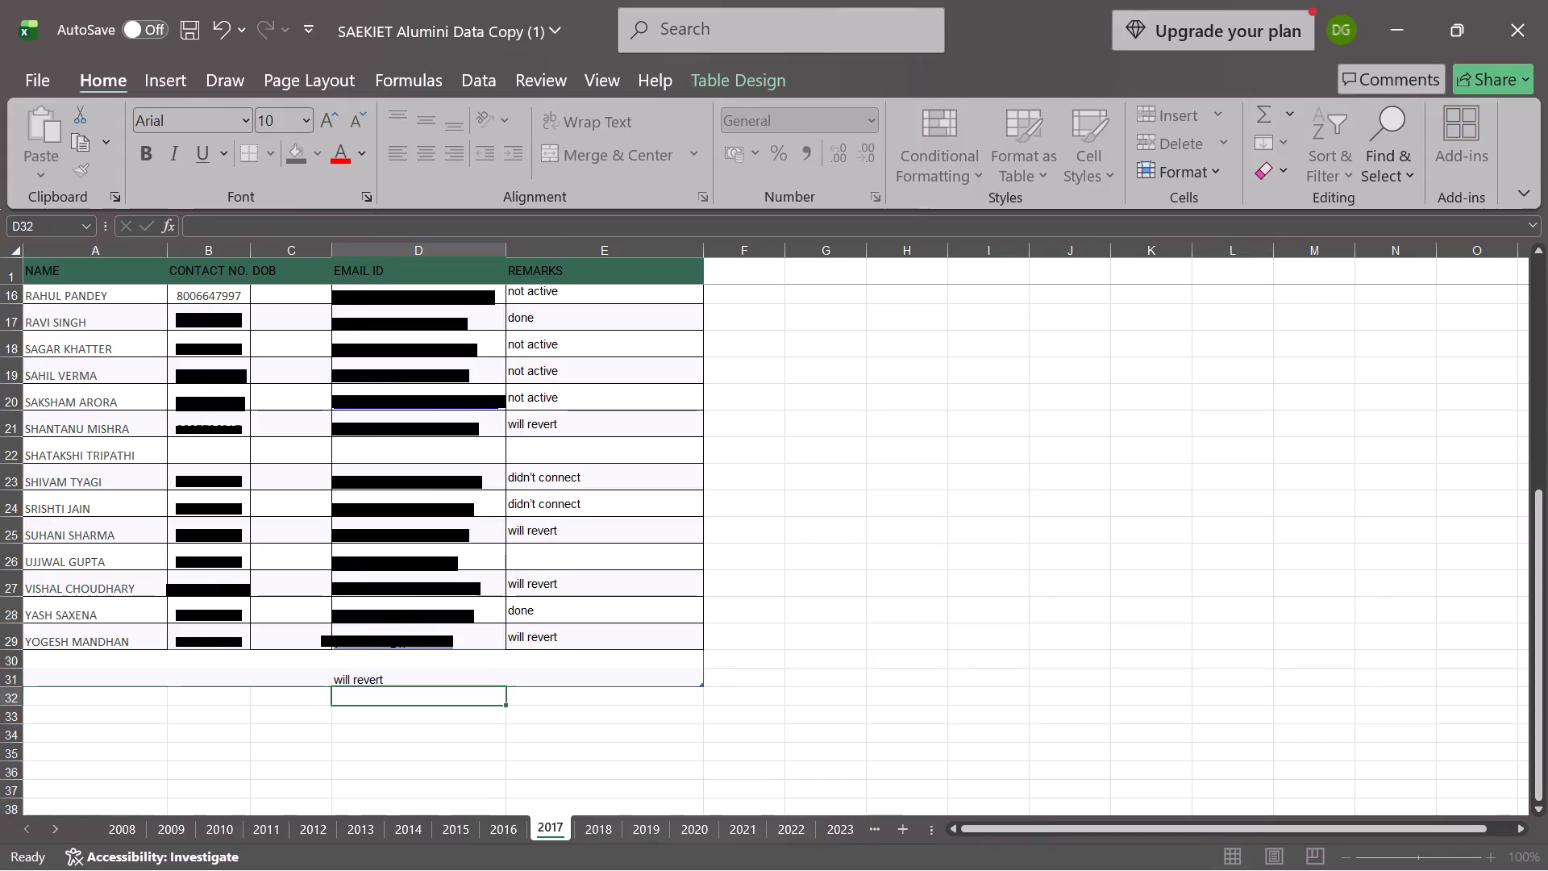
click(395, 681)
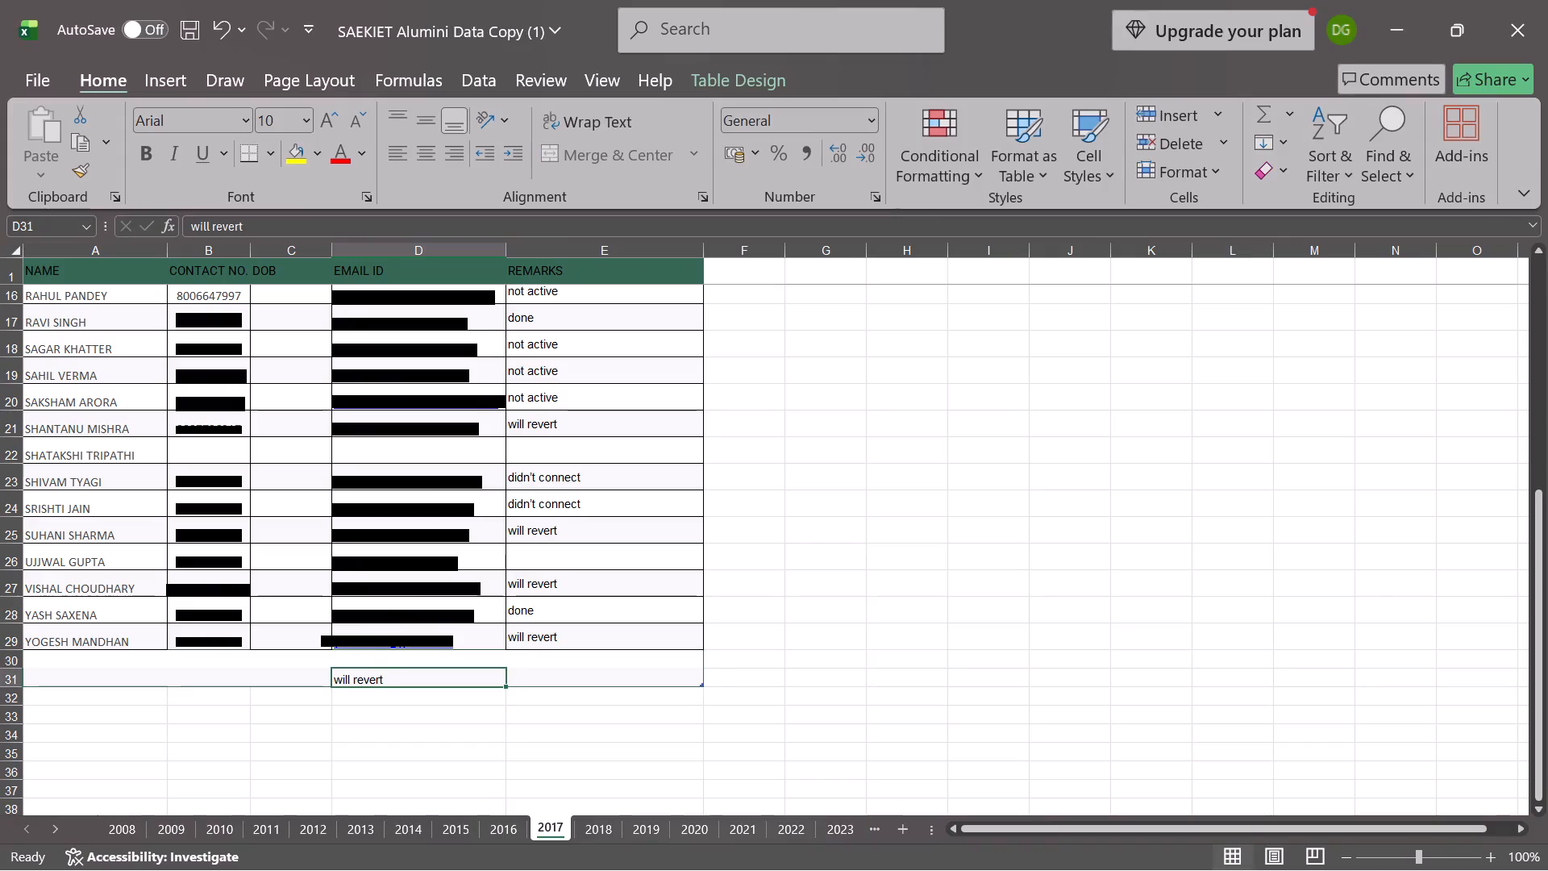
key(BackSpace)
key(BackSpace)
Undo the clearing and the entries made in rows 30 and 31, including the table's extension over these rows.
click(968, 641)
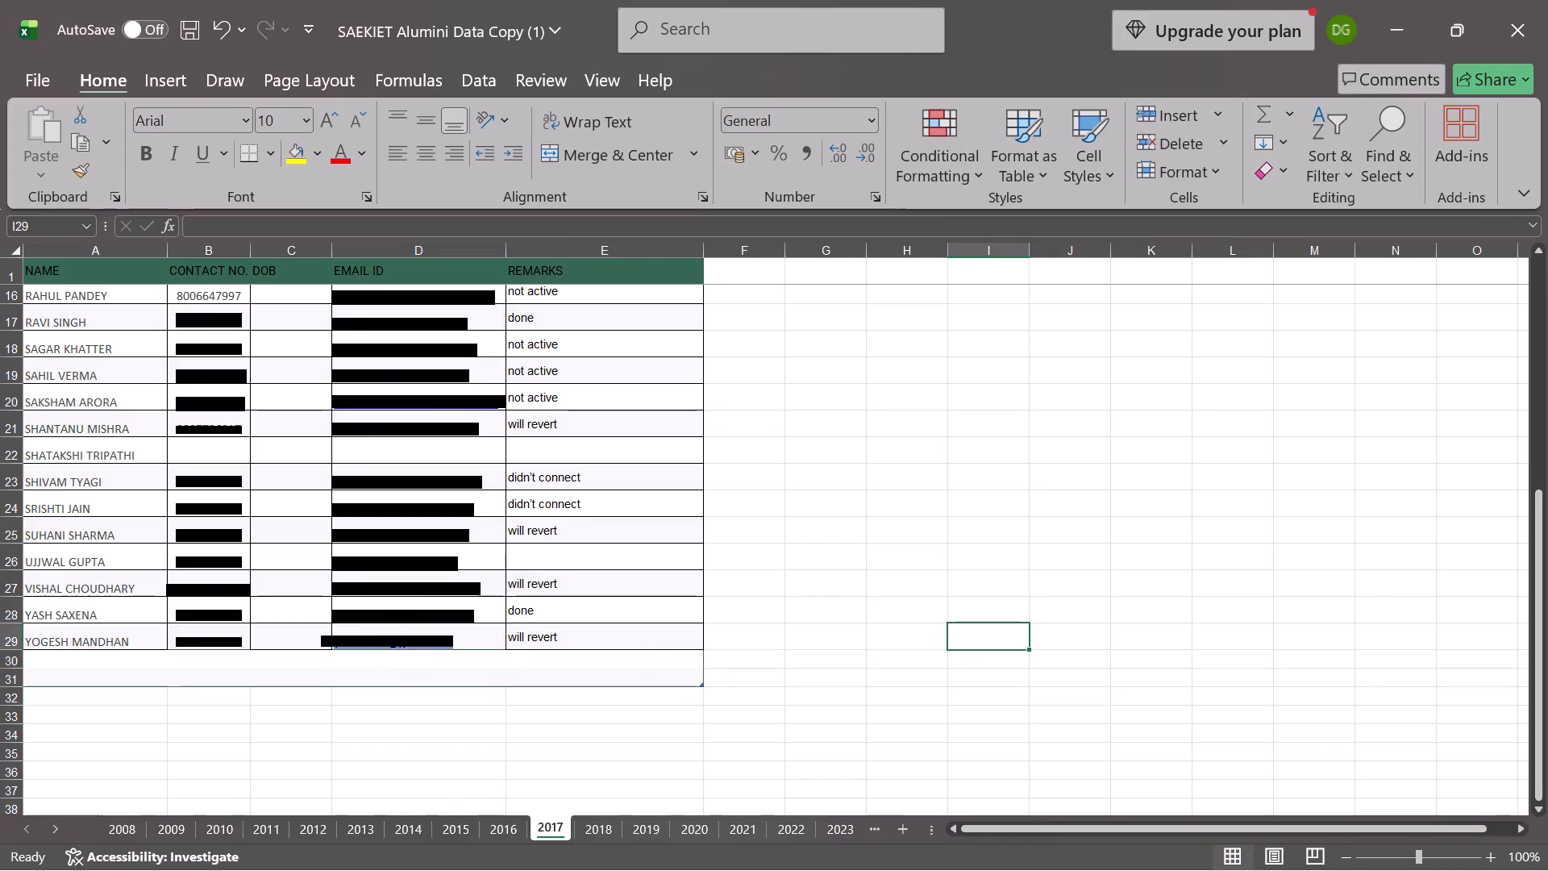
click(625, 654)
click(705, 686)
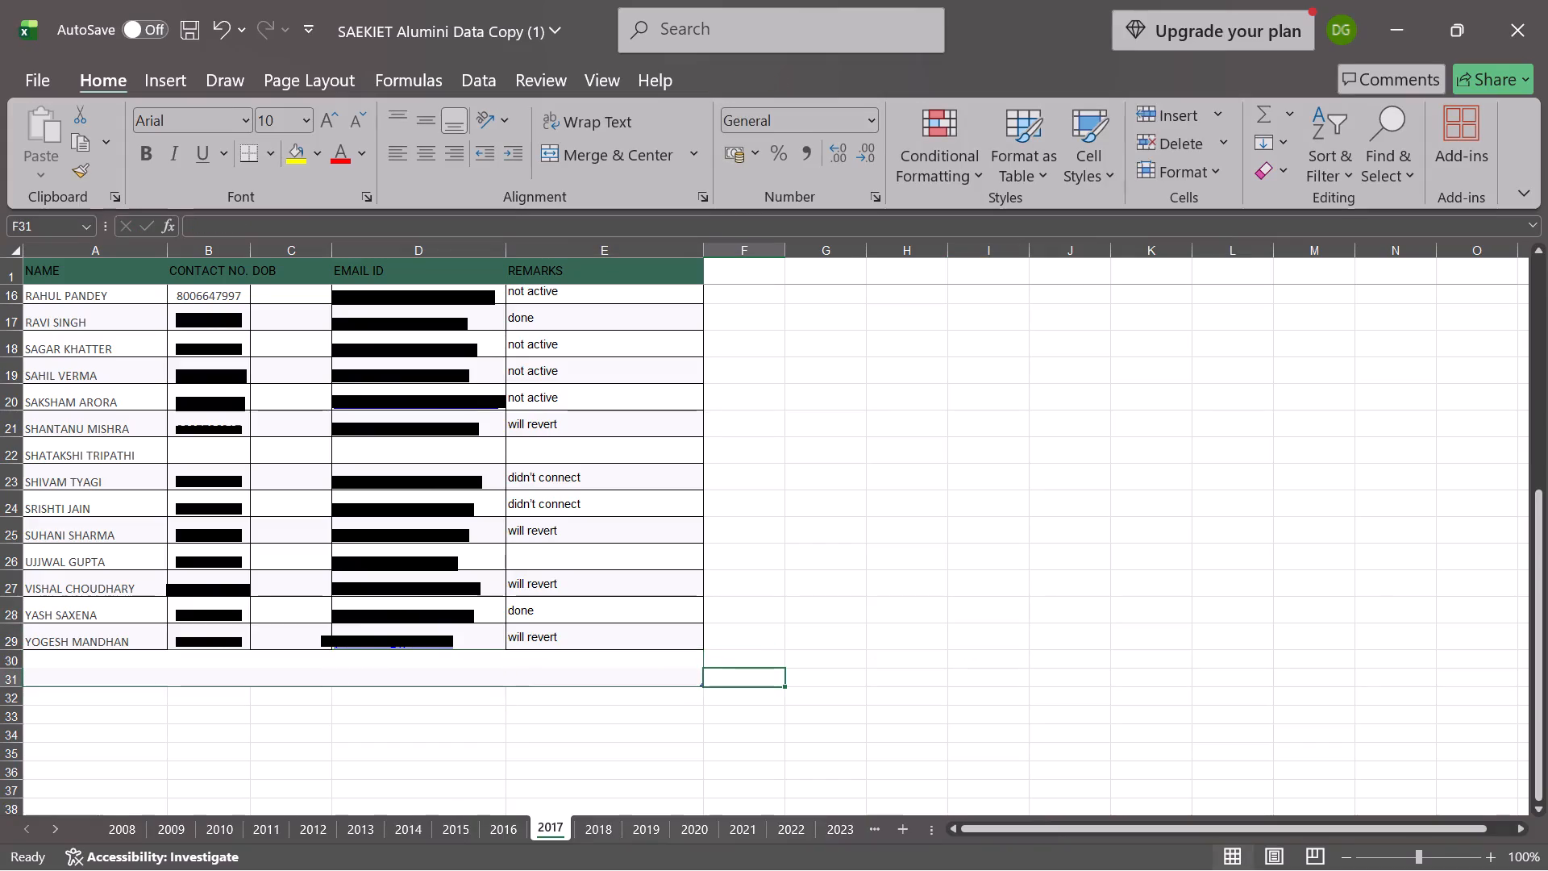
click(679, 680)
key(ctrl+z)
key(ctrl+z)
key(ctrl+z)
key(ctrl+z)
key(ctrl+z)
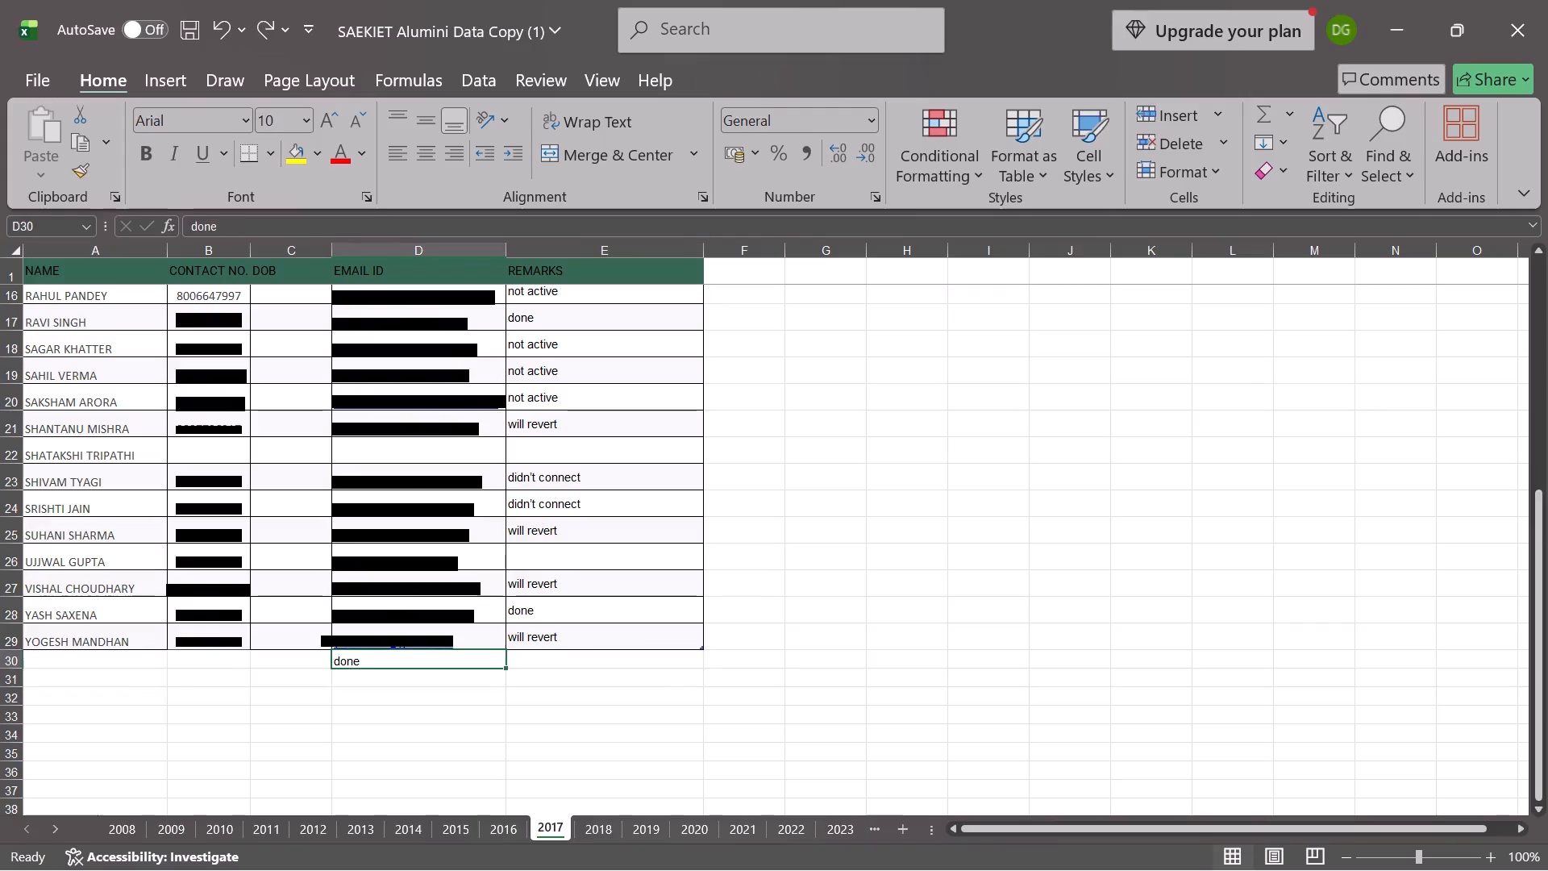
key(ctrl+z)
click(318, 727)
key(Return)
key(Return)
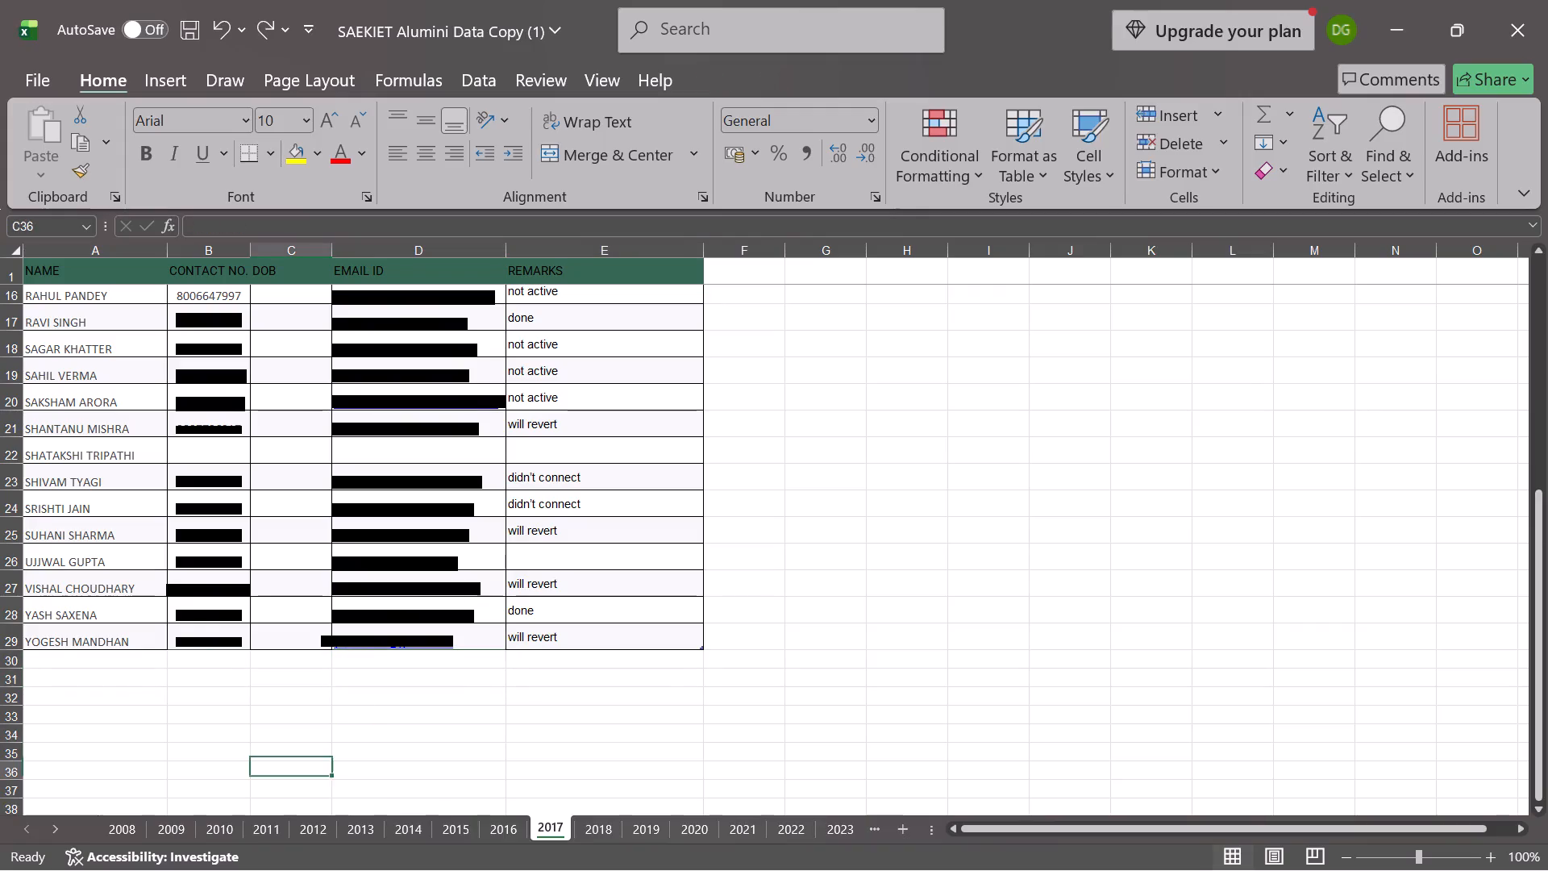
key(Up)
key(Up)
List the remark options "done", "will revert", "not active" and "didn't connect" in cells I17 to I20, outside the table.
click(974, 313)
key(d)
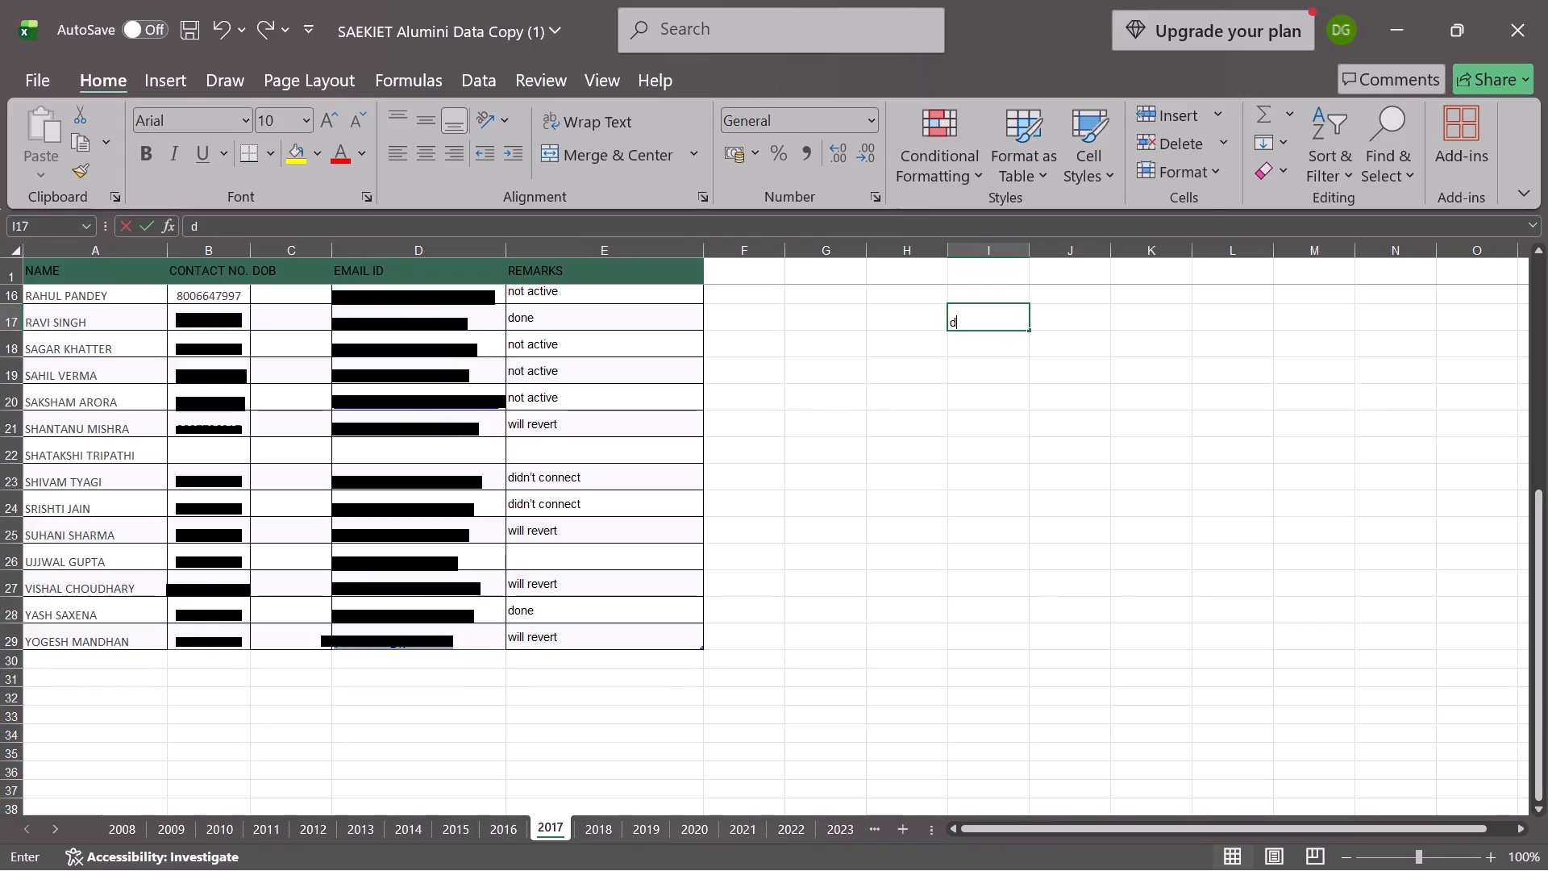
text(one)
key(Return)
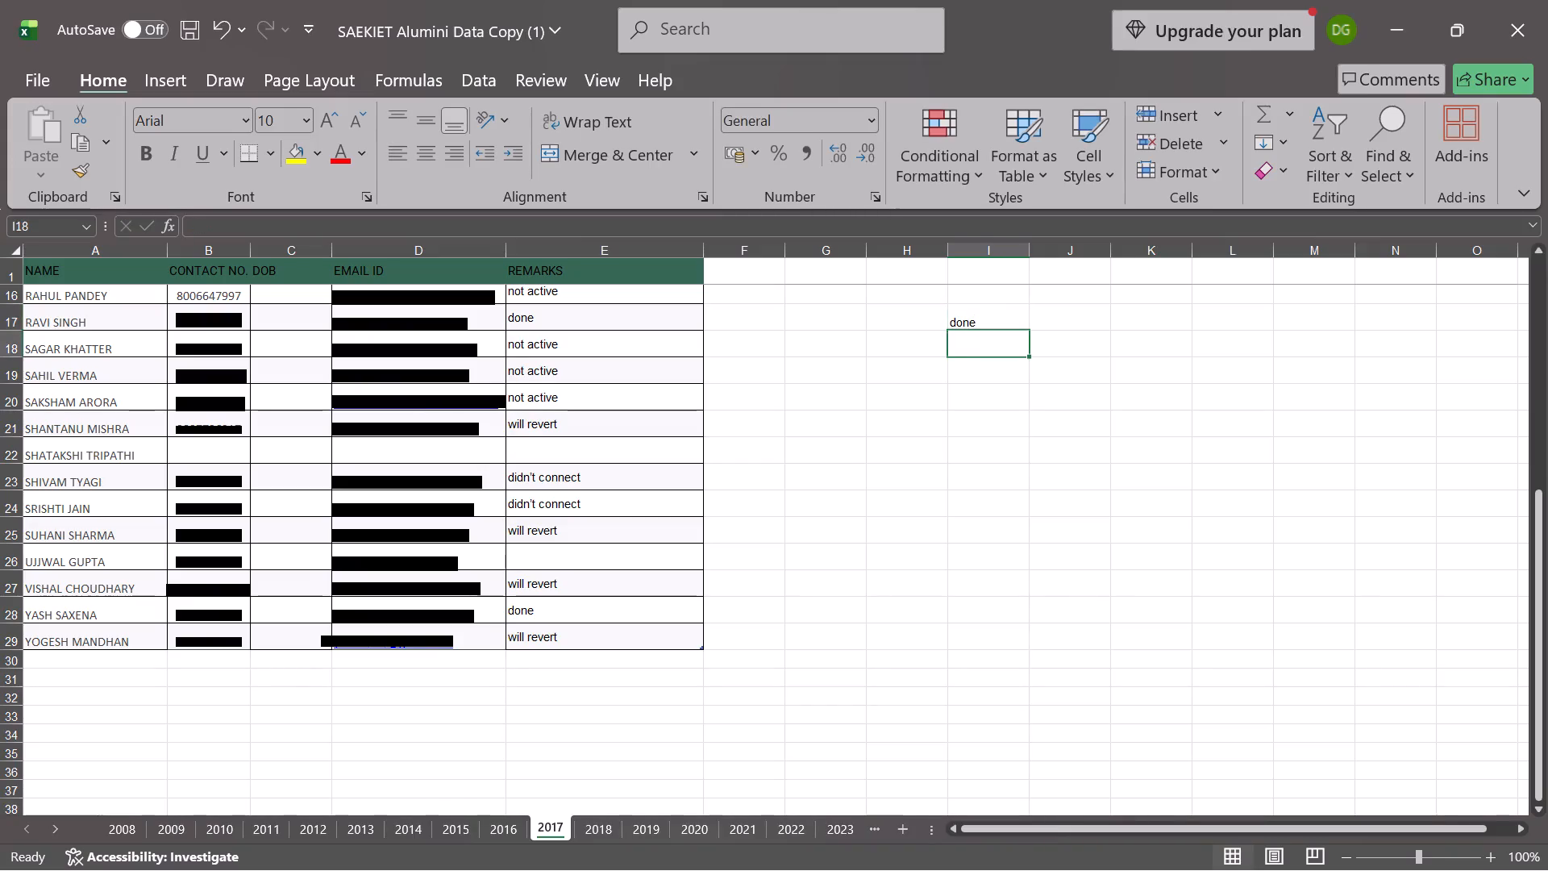
text(will revert)
key(Return)
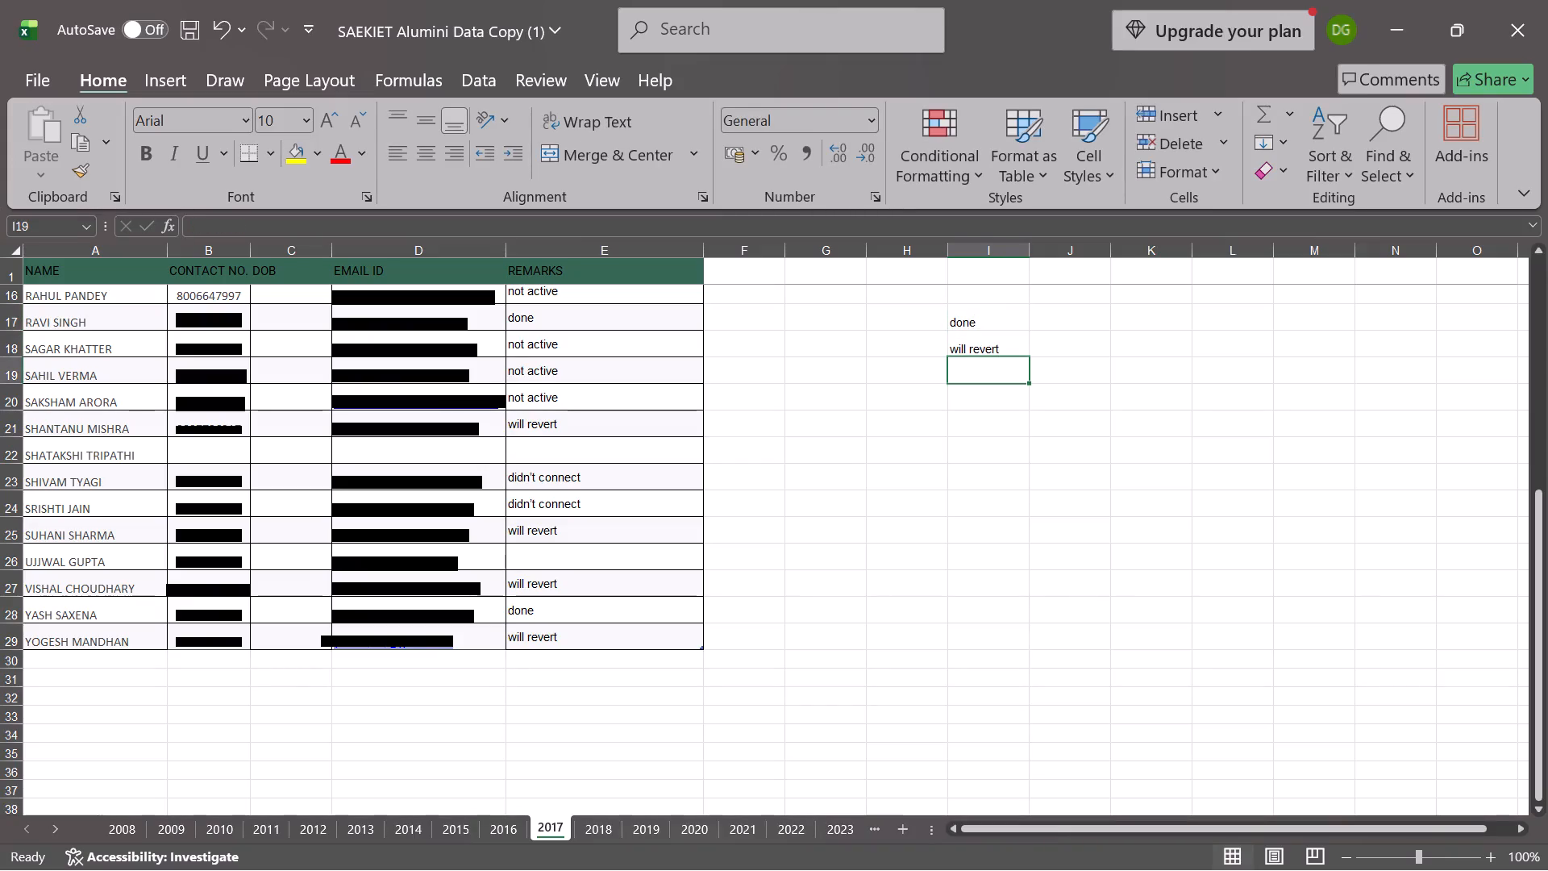
text(not active)
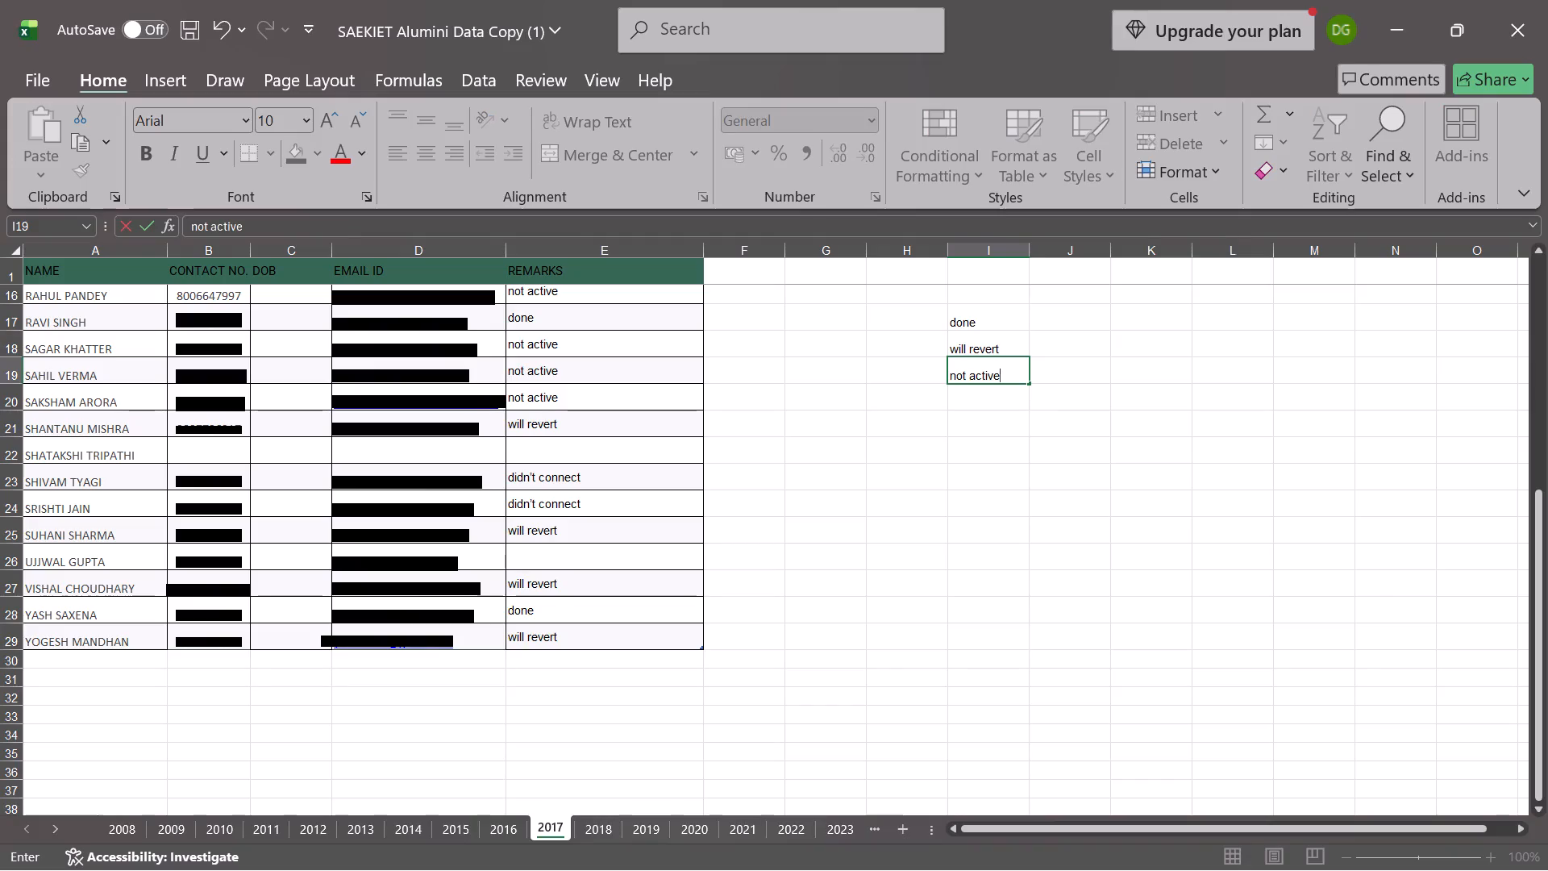
key(Return)
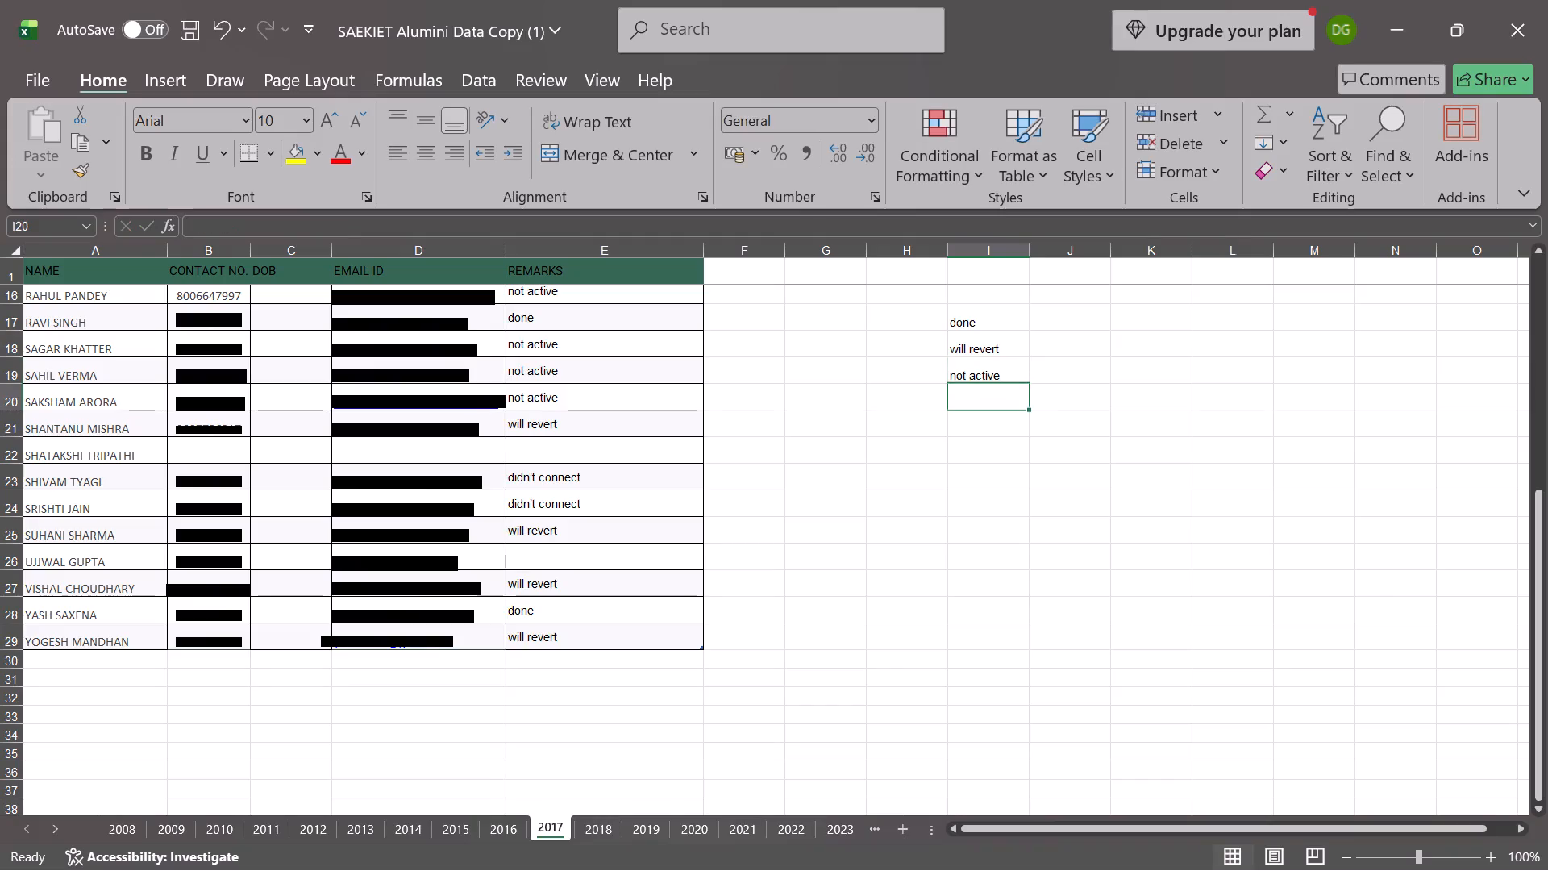
text(didnt)
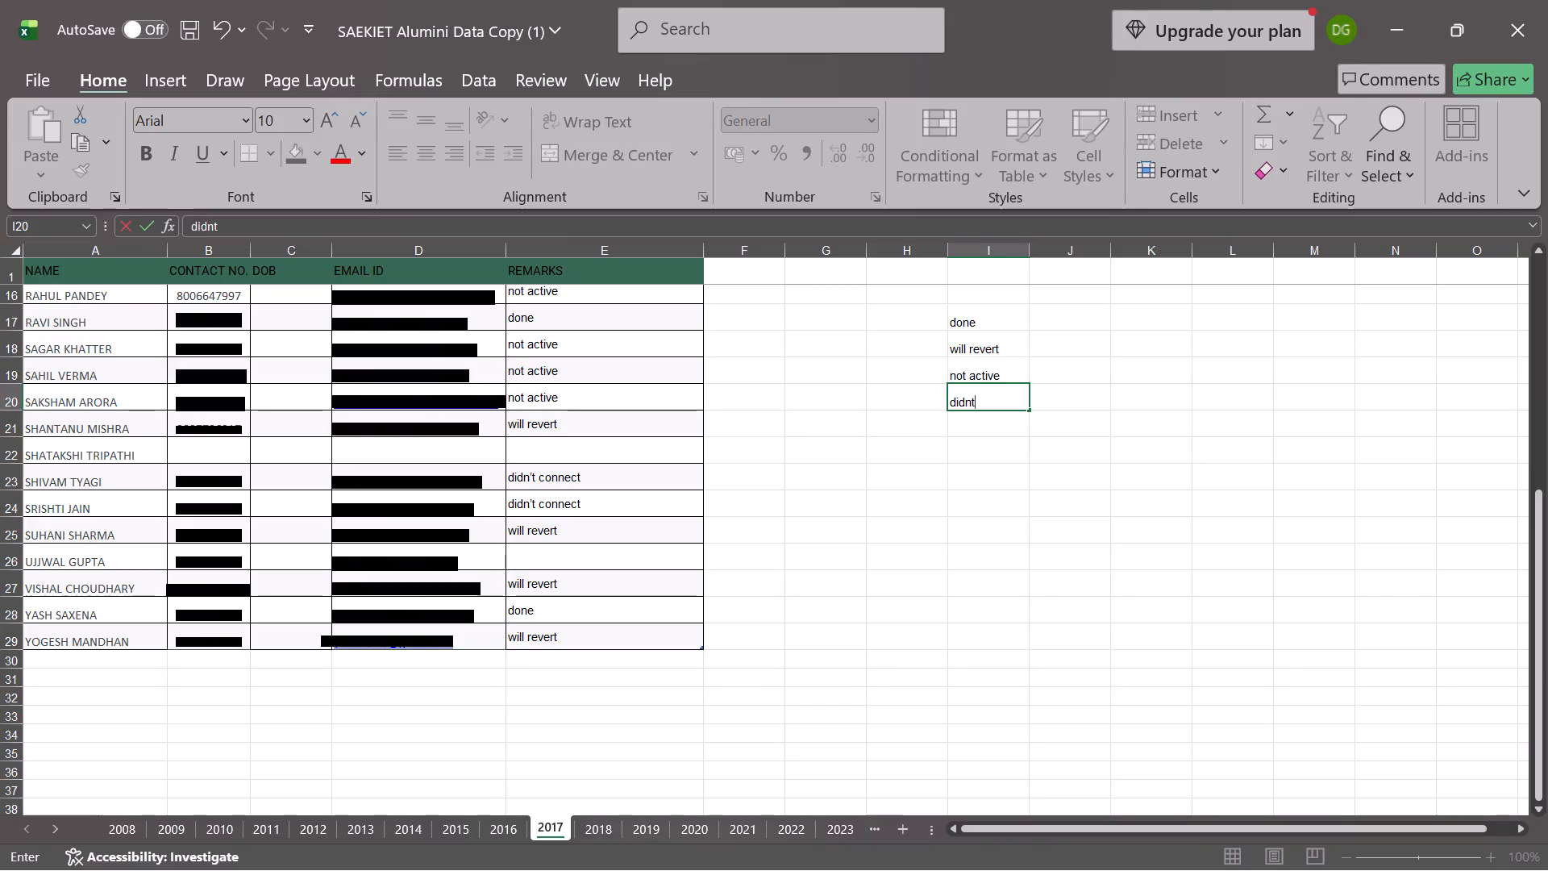
key(space)
text(conec)
key(BackSpace)
key(BackSpace)
text(nect)
key(space)
key(BackSpace)
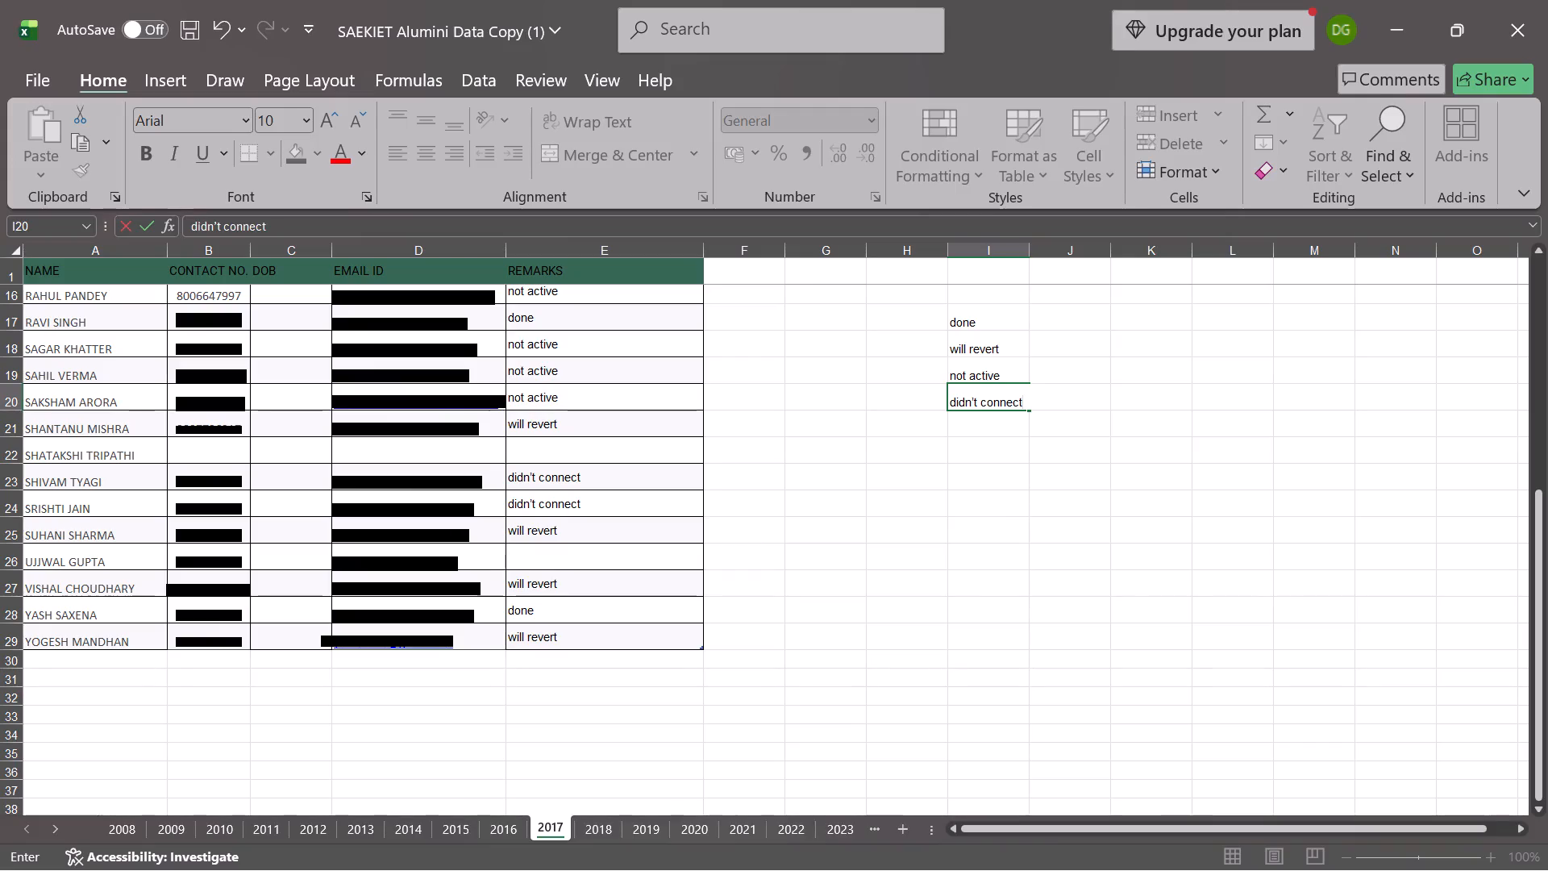
key(Return)
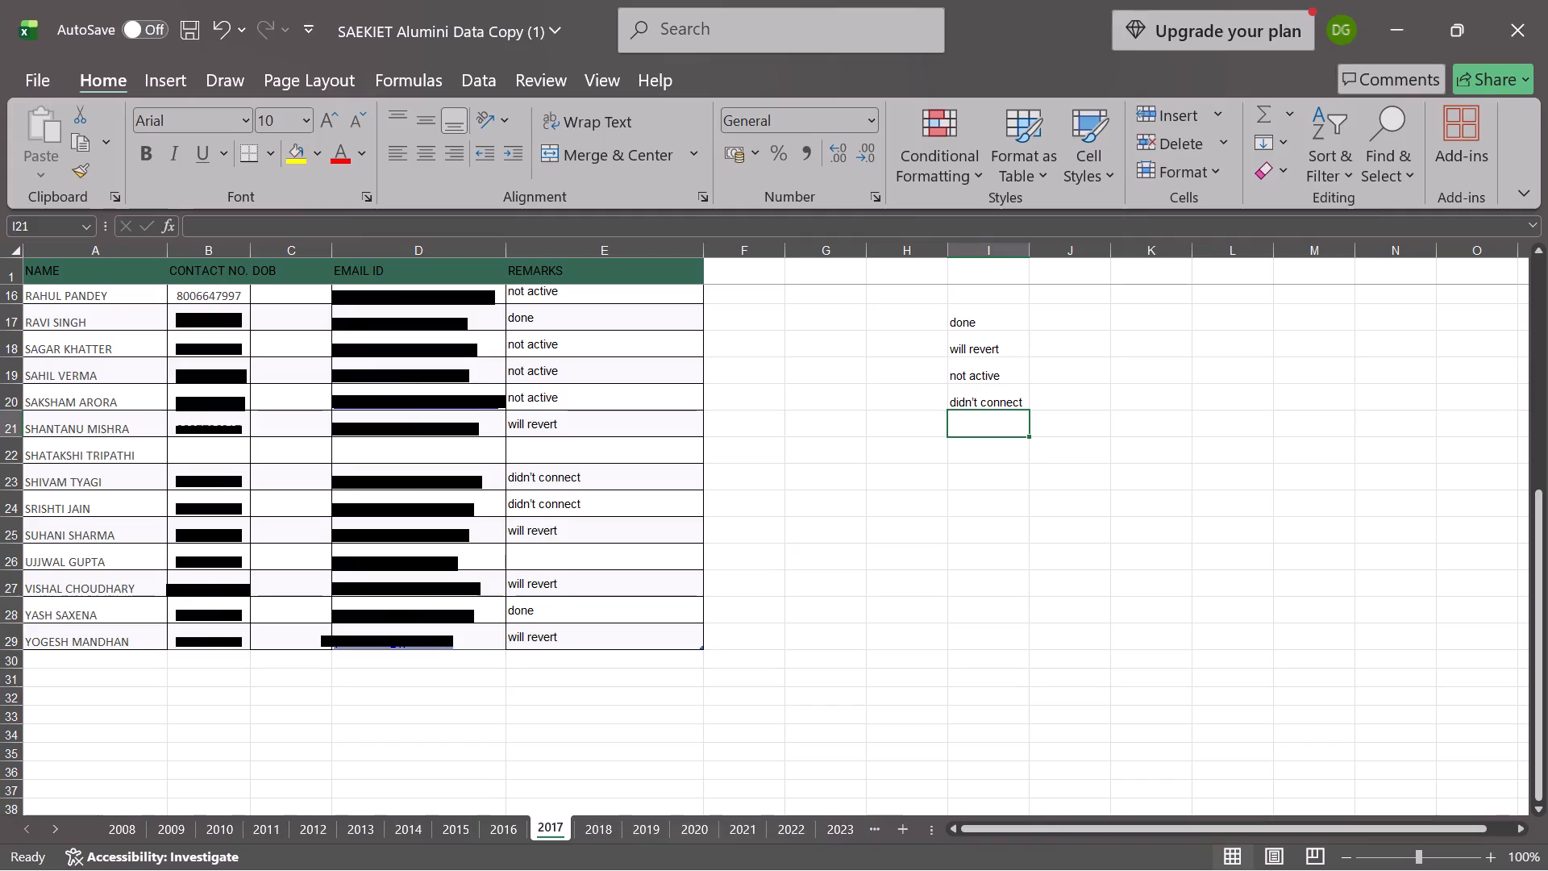
Select the empty cell E26 in the REMARKS column.
click(535, 557)
double_click(535, 557)
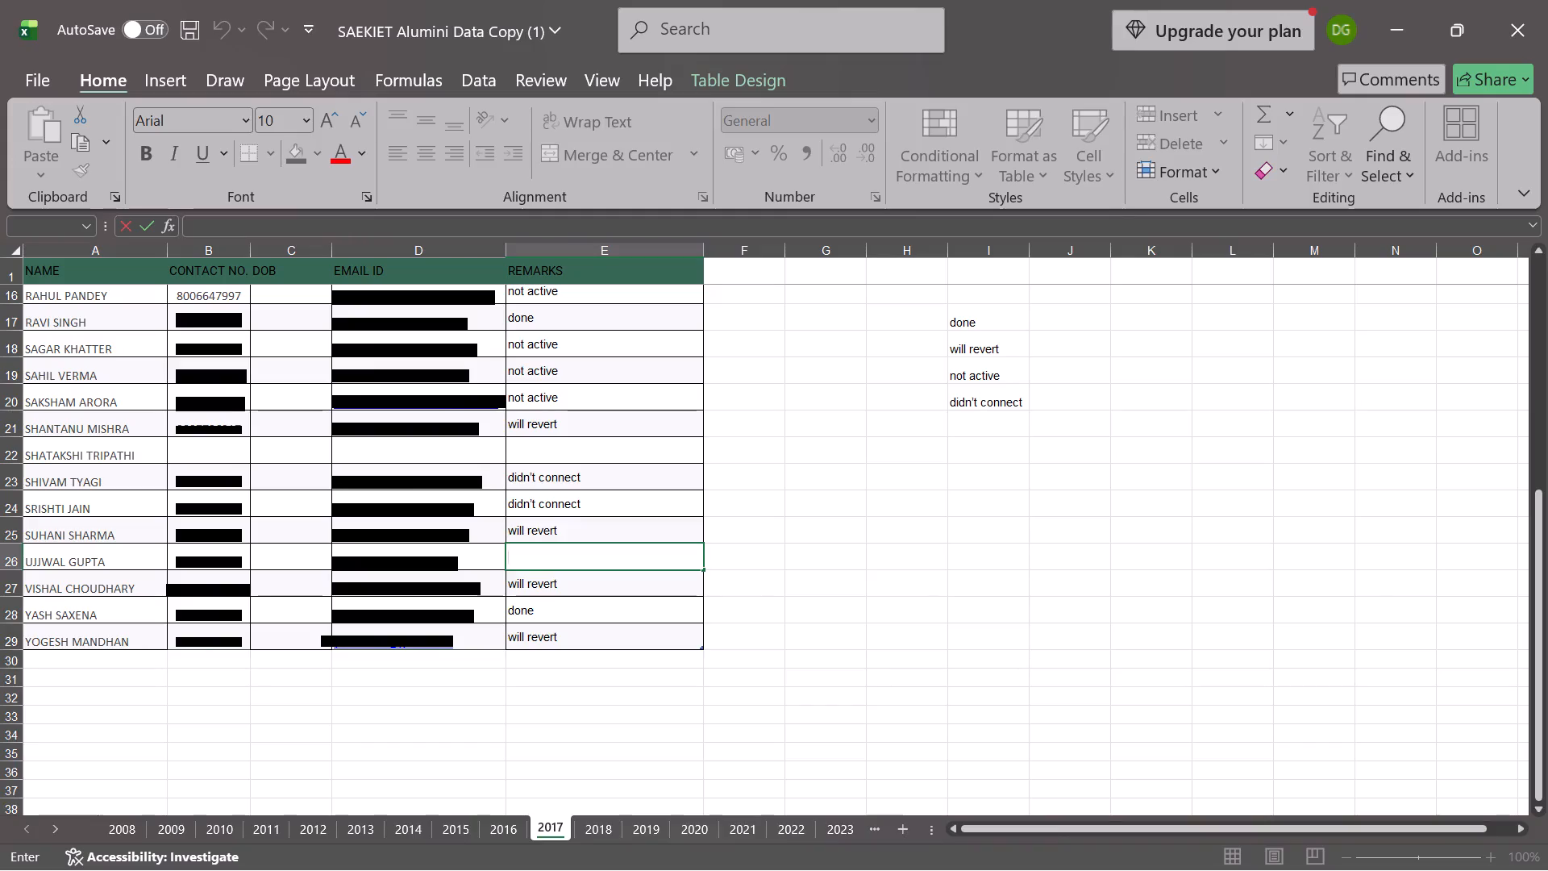
click(597, 576)
click(599, 545)
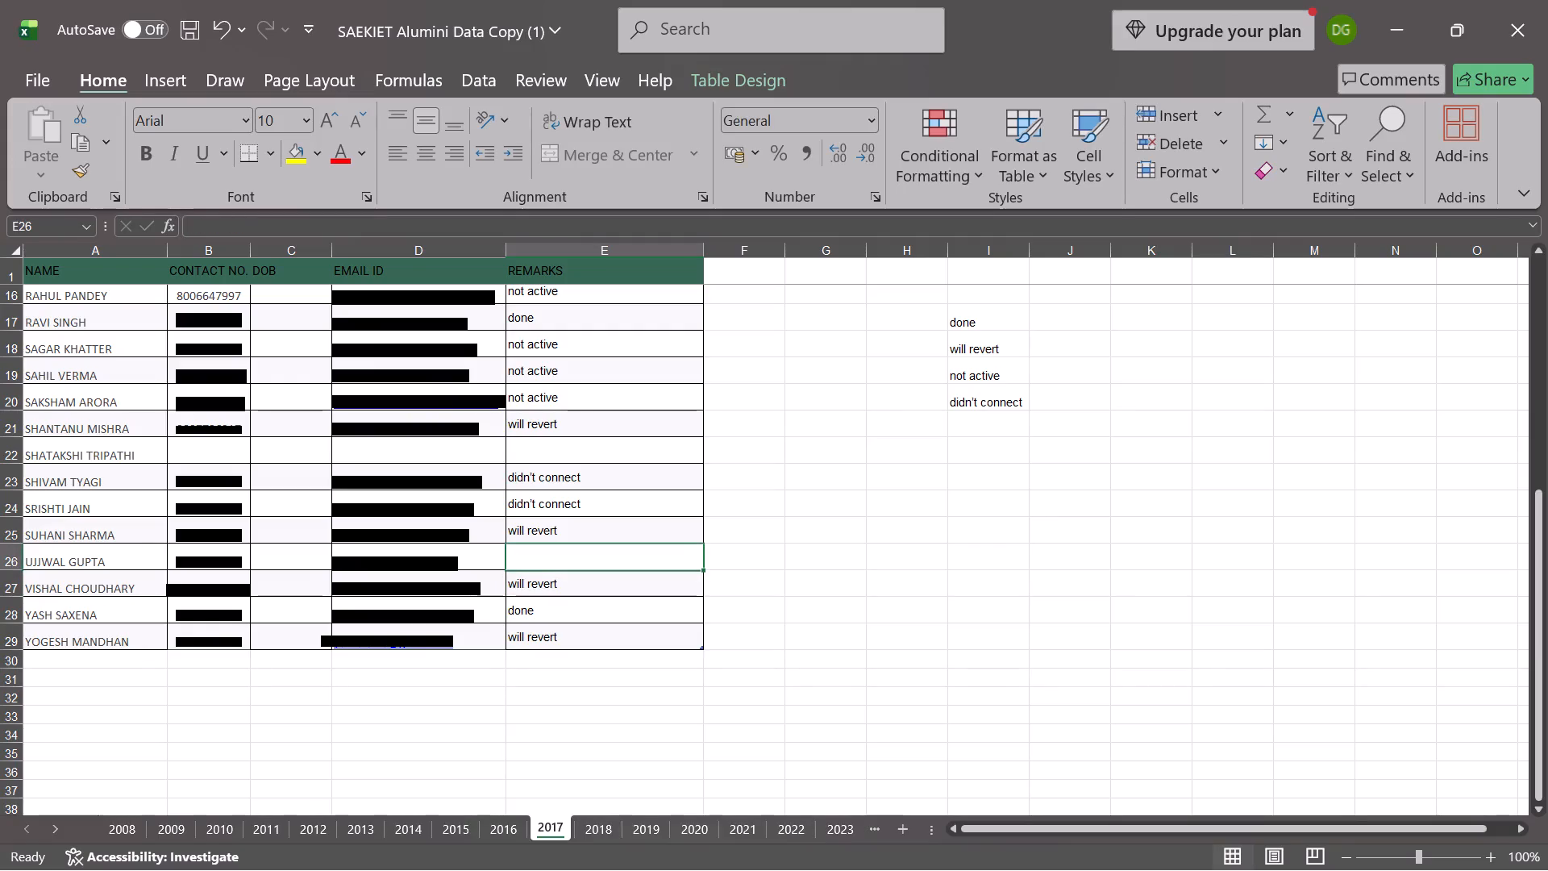
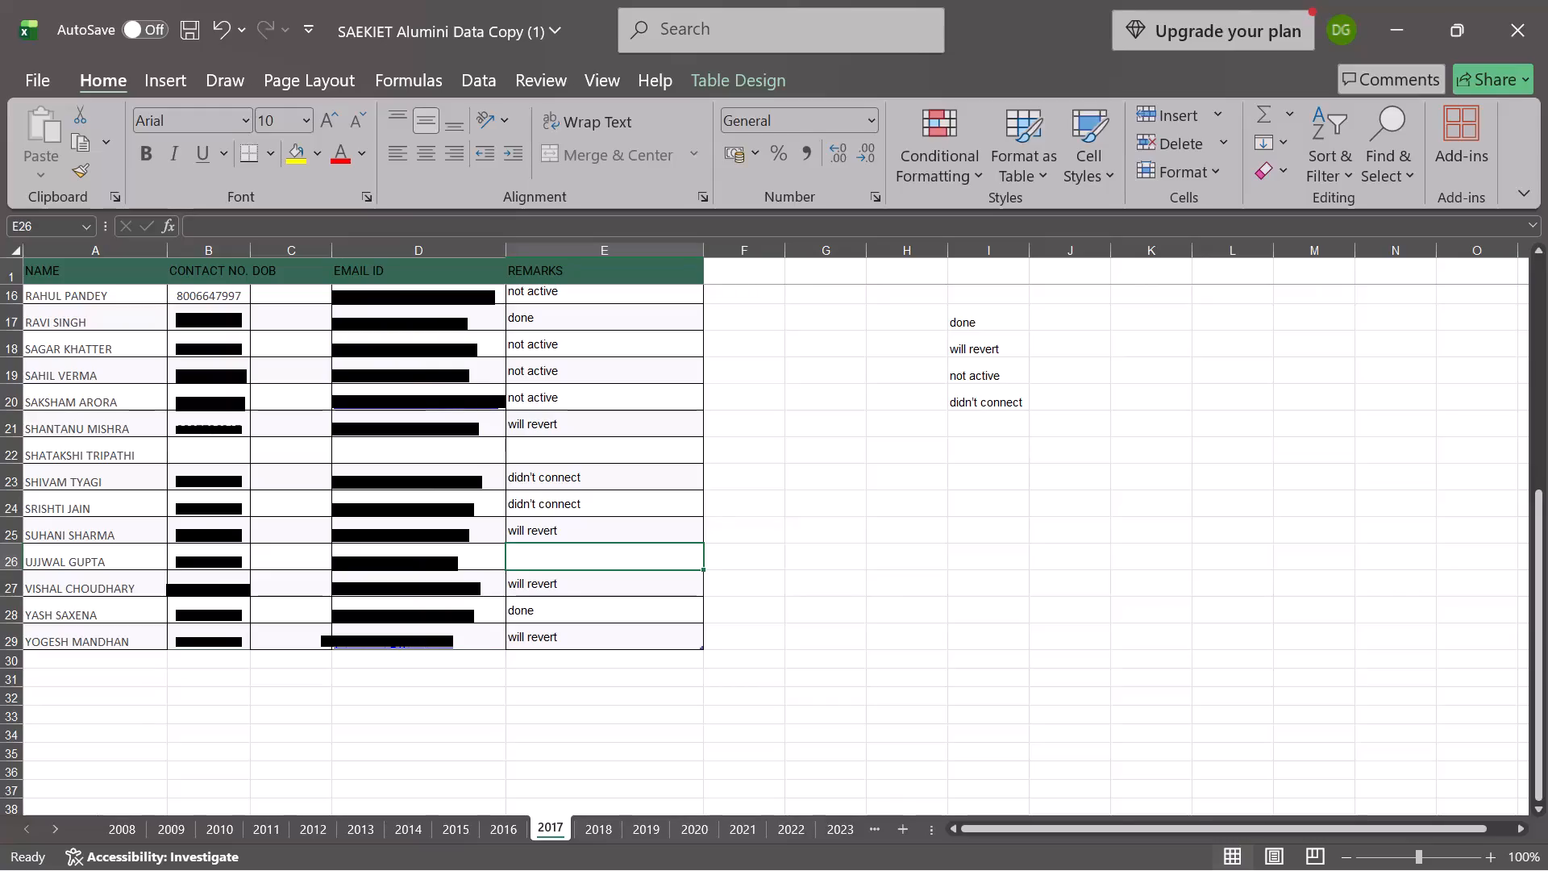
Enter the remark "will revert" in the empty cell E26 of the REMARKS column.
click(563, 558)
click(620, 583)
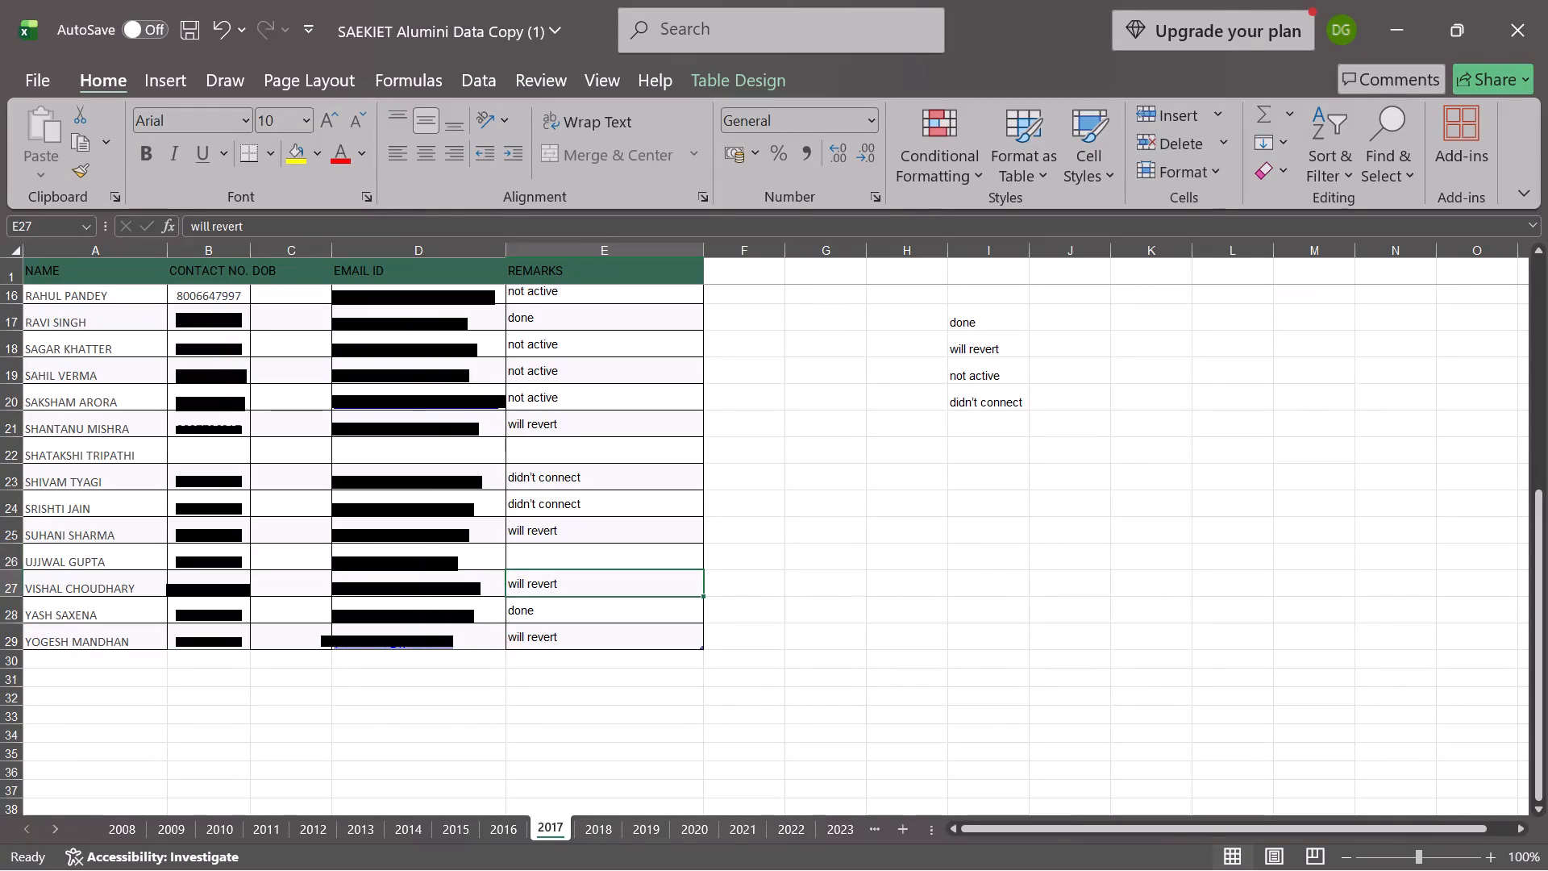
click(627, 606)
click(635, 628)
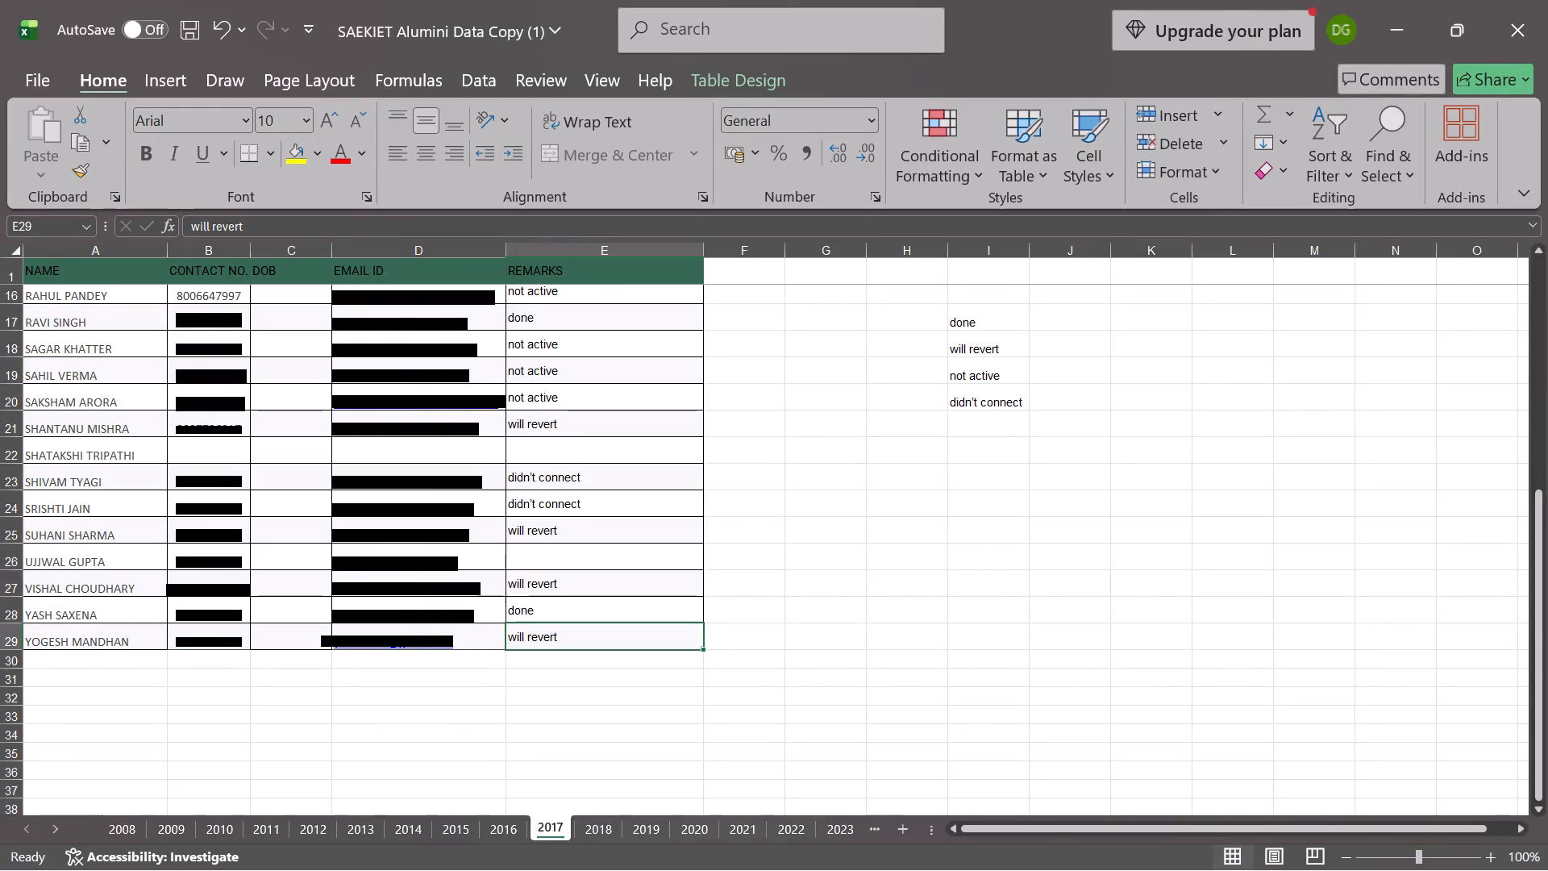
click(629, 605)
click(614, 574)
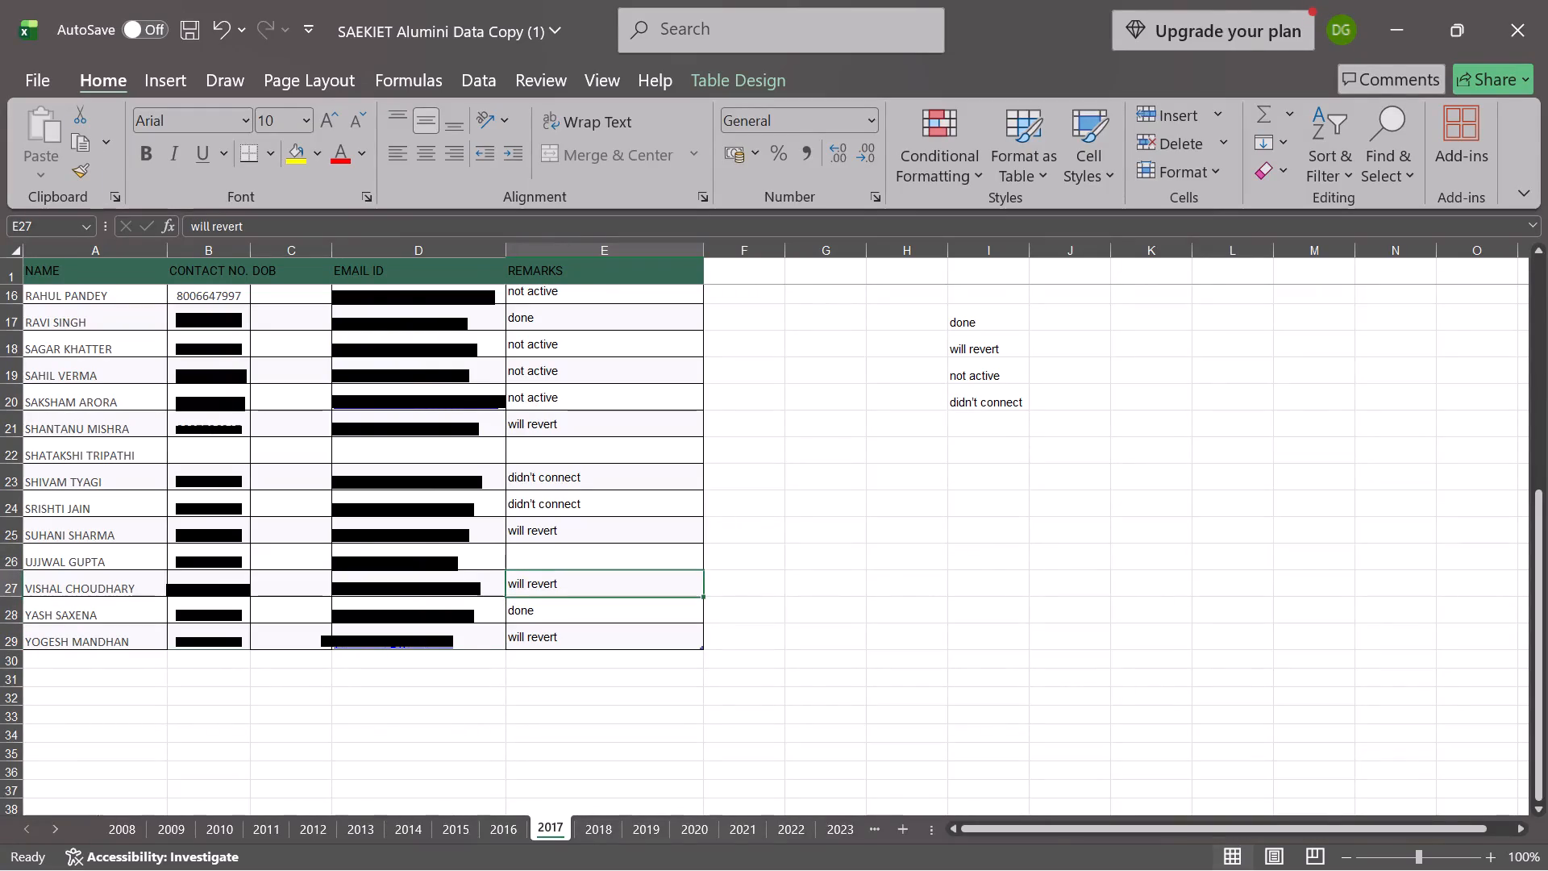
click(605, 551)
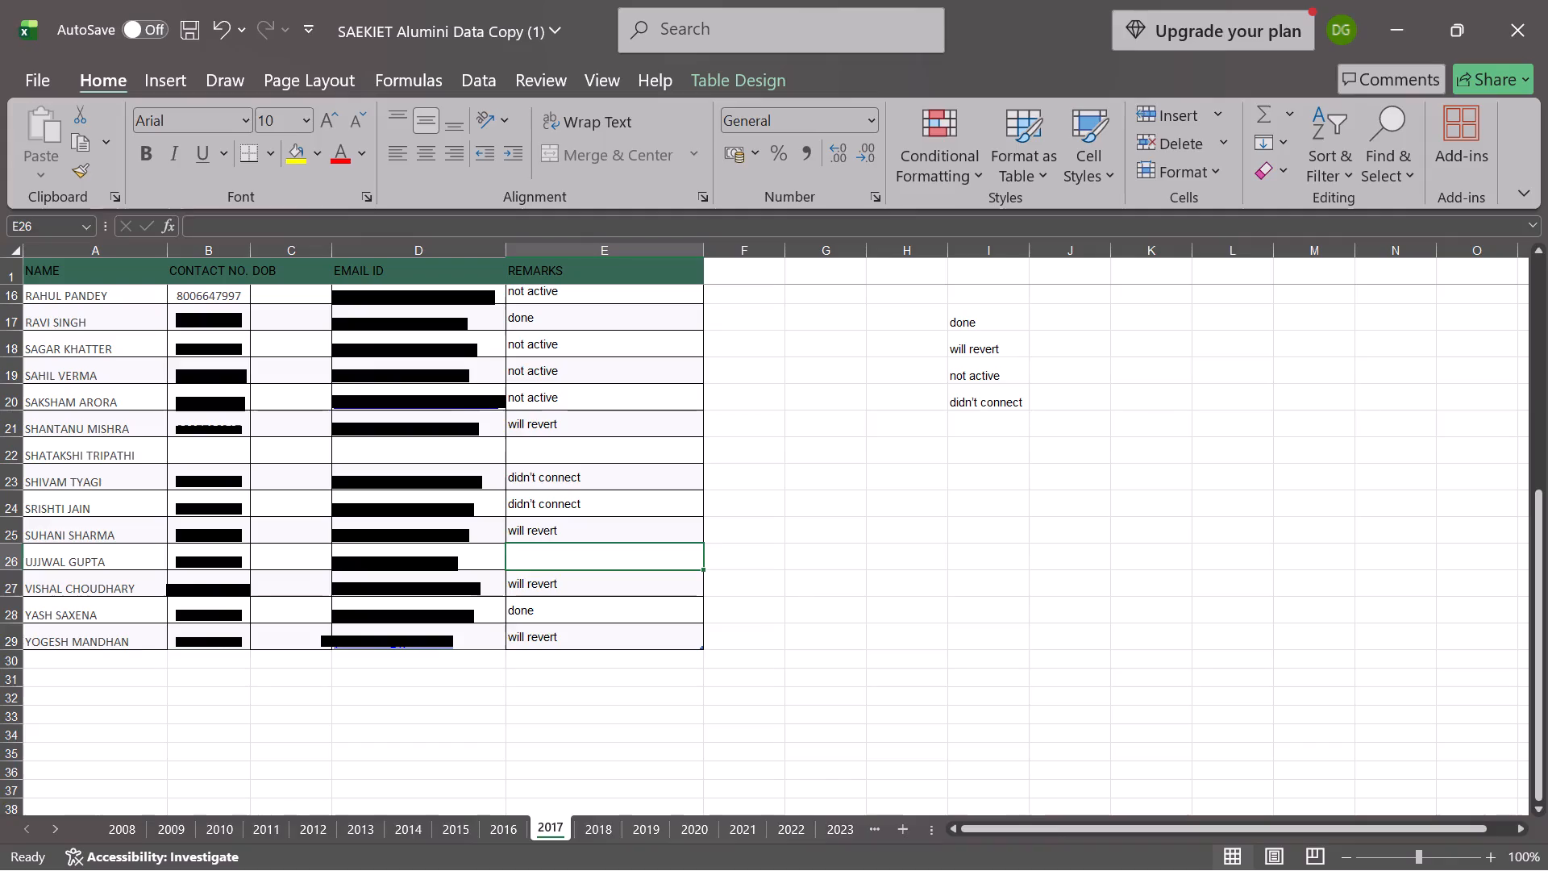
text(will revert)
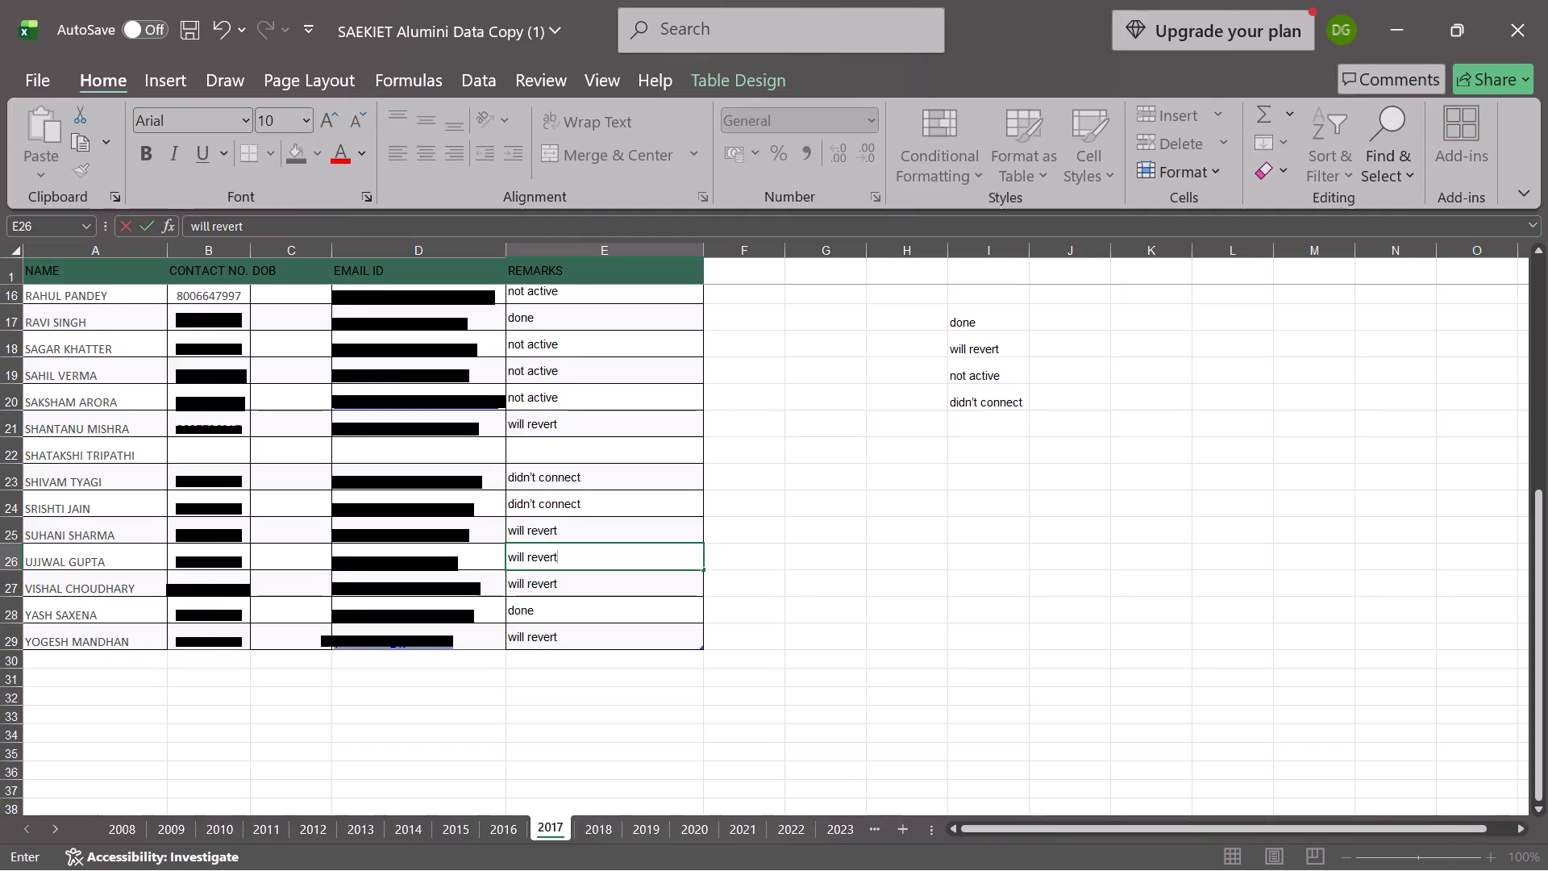
key(Return)
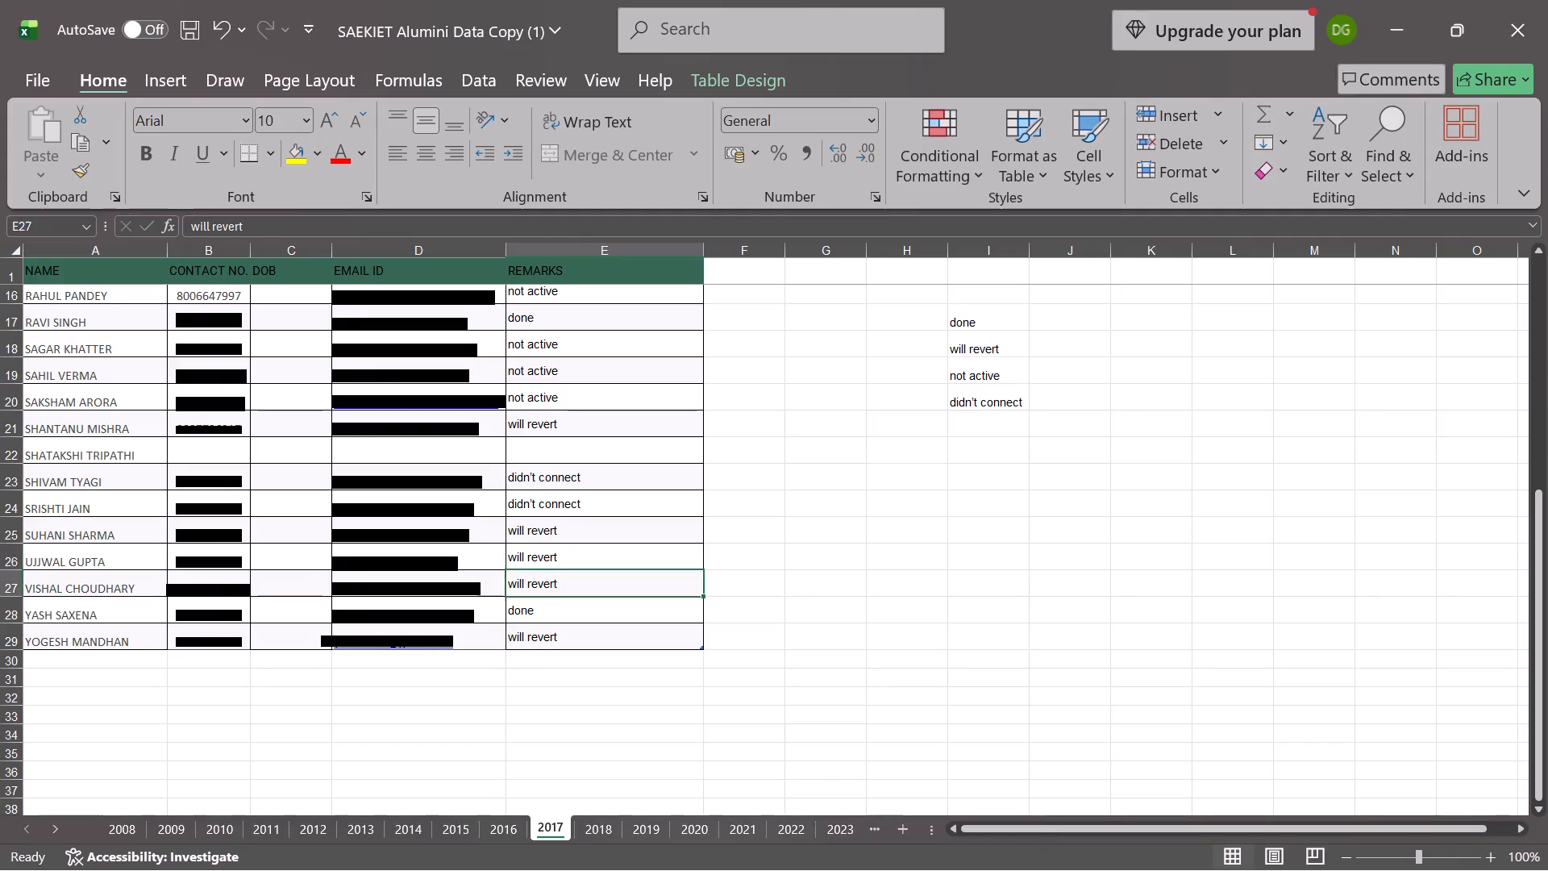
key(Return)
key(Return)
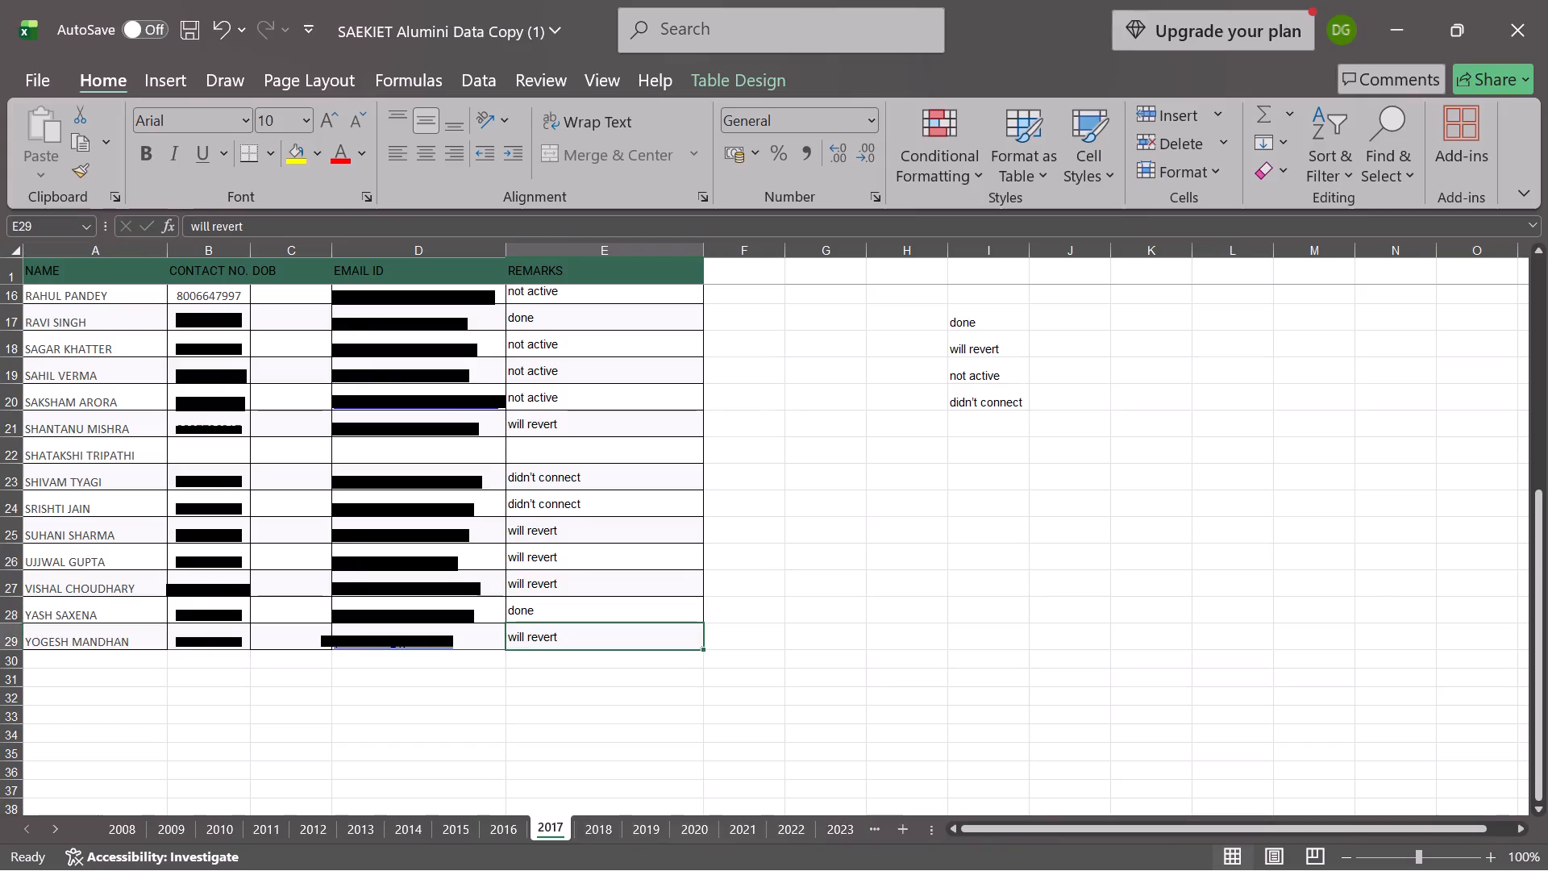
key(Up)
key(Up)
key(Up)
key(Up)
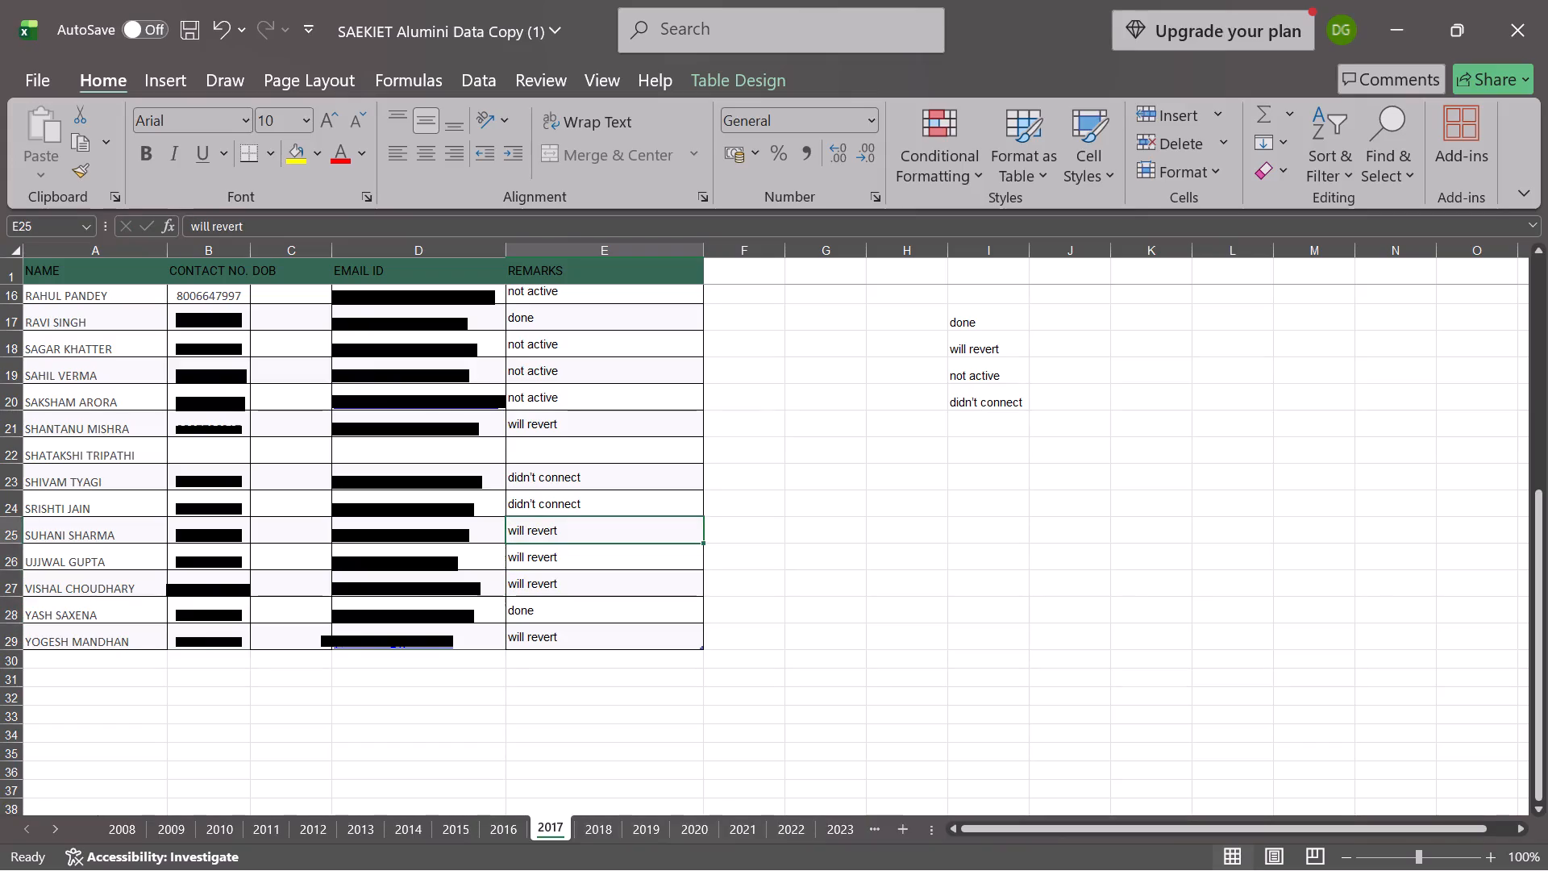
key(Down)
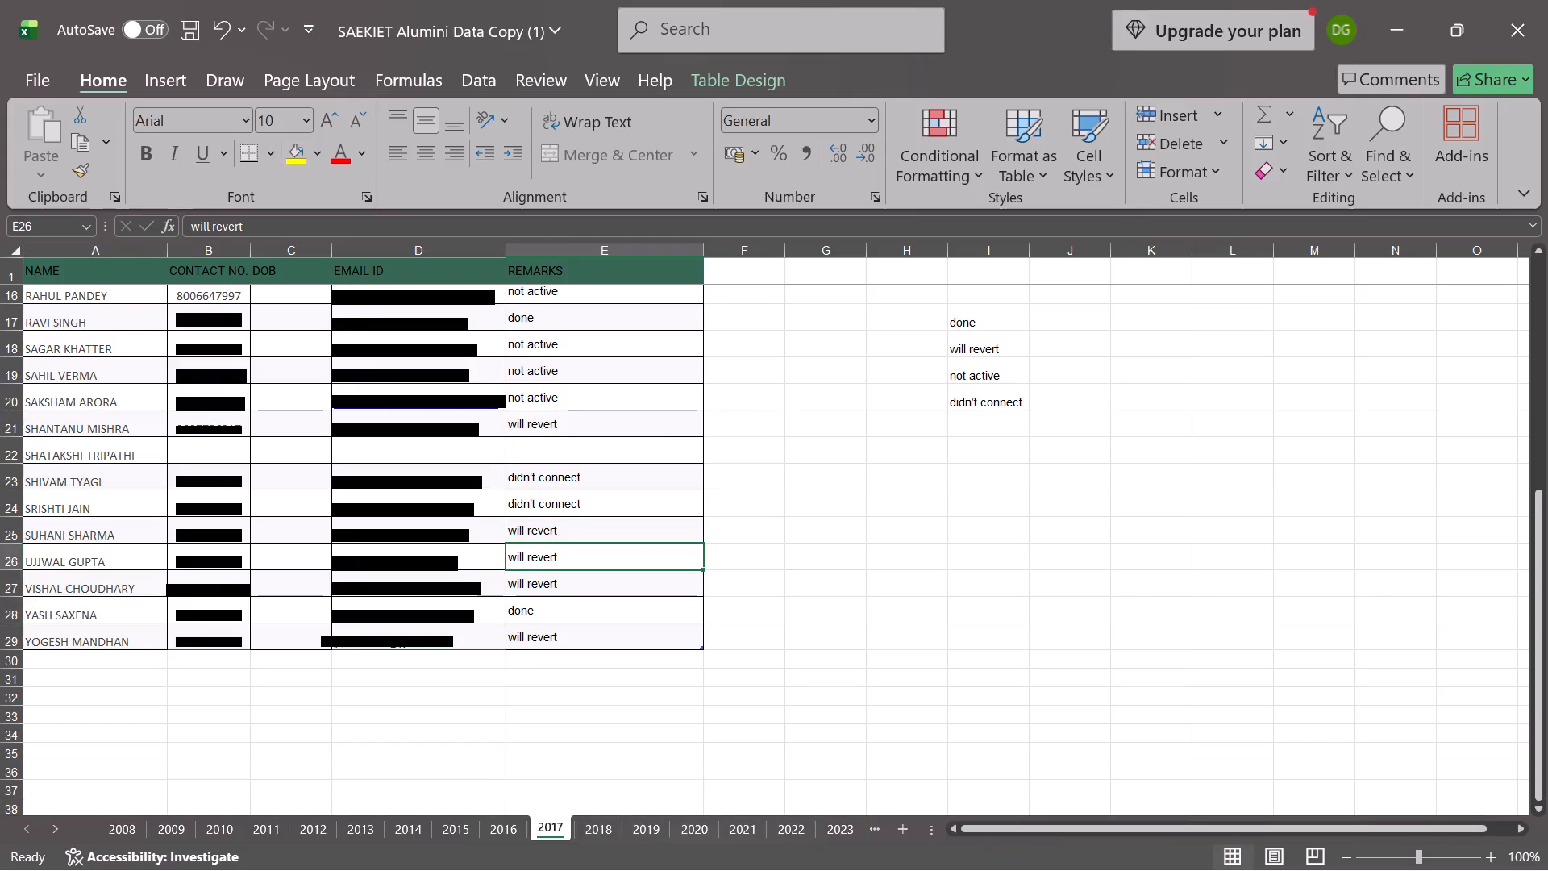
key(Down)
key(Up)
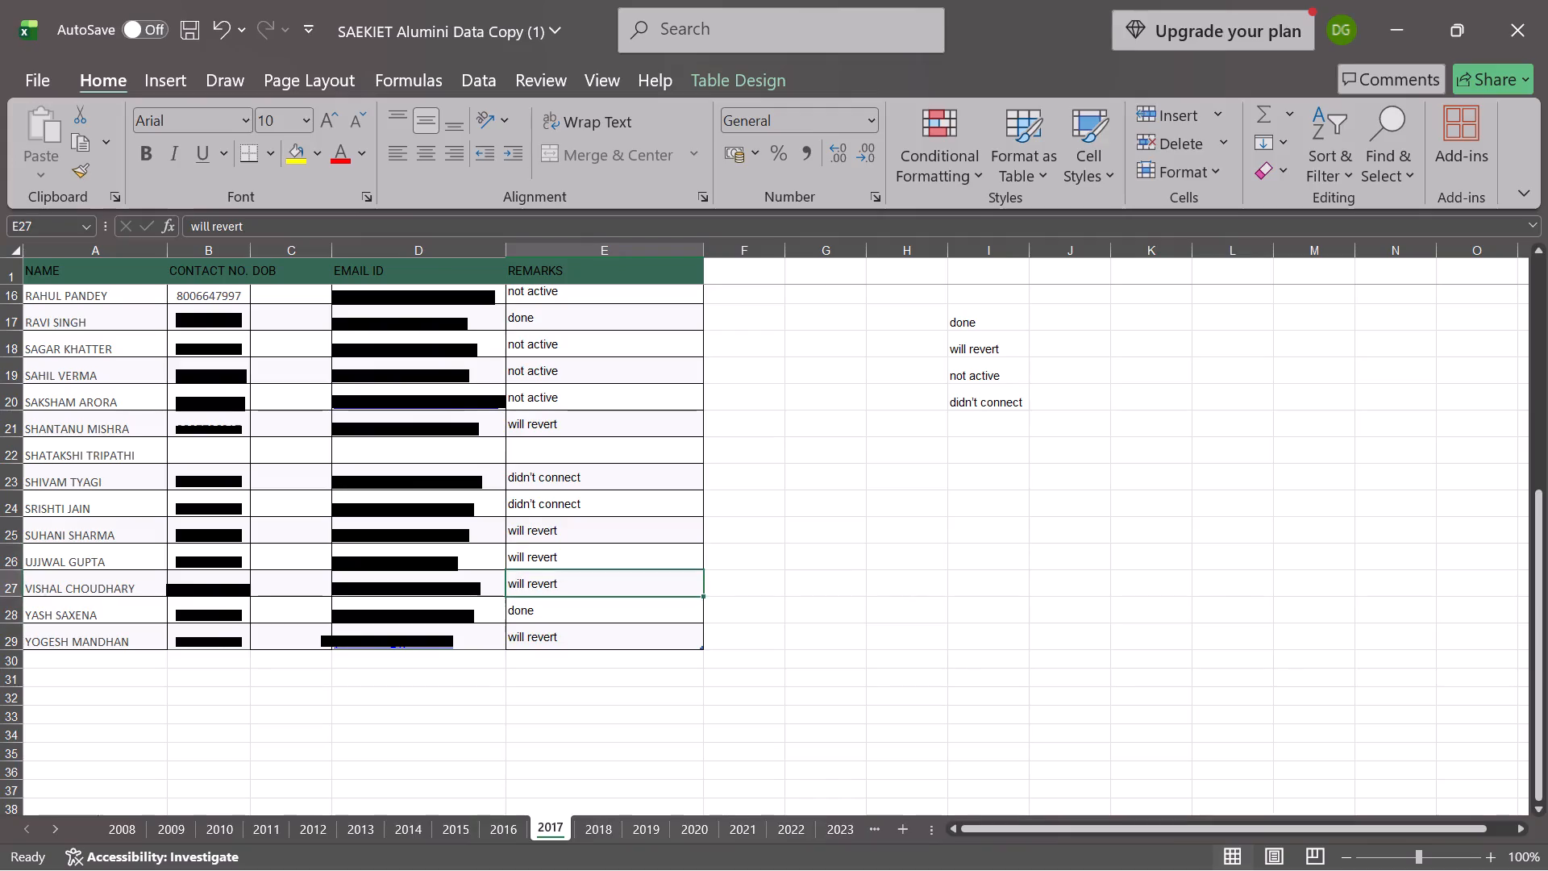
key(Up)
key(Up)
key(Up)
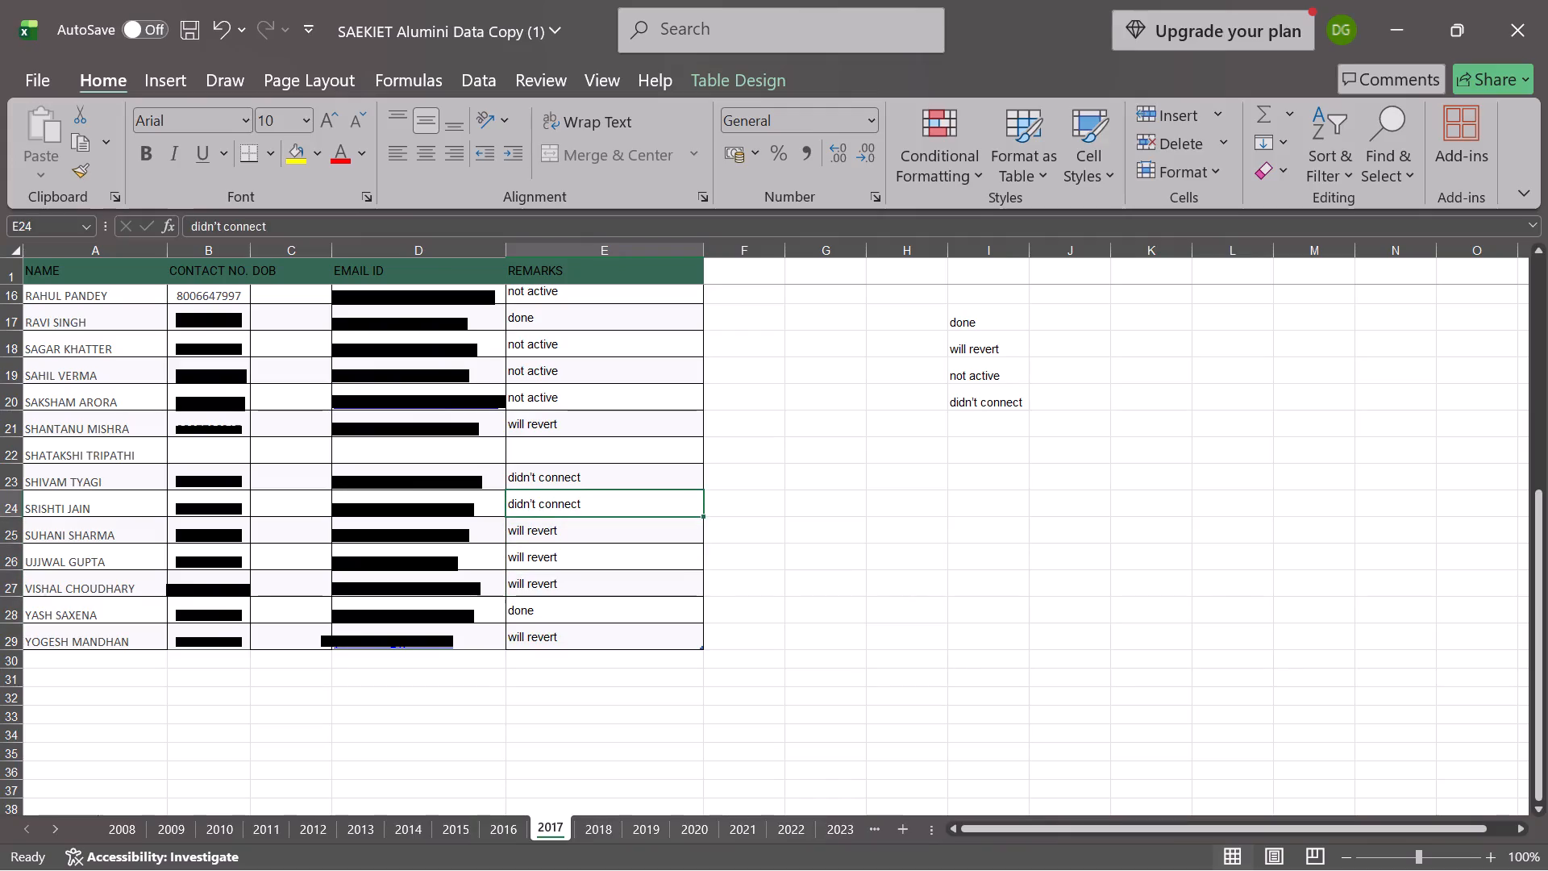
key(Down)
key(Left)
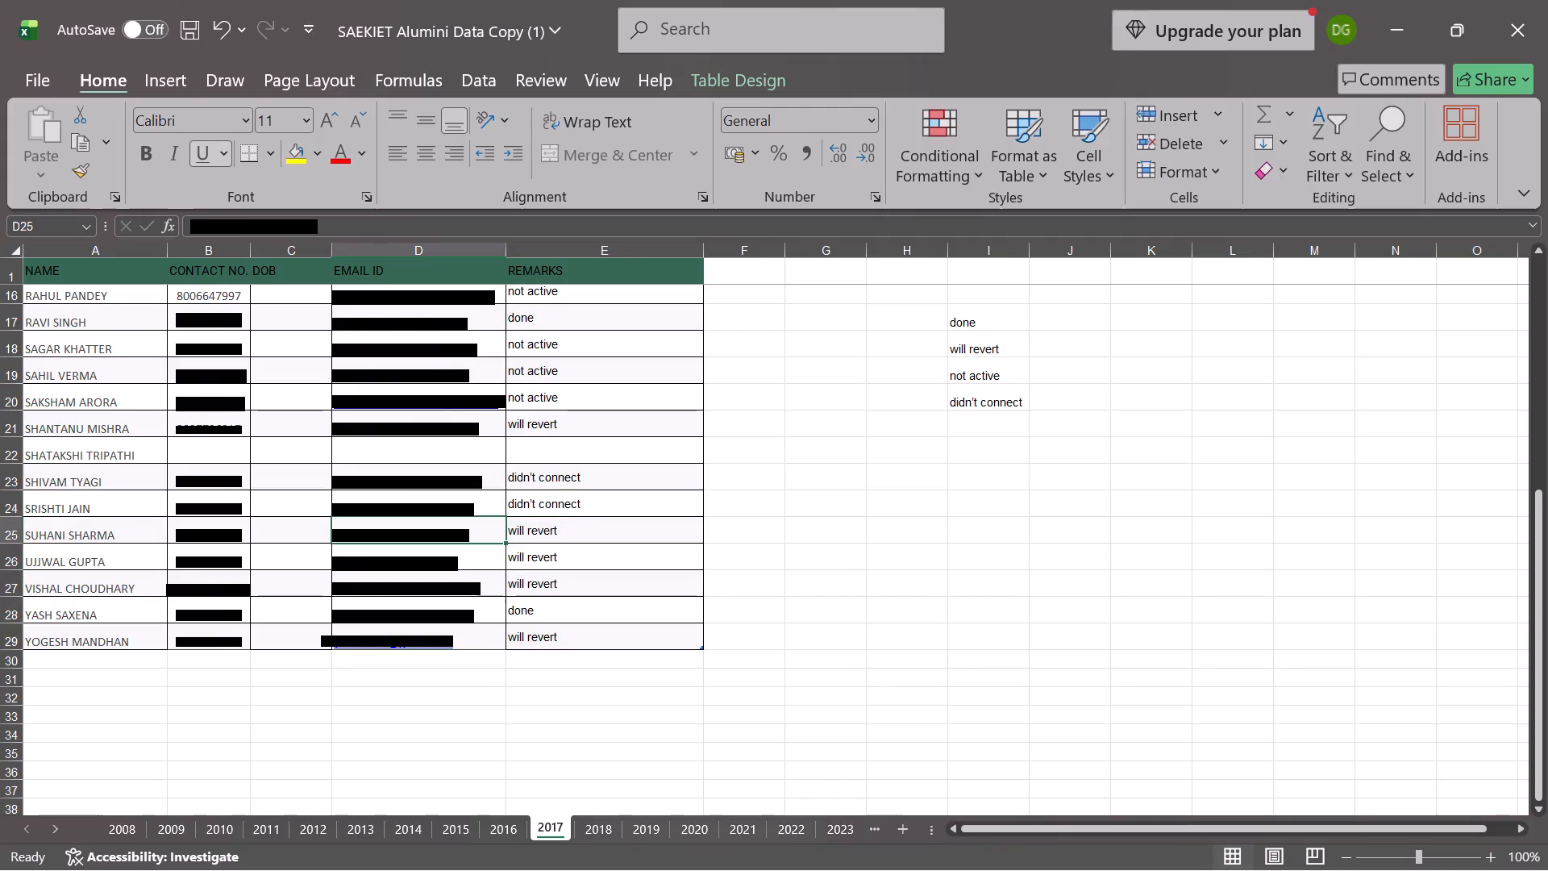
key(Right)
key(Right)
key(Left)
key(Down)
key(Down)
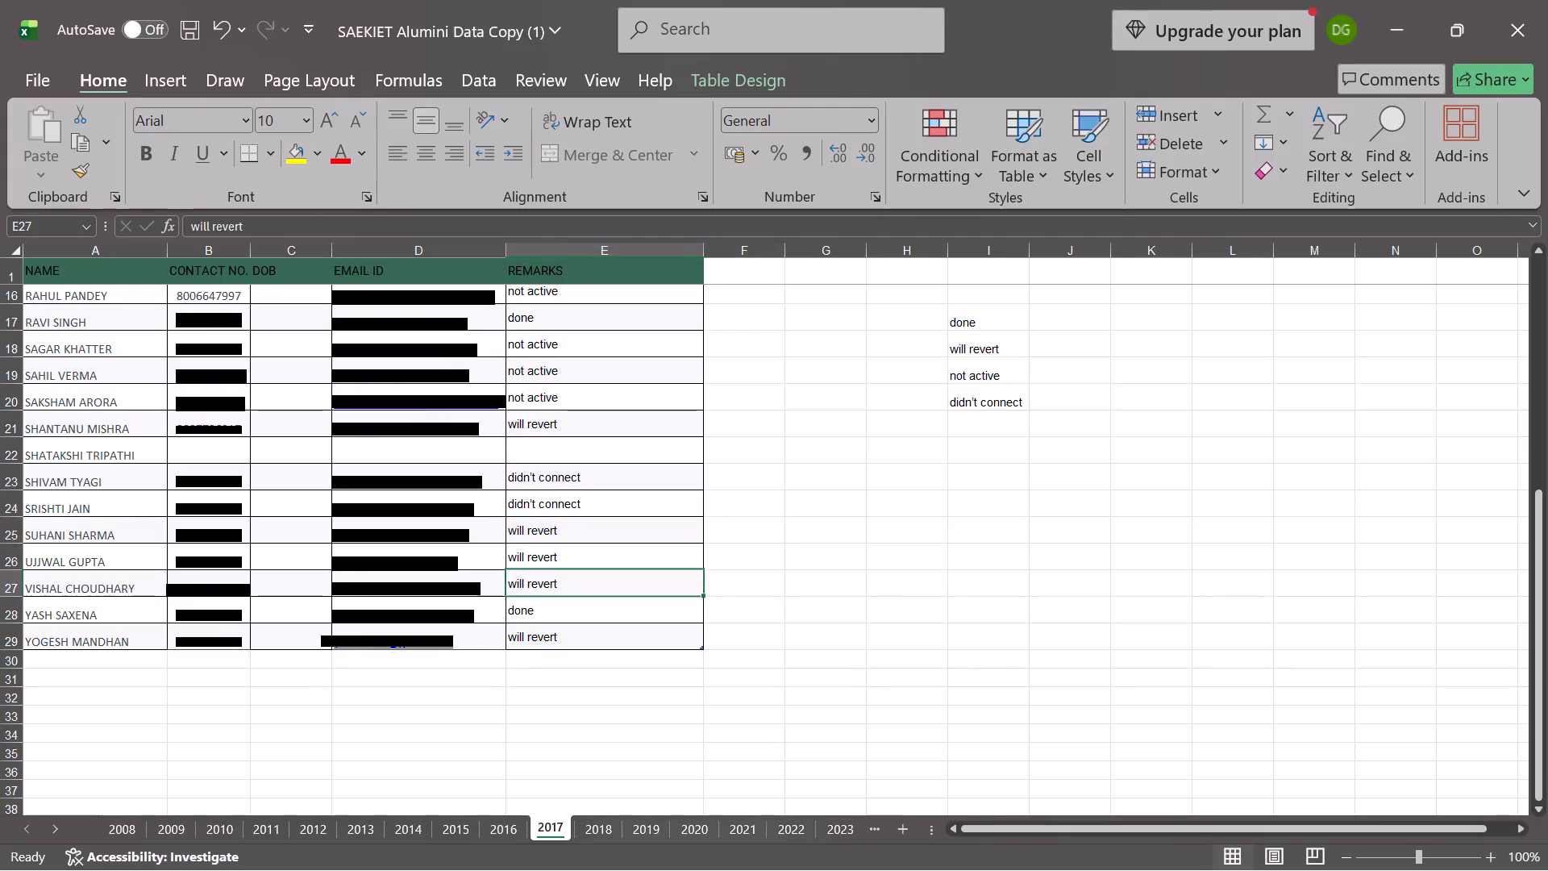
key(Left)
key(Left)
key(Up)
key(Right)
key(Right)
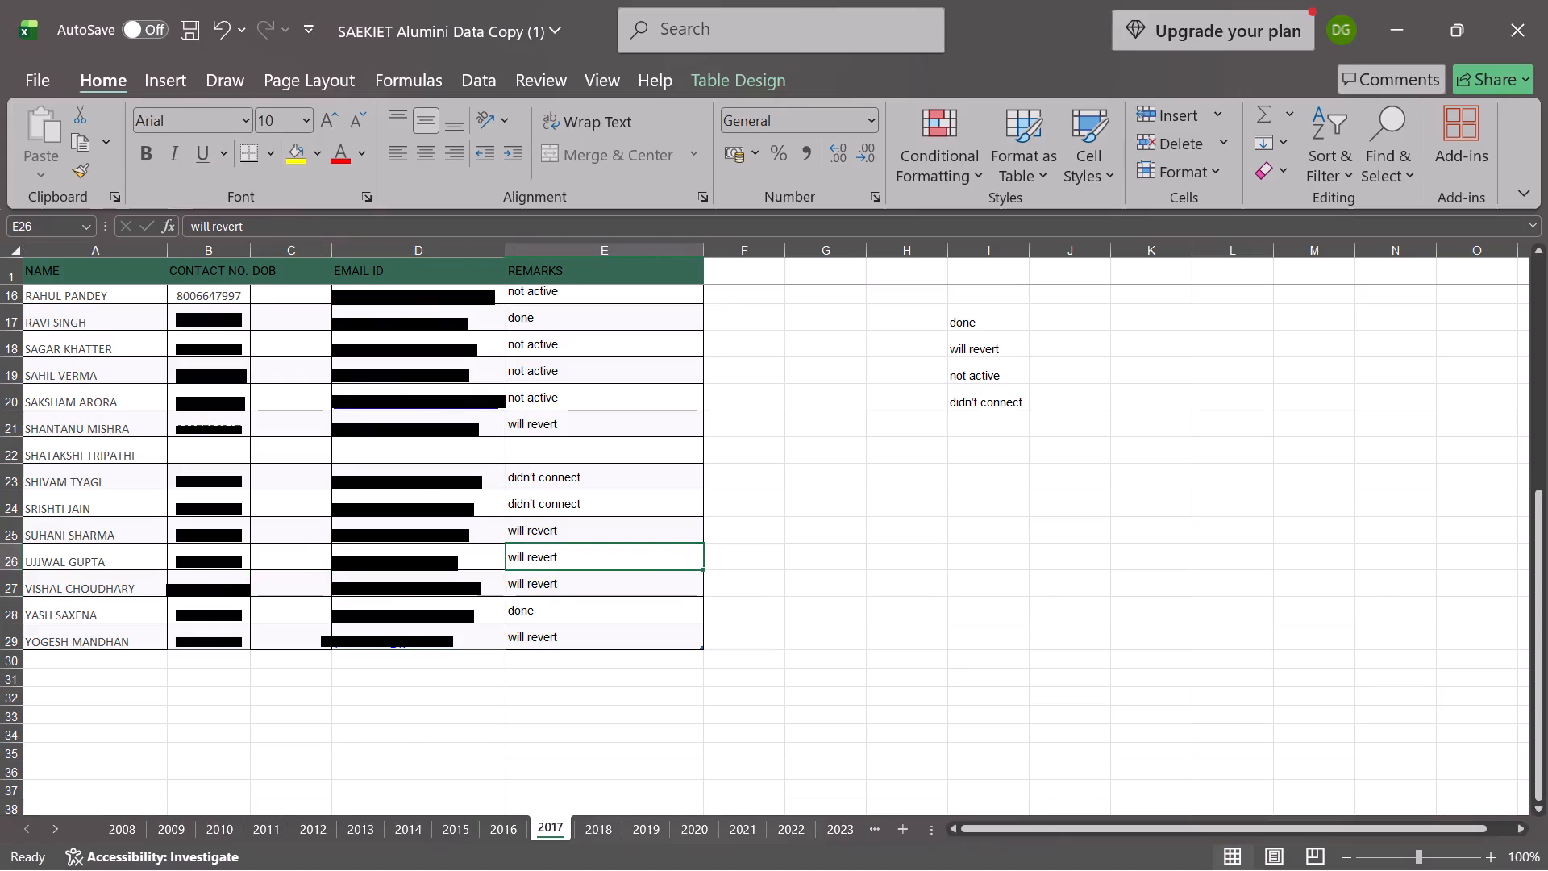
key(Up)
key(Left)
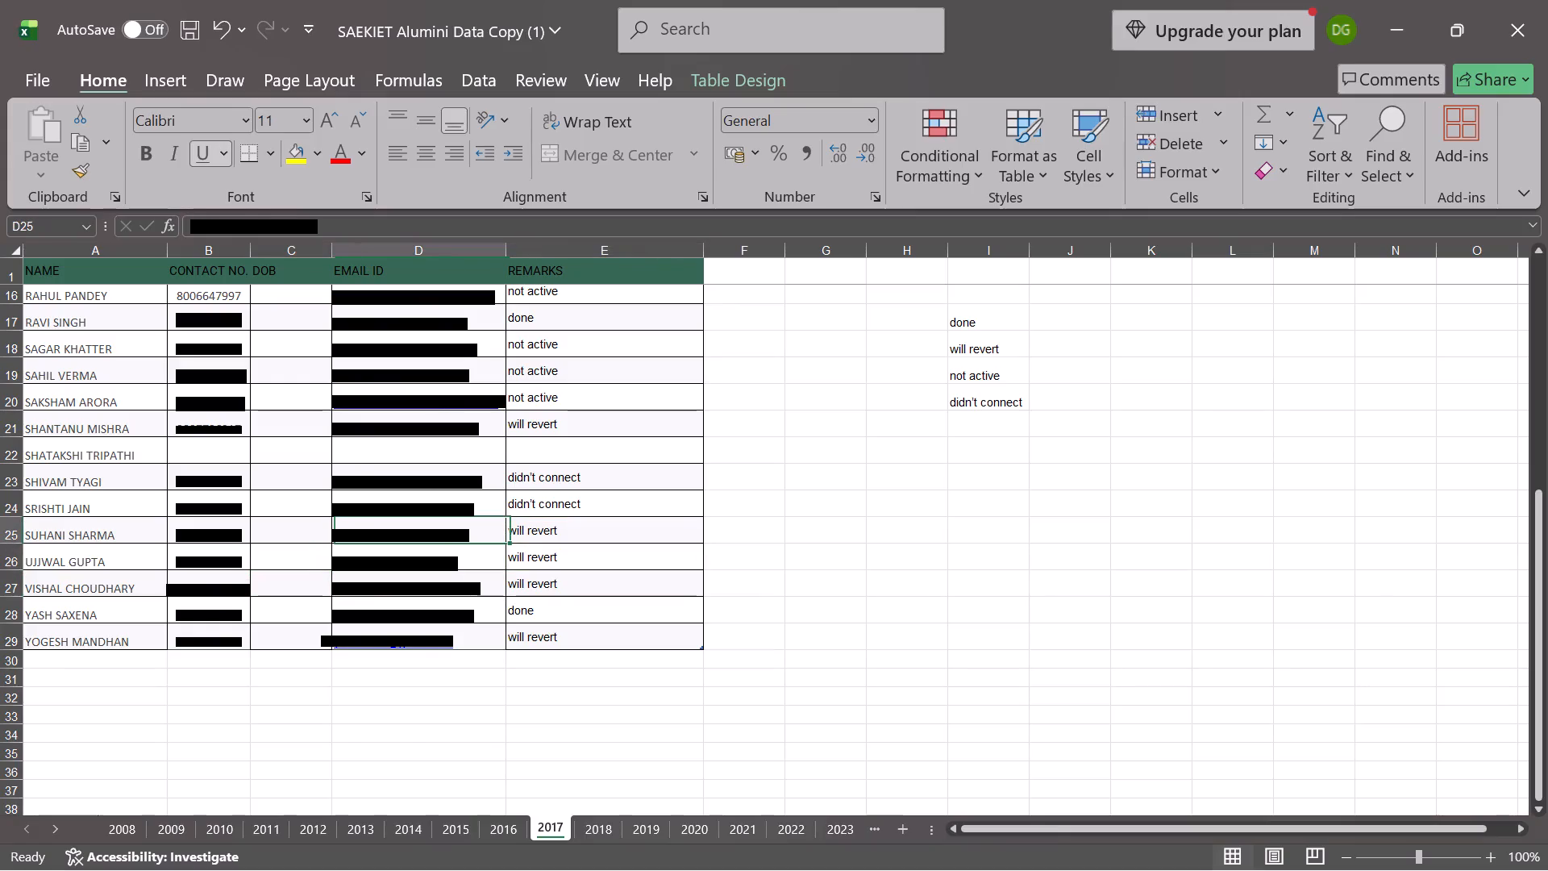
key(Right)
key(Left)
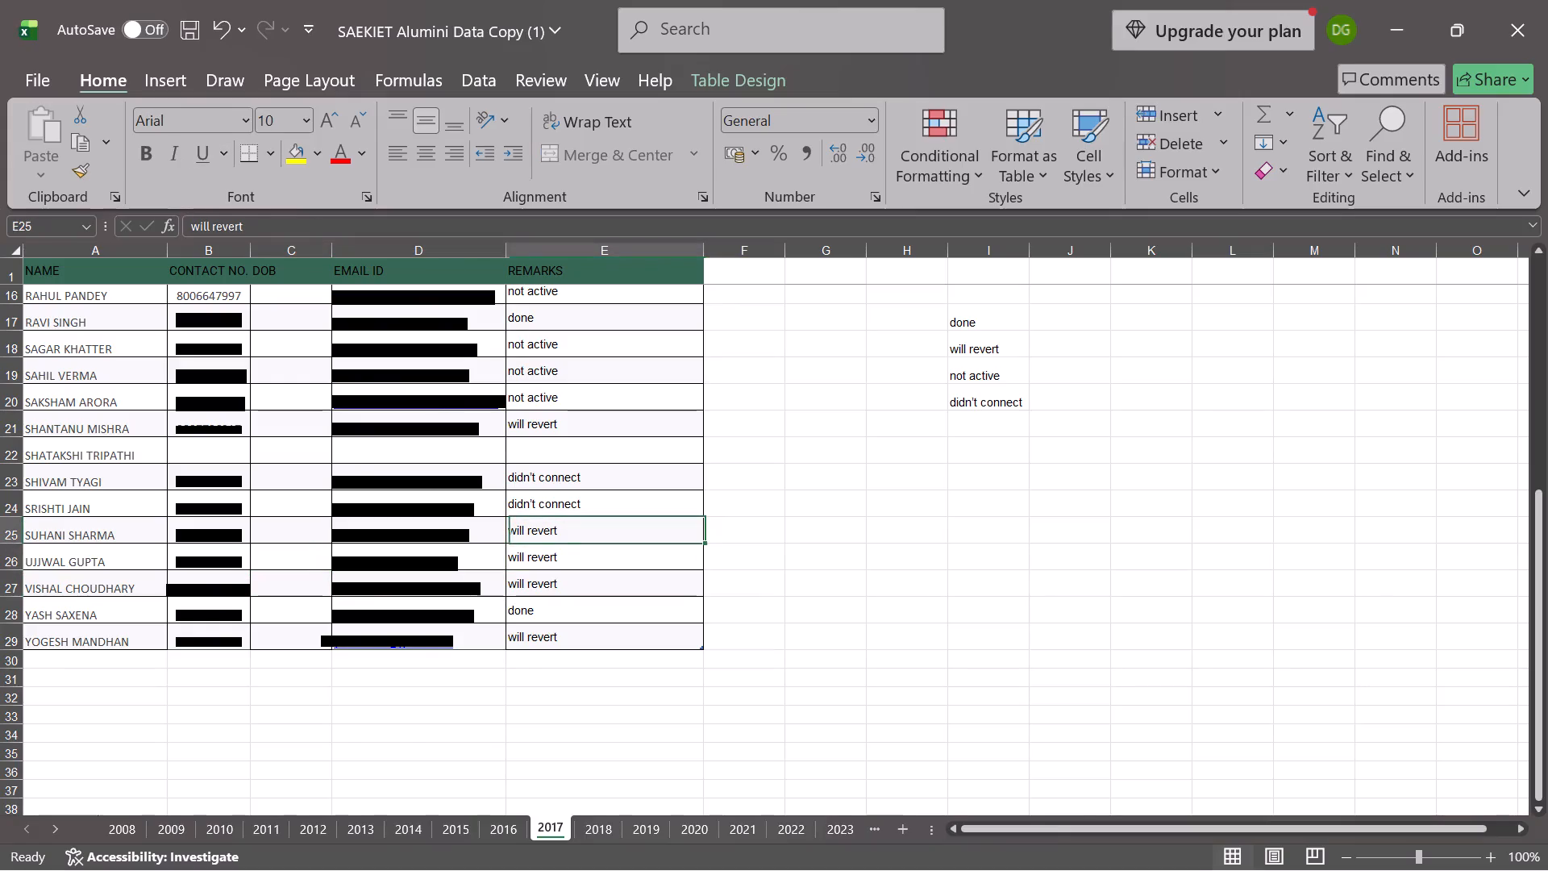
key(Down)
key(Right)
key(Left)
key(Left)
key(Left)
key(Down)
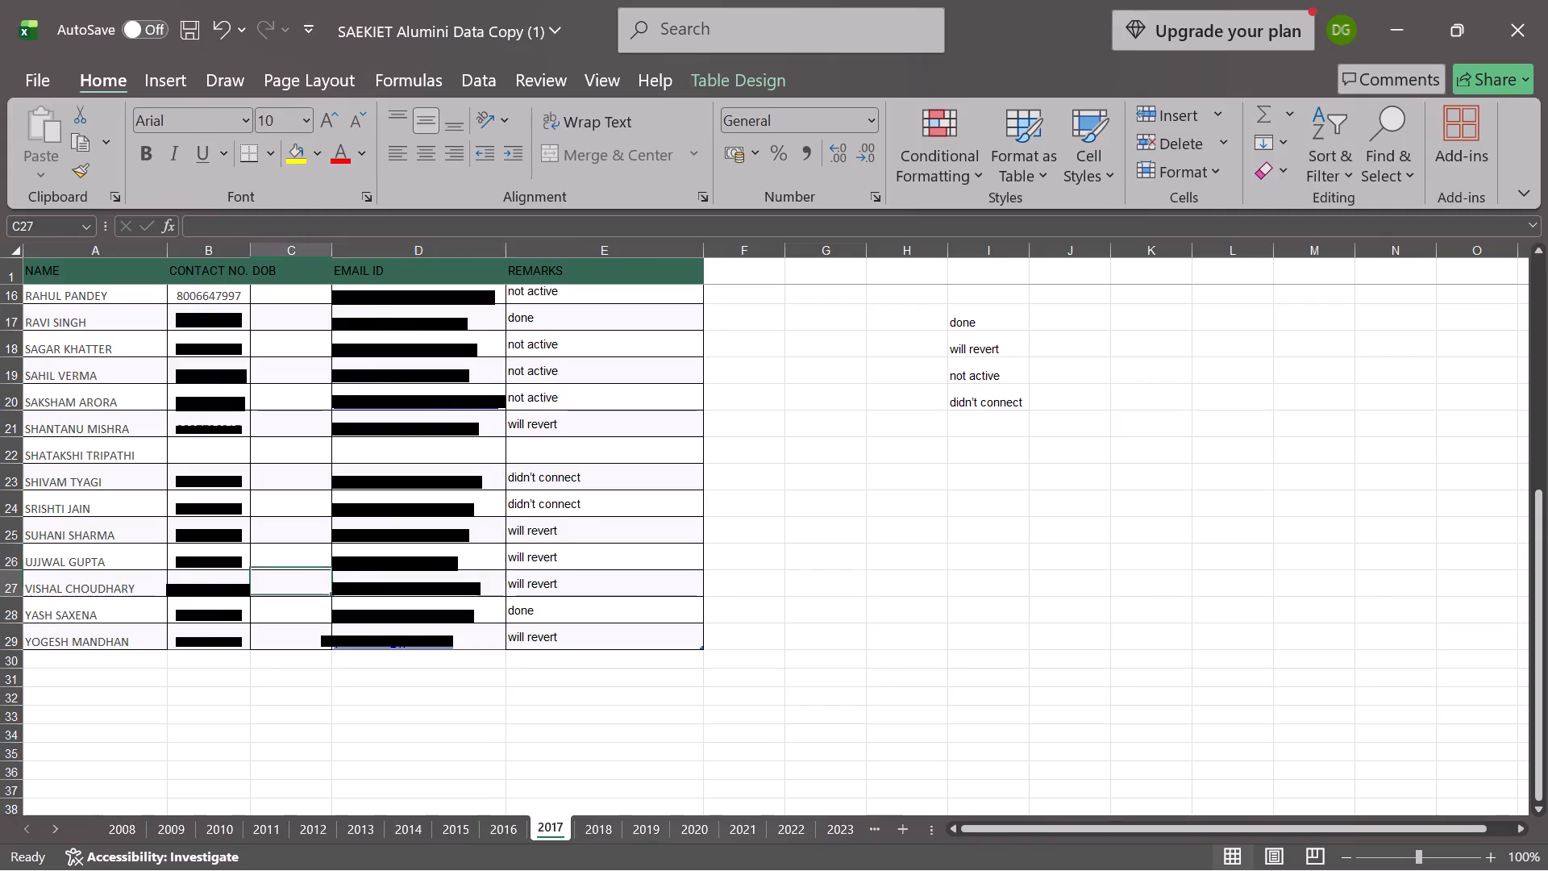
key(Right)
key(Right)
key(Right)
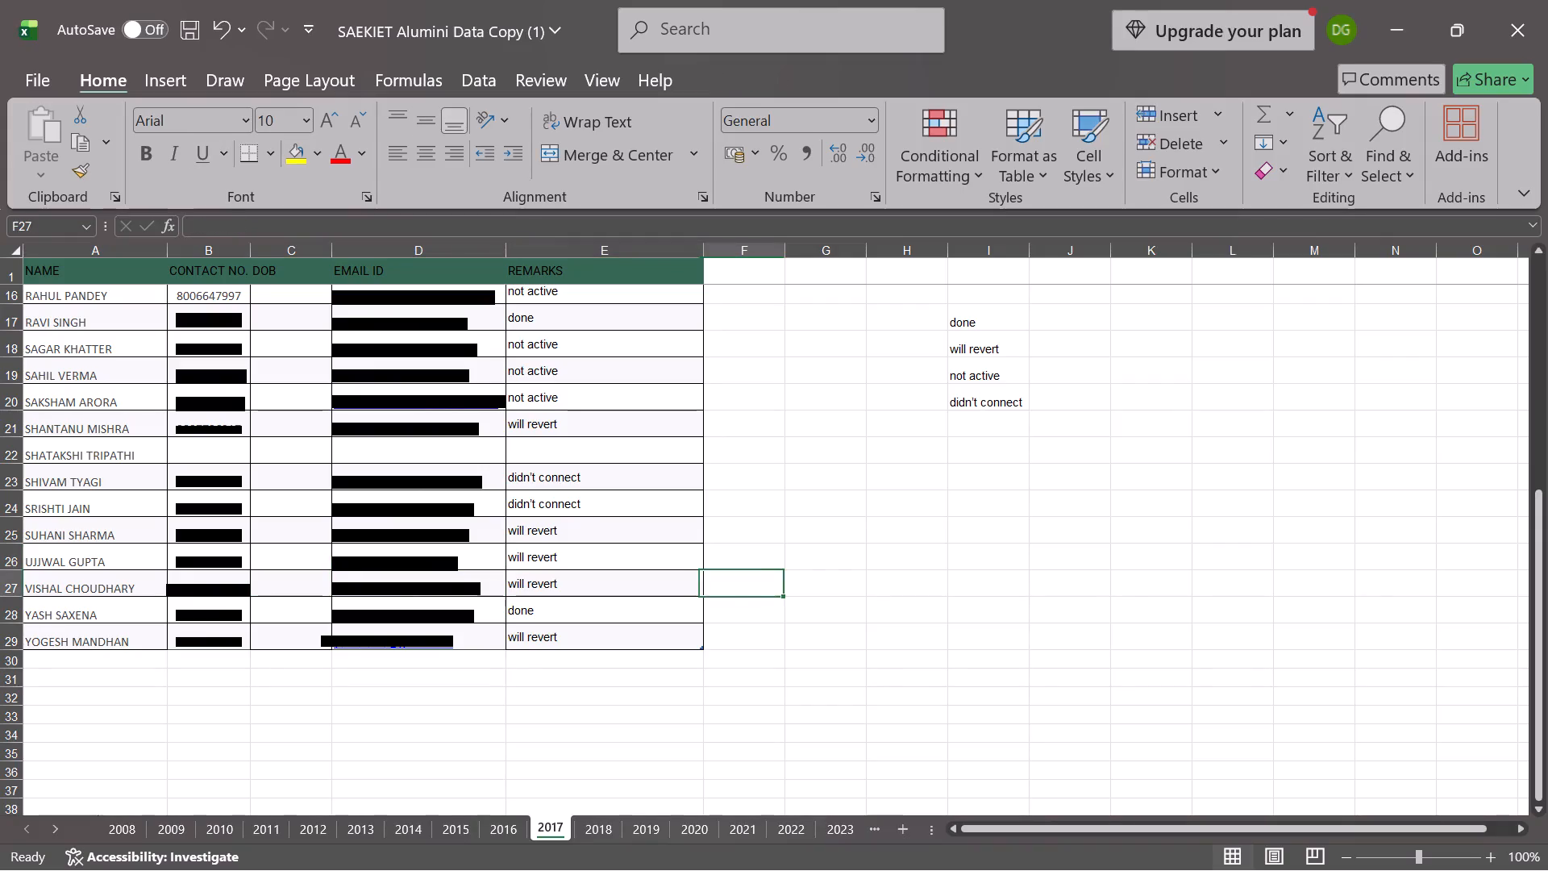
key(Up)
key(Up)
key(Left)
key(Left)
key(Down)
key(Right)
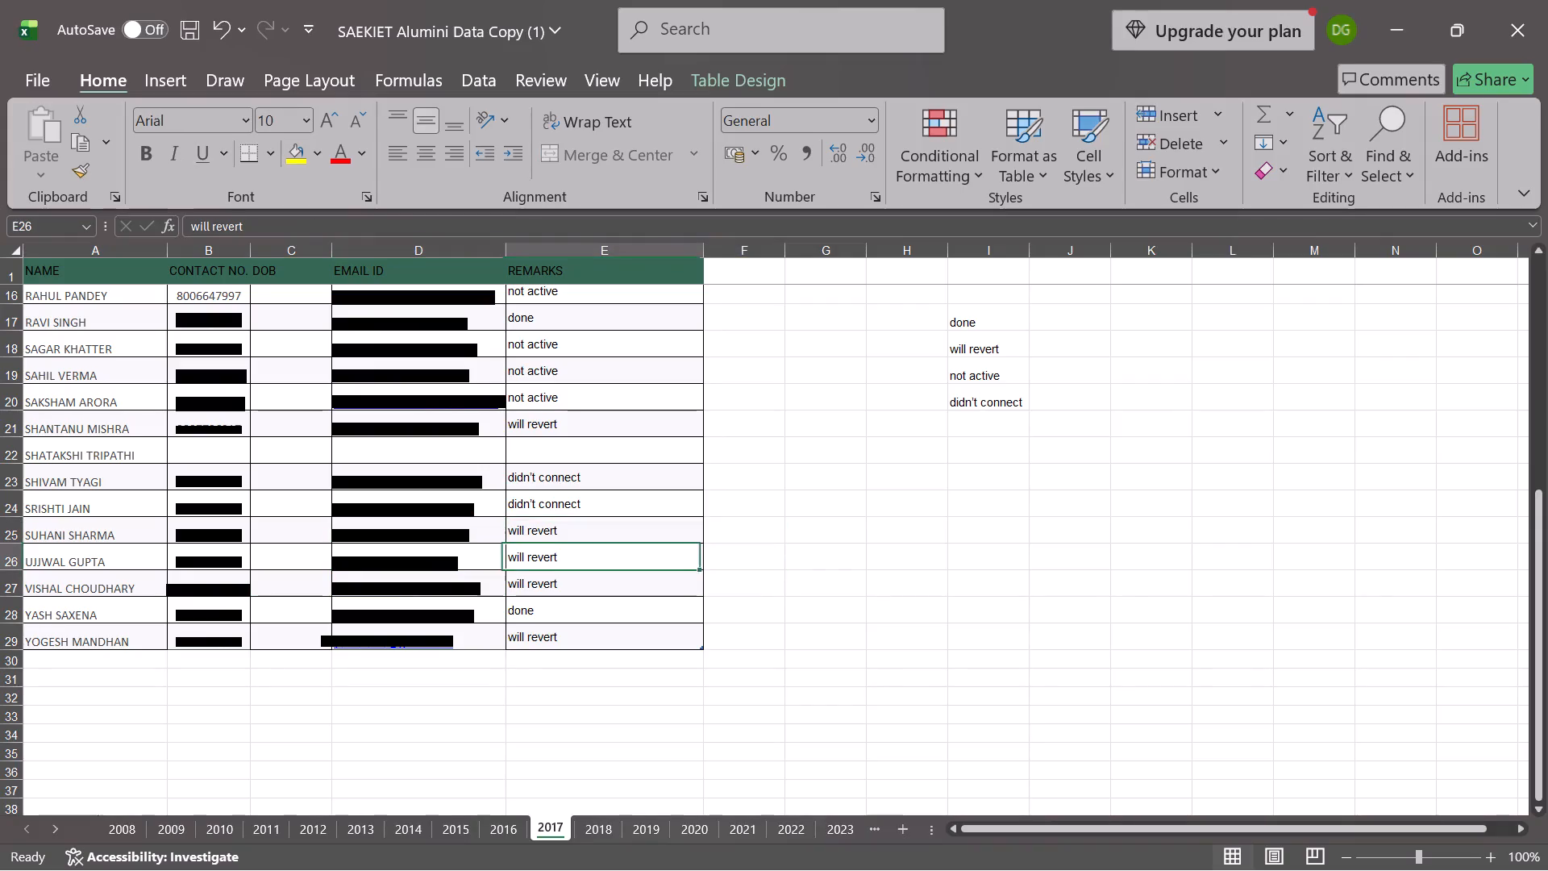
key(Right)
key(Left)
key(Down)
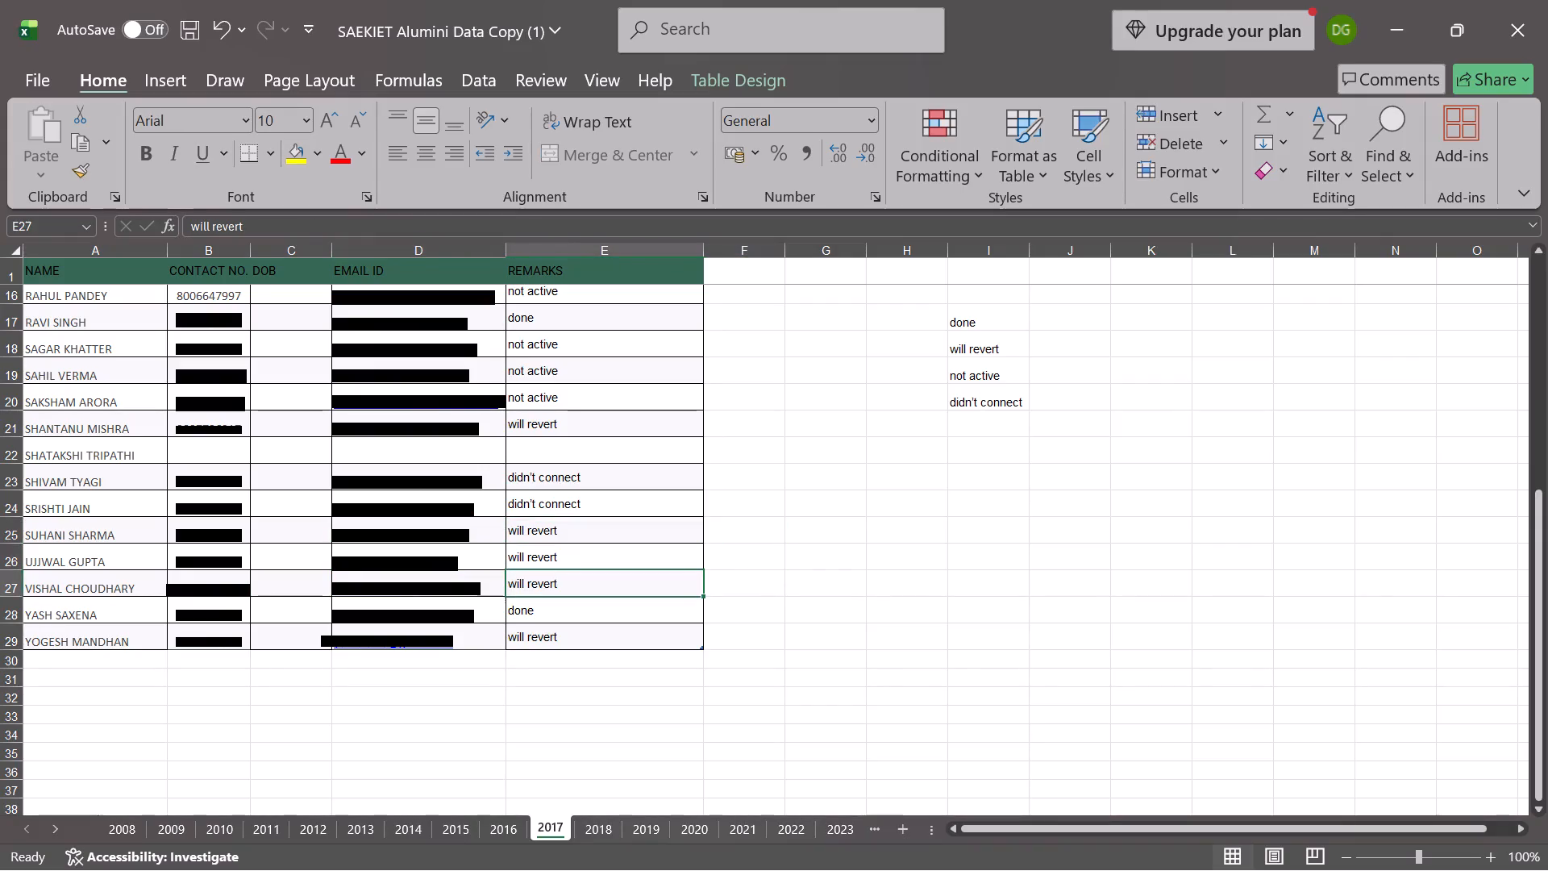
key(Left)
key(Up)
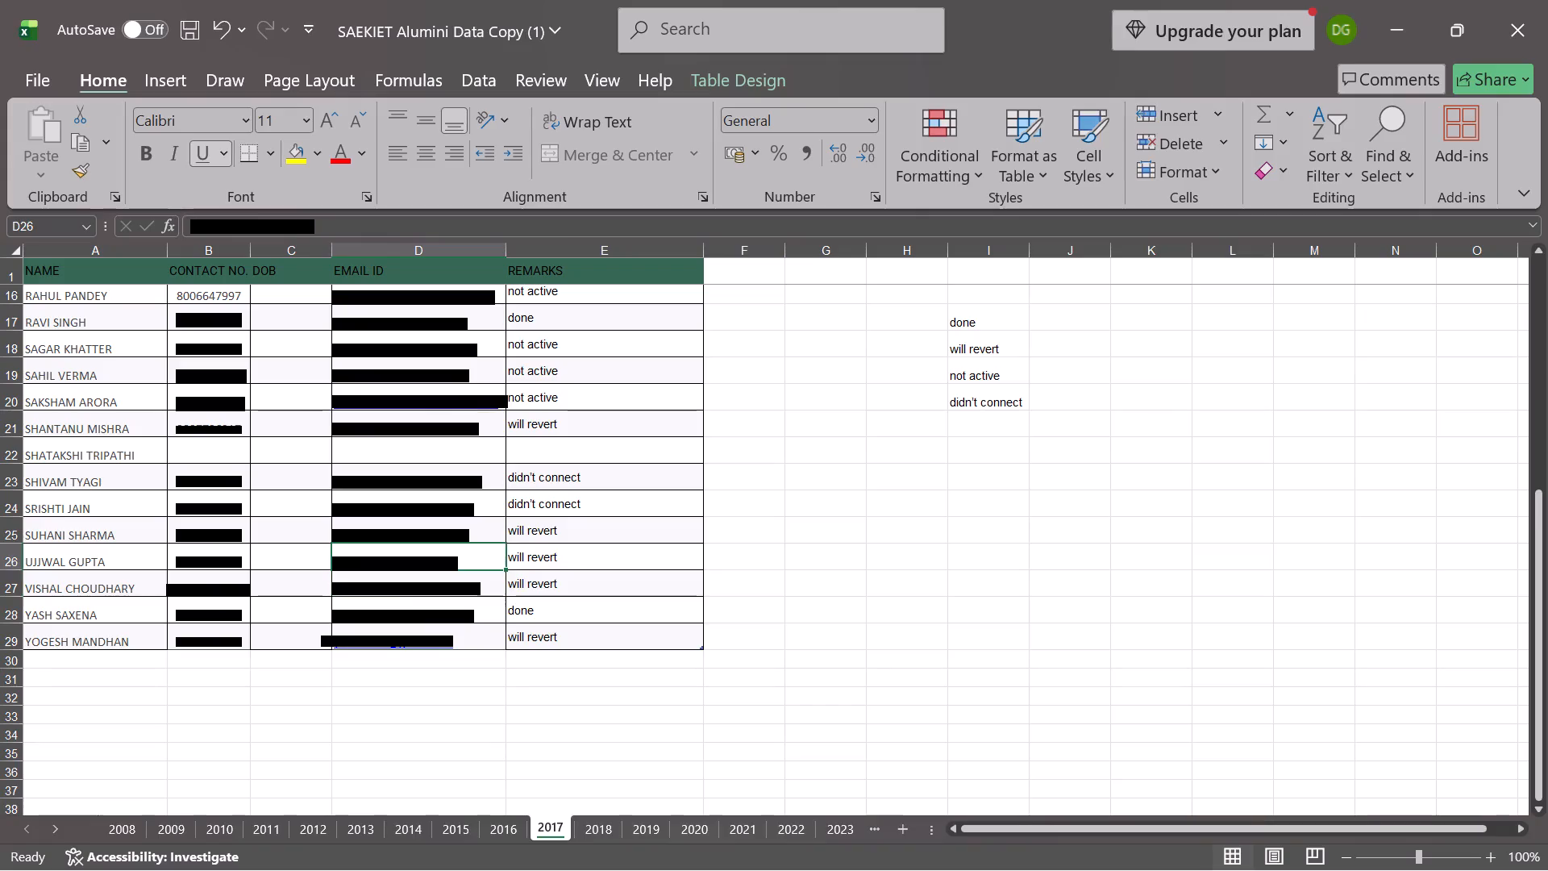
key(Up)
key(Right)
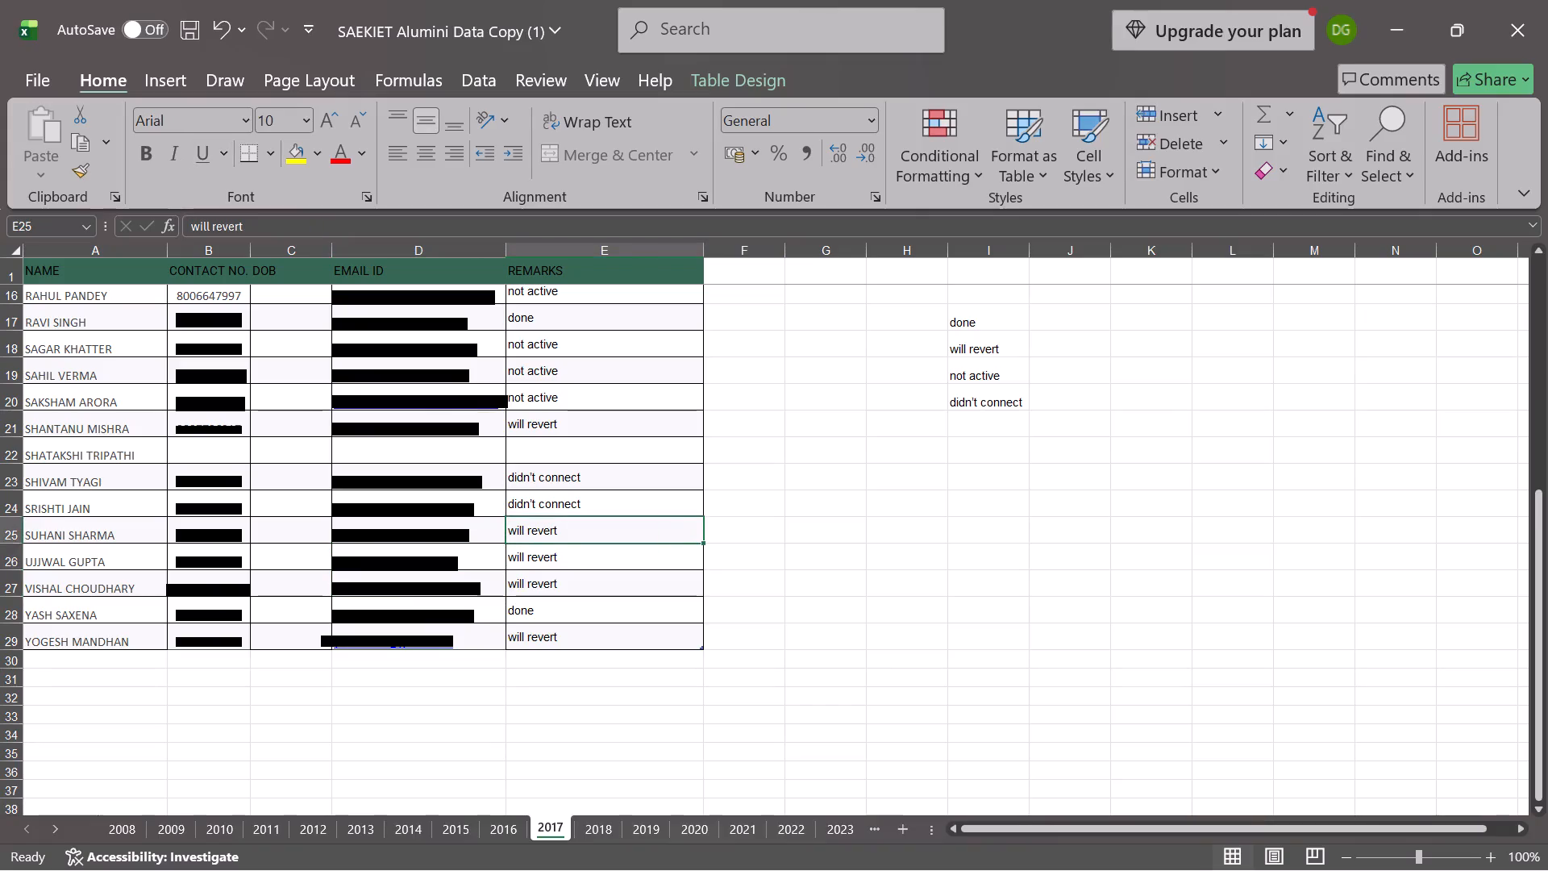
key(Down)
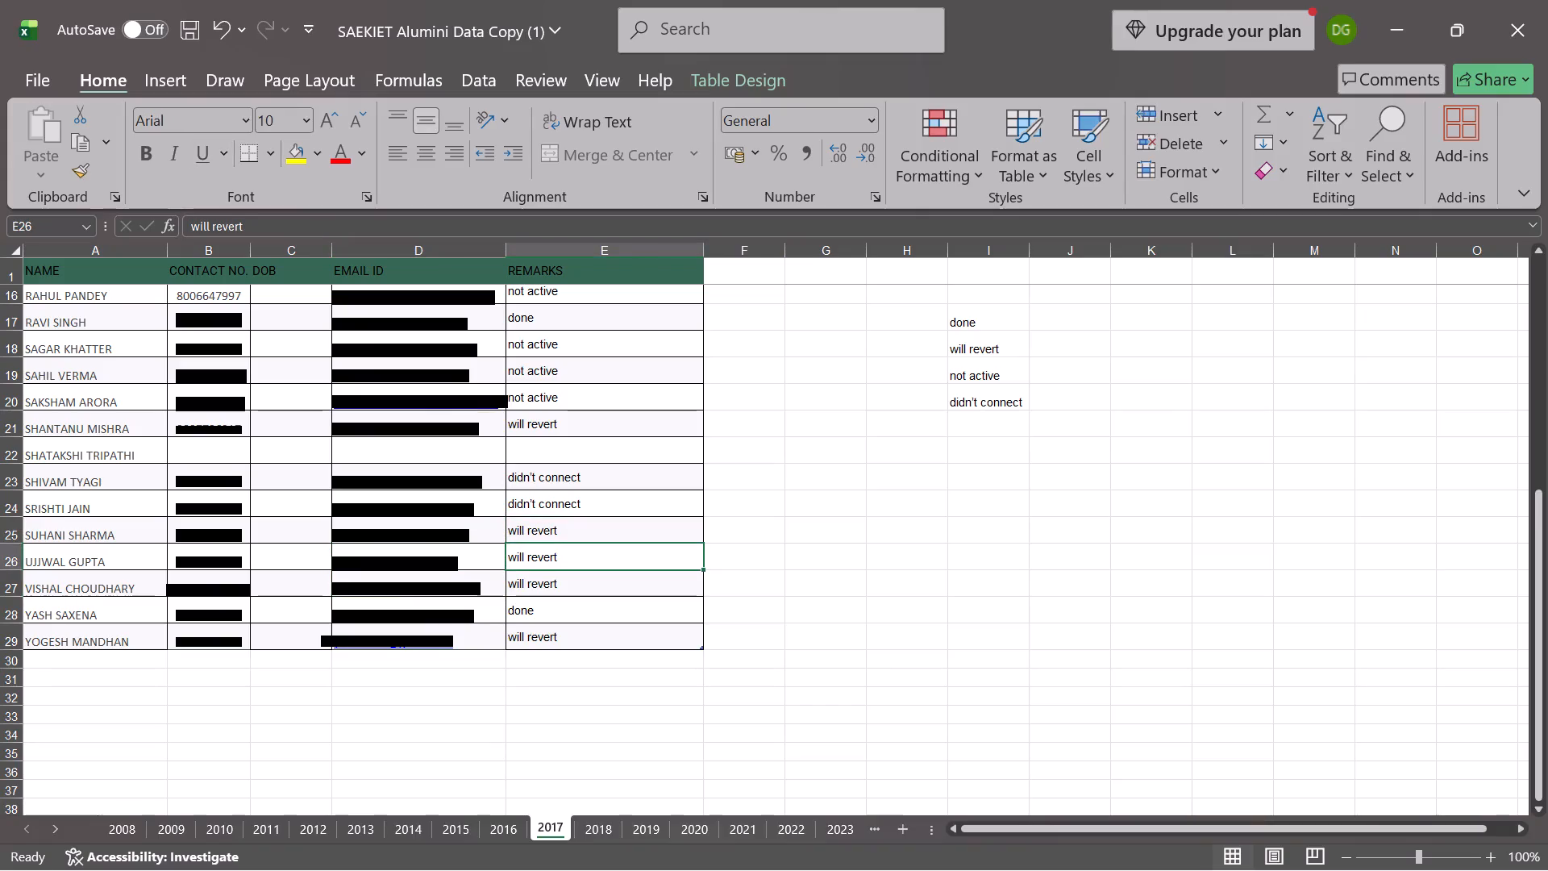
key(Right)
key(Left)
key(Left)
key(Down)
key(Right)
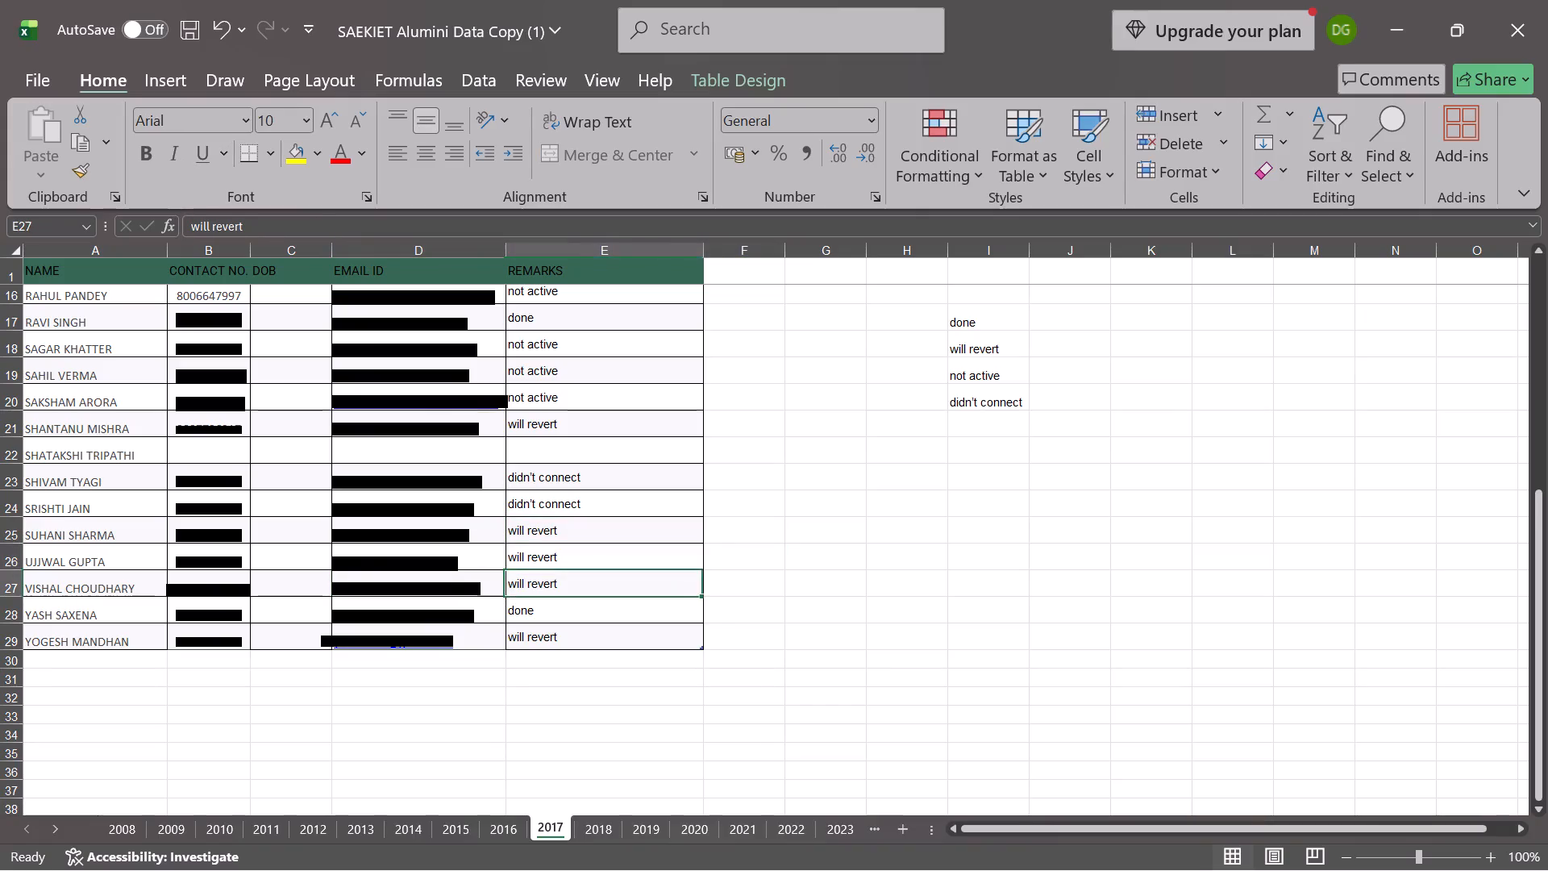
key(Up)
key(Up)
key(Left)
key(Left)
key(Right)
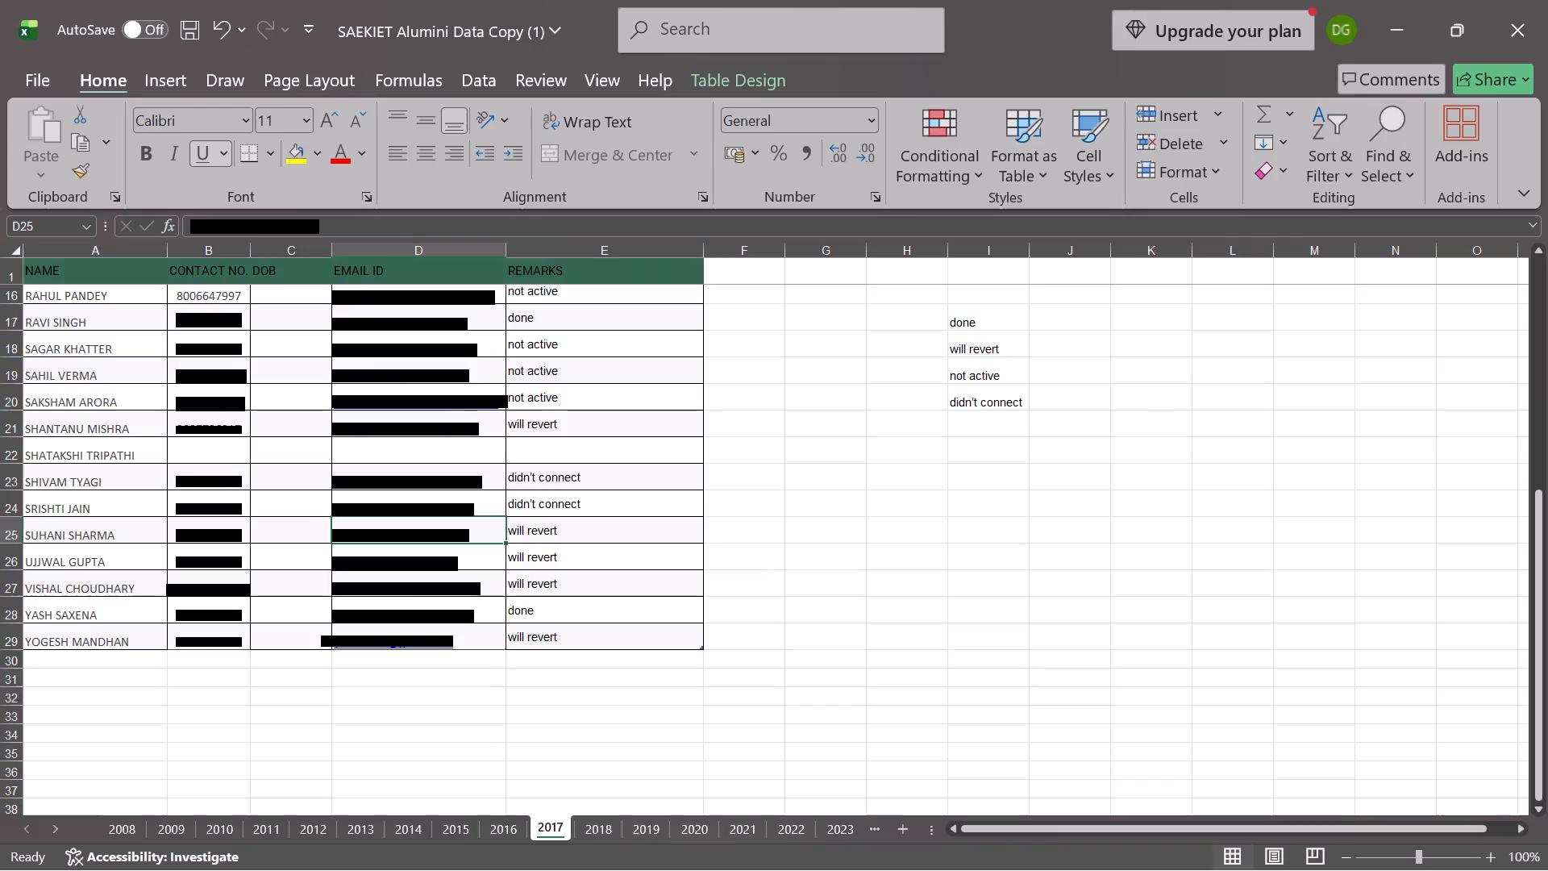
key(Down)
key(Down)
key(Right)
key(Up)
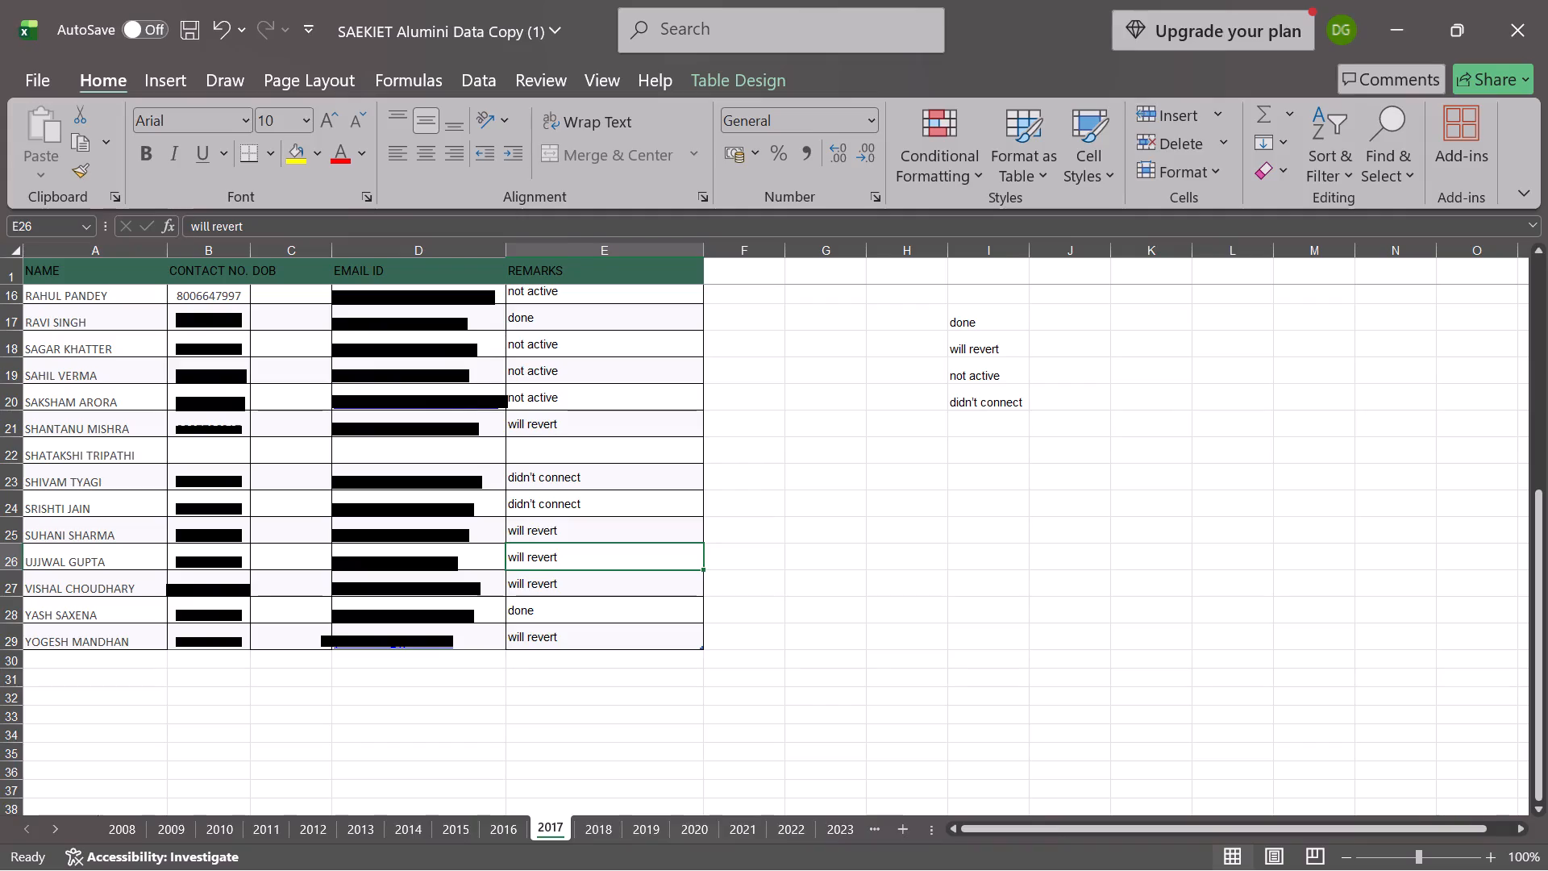
Review the REMARKS entries in the table's upper rows, opening the remark in cell E2.
scroll(742, 460, up, 1)
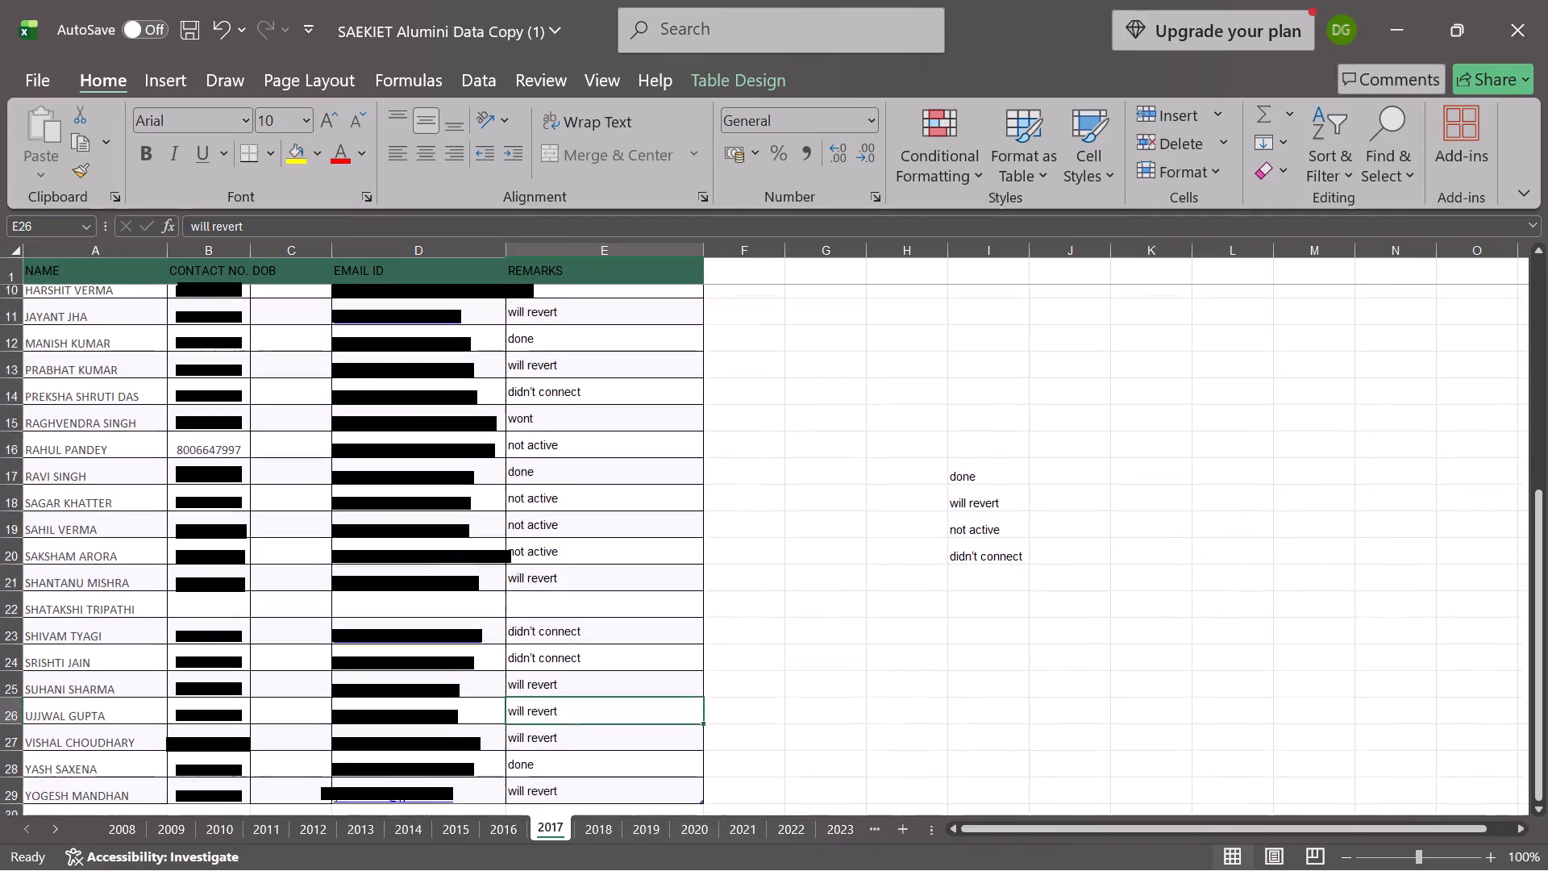
scroll(742, 460, up, 4)
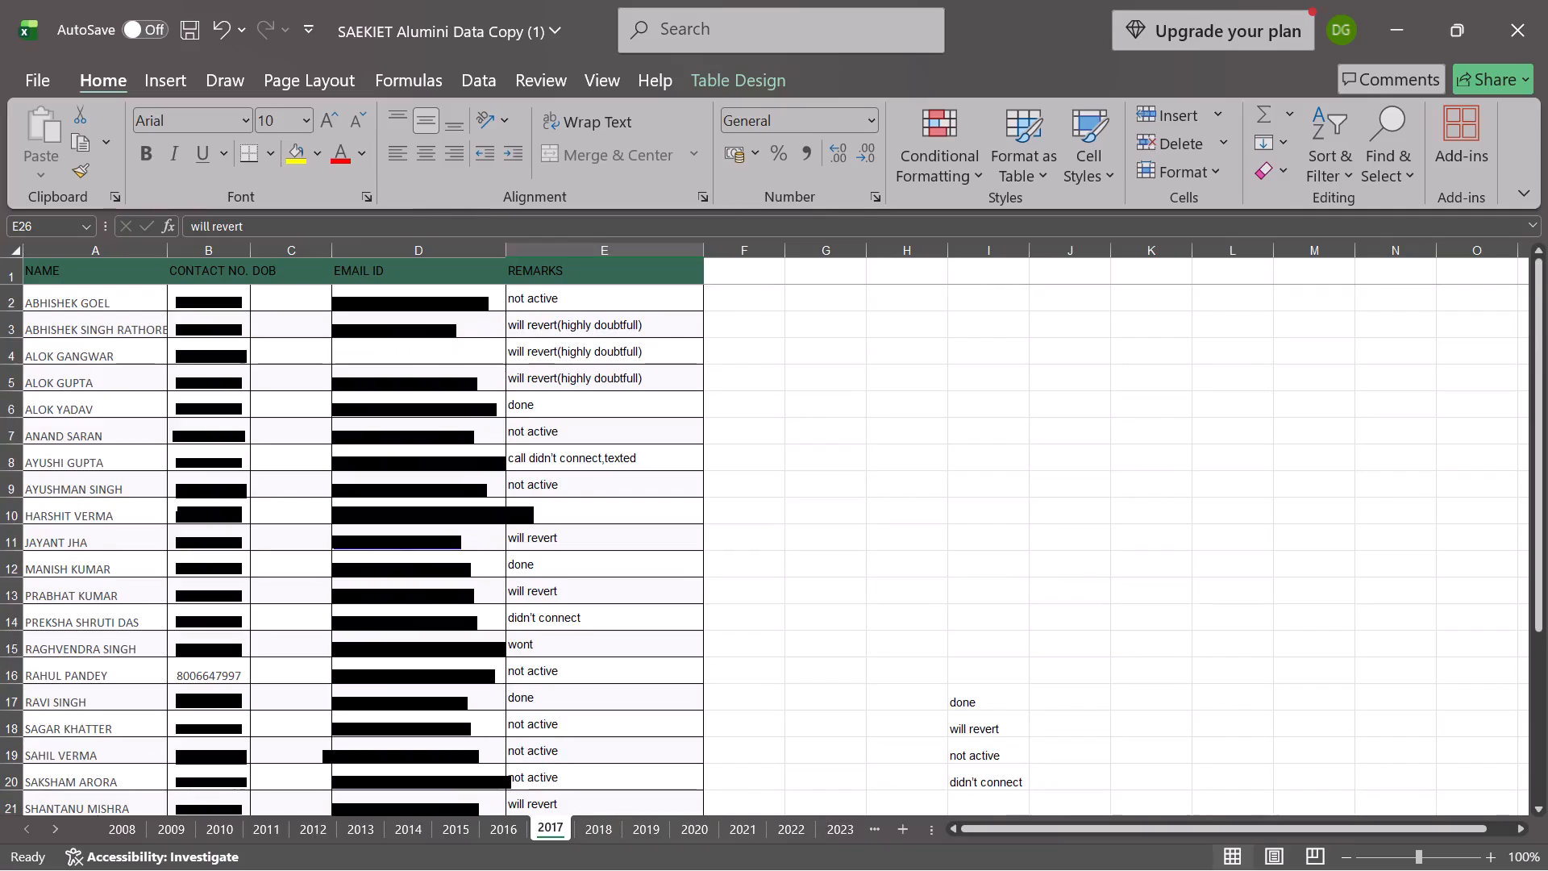
click(644, 299)
click(644, 299)
drag(644, 299, 518, 310)
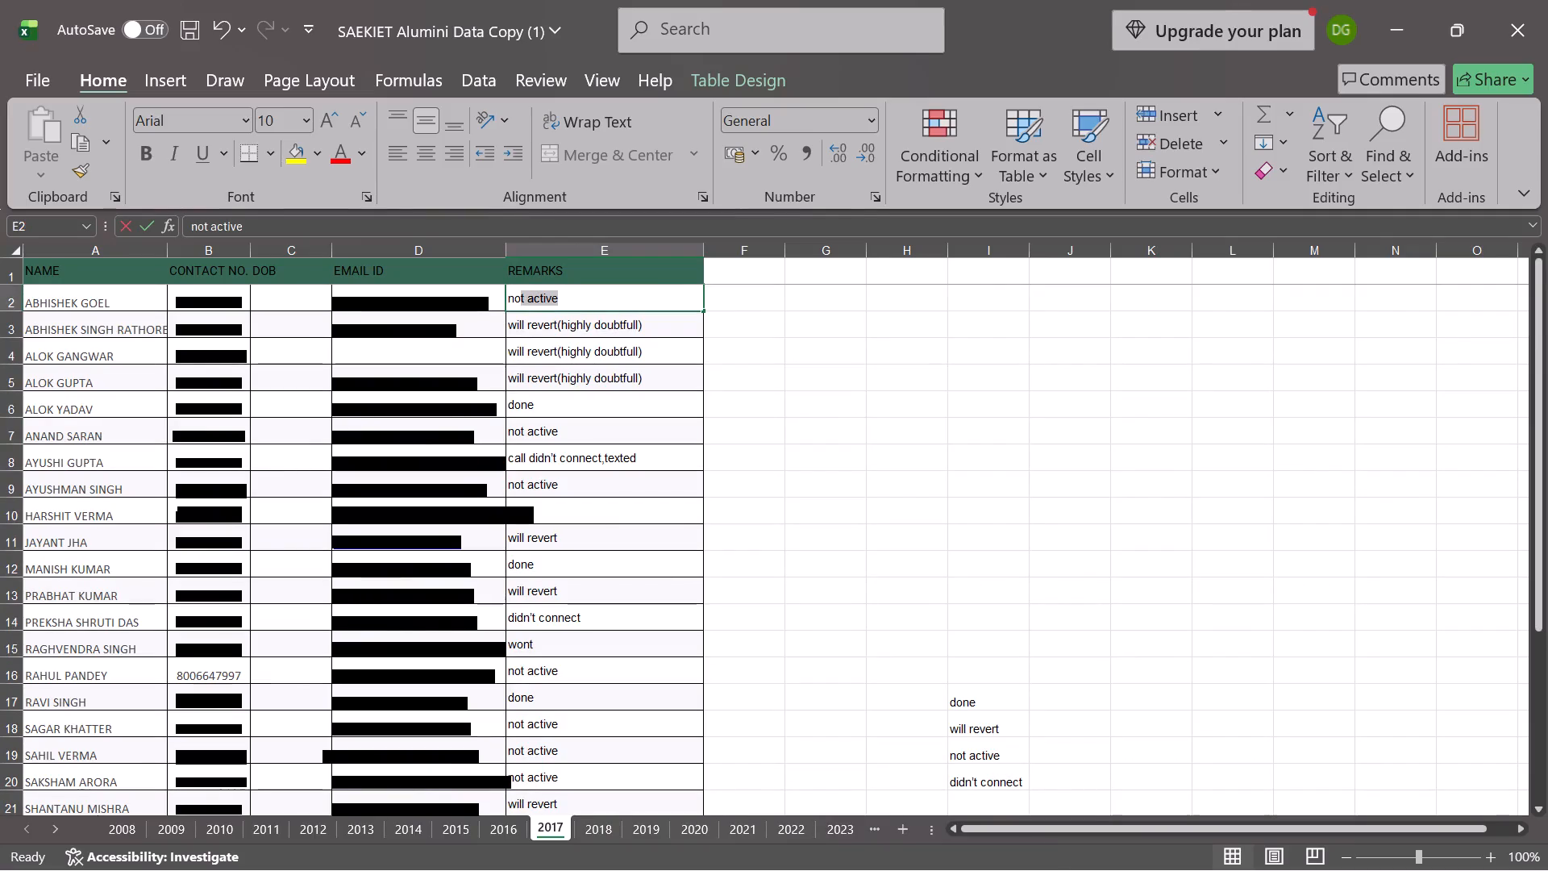
drag(518, 310, 517, 300)
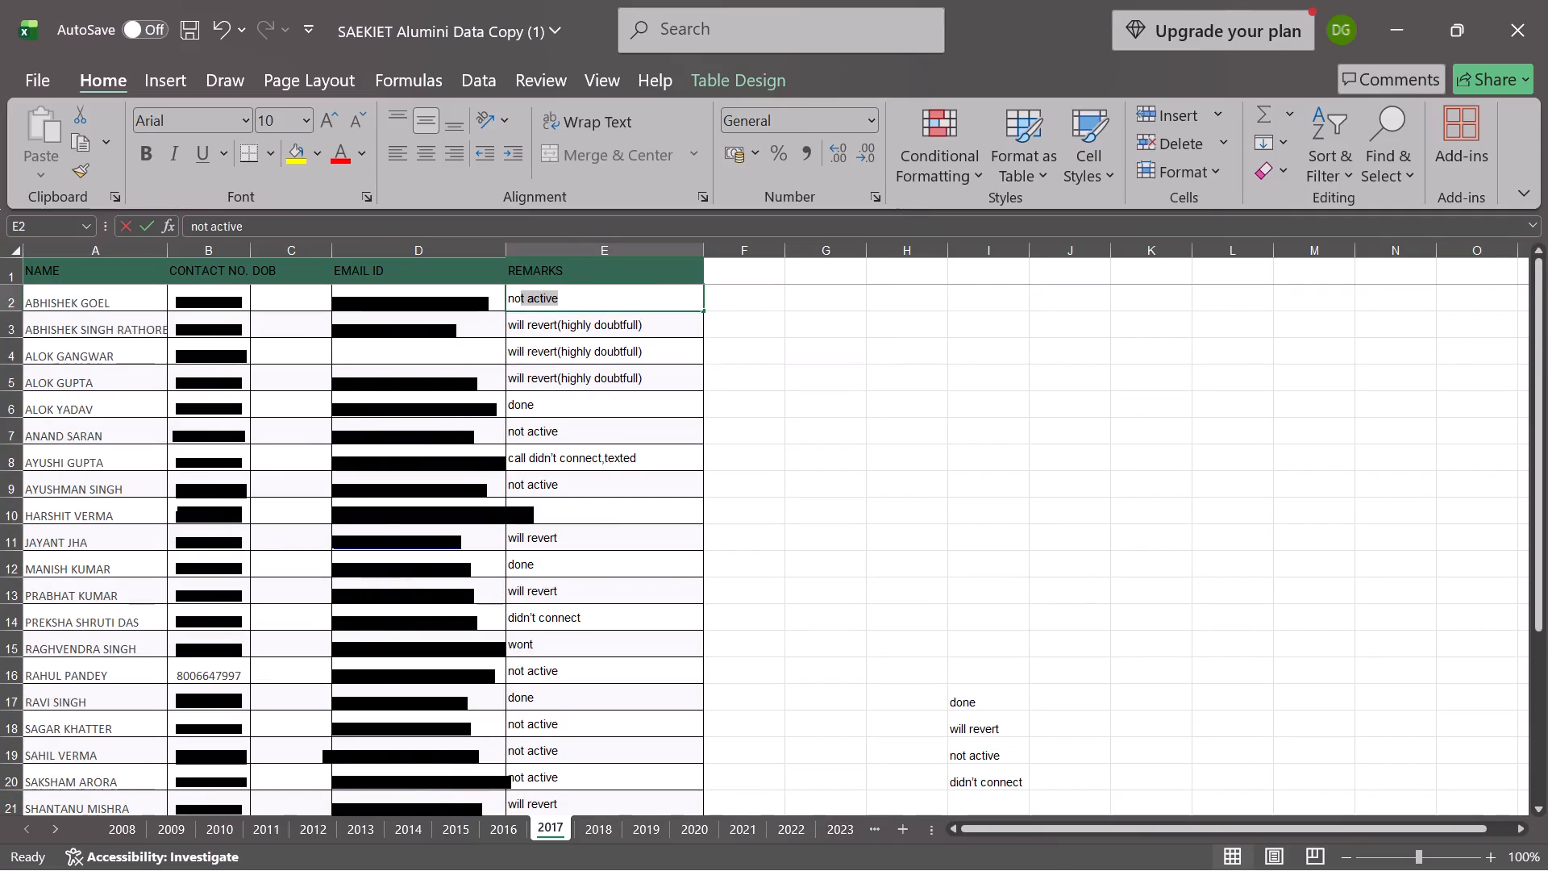
drag(517, 300, 540, 297)
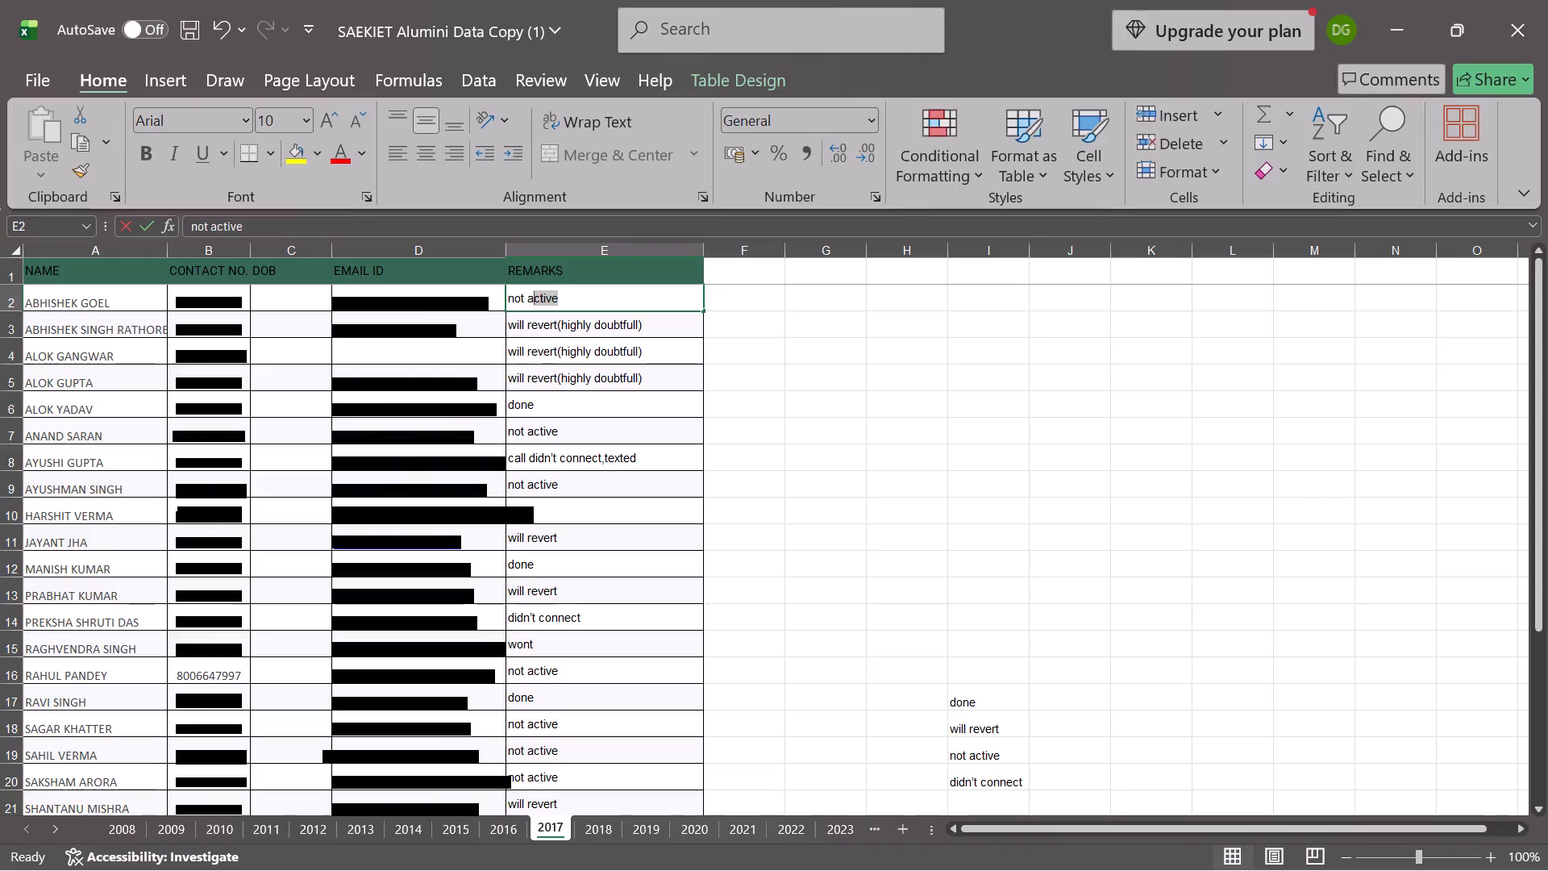
drag(540, 297, 570, 299)
click(570, 299)
click(728, 367)
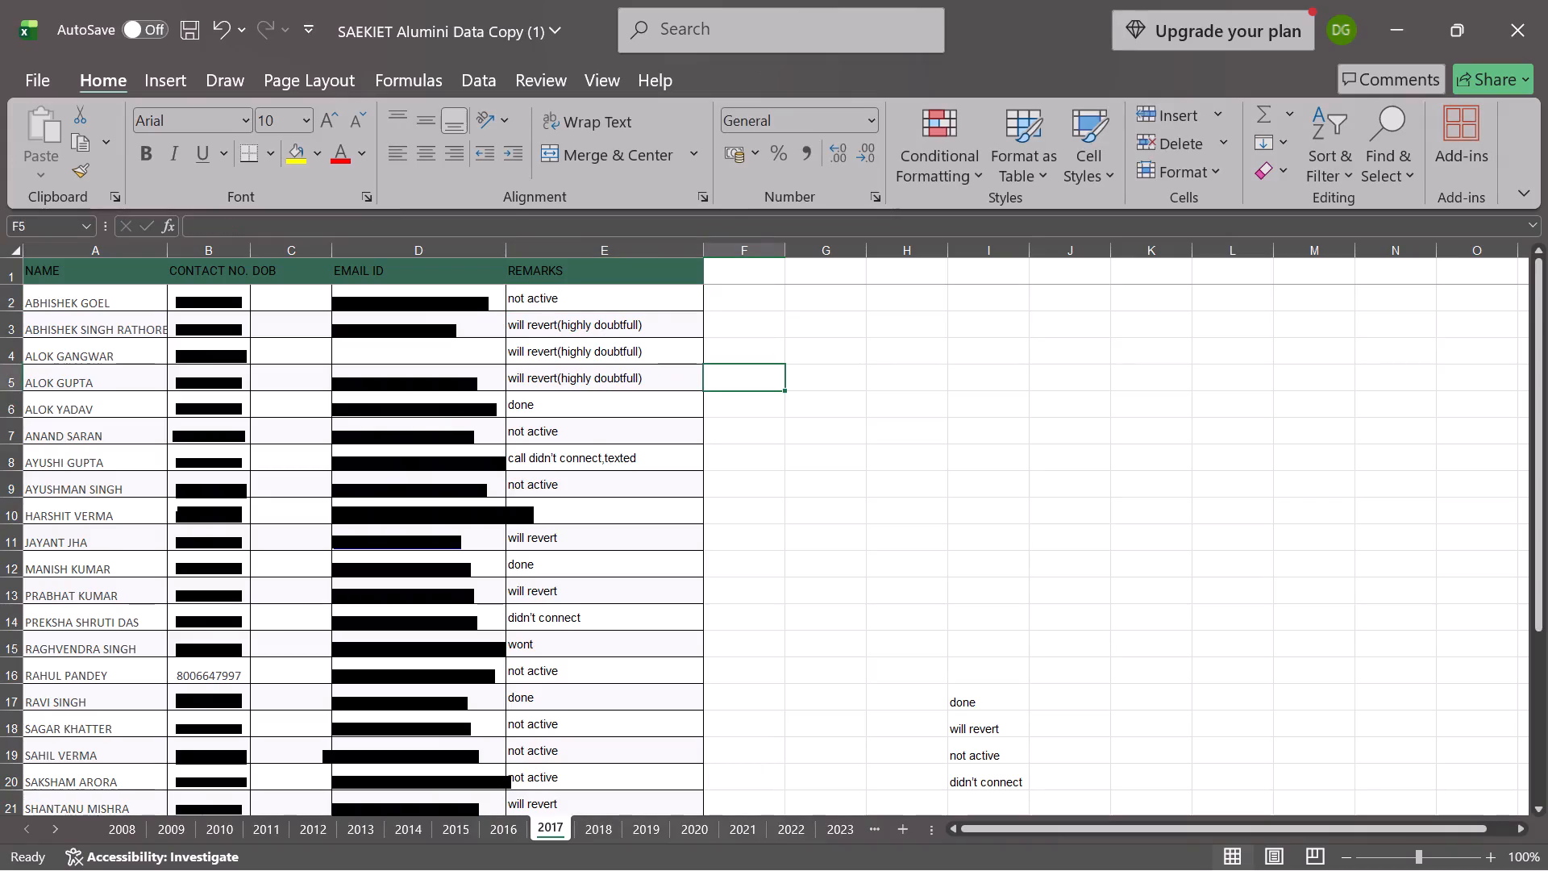
click(728, 360)
click(730, 378)
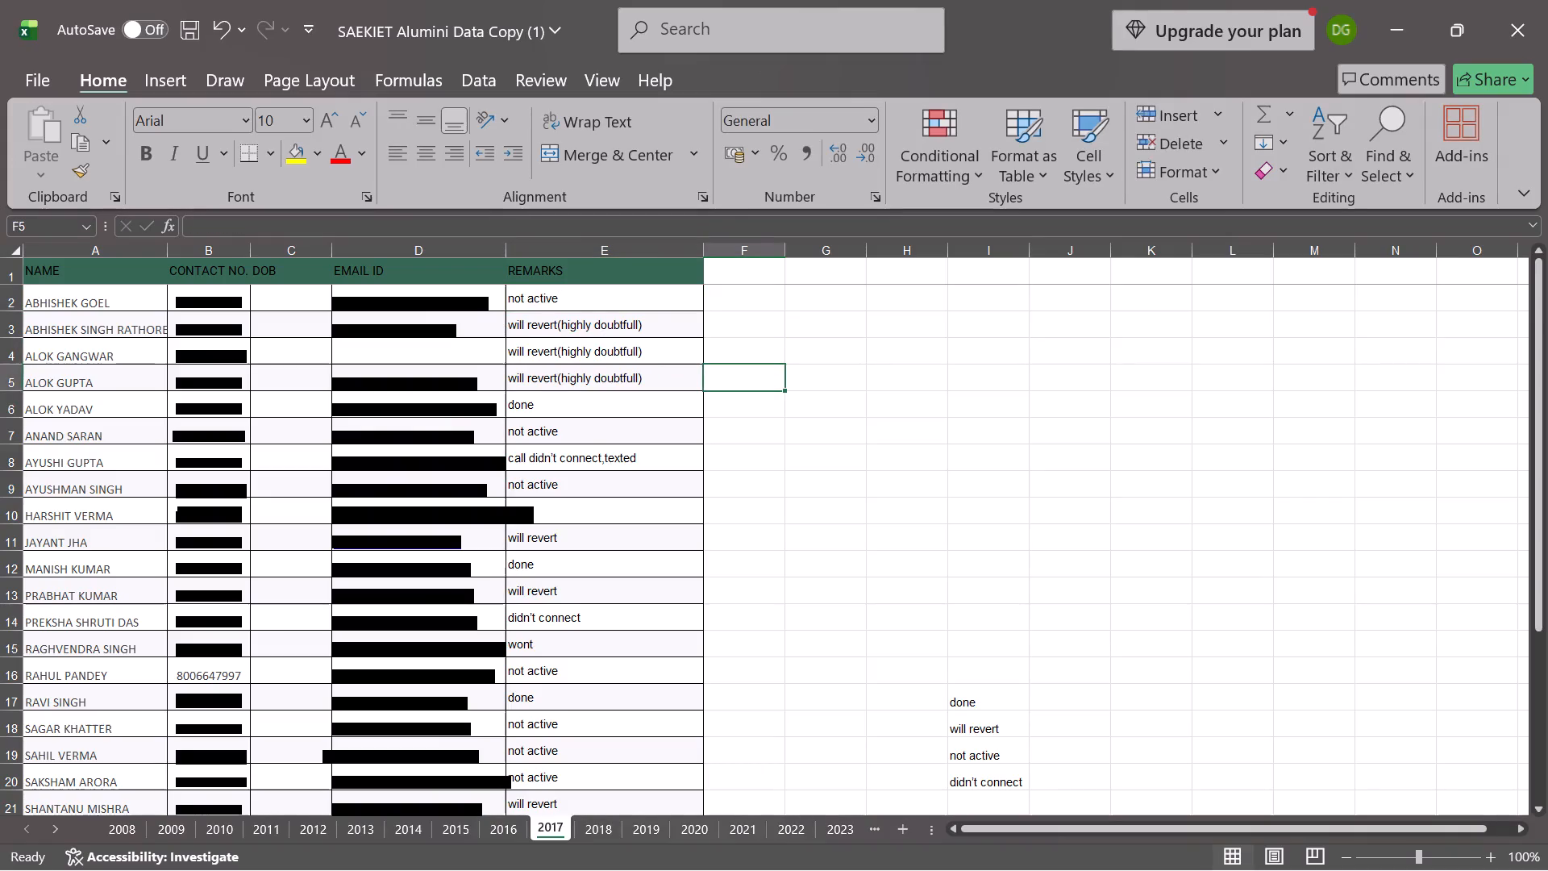
Review the REMARKS entries of the 2017 table from the first row down to row 29.
scroll(730, 378, down, 3)
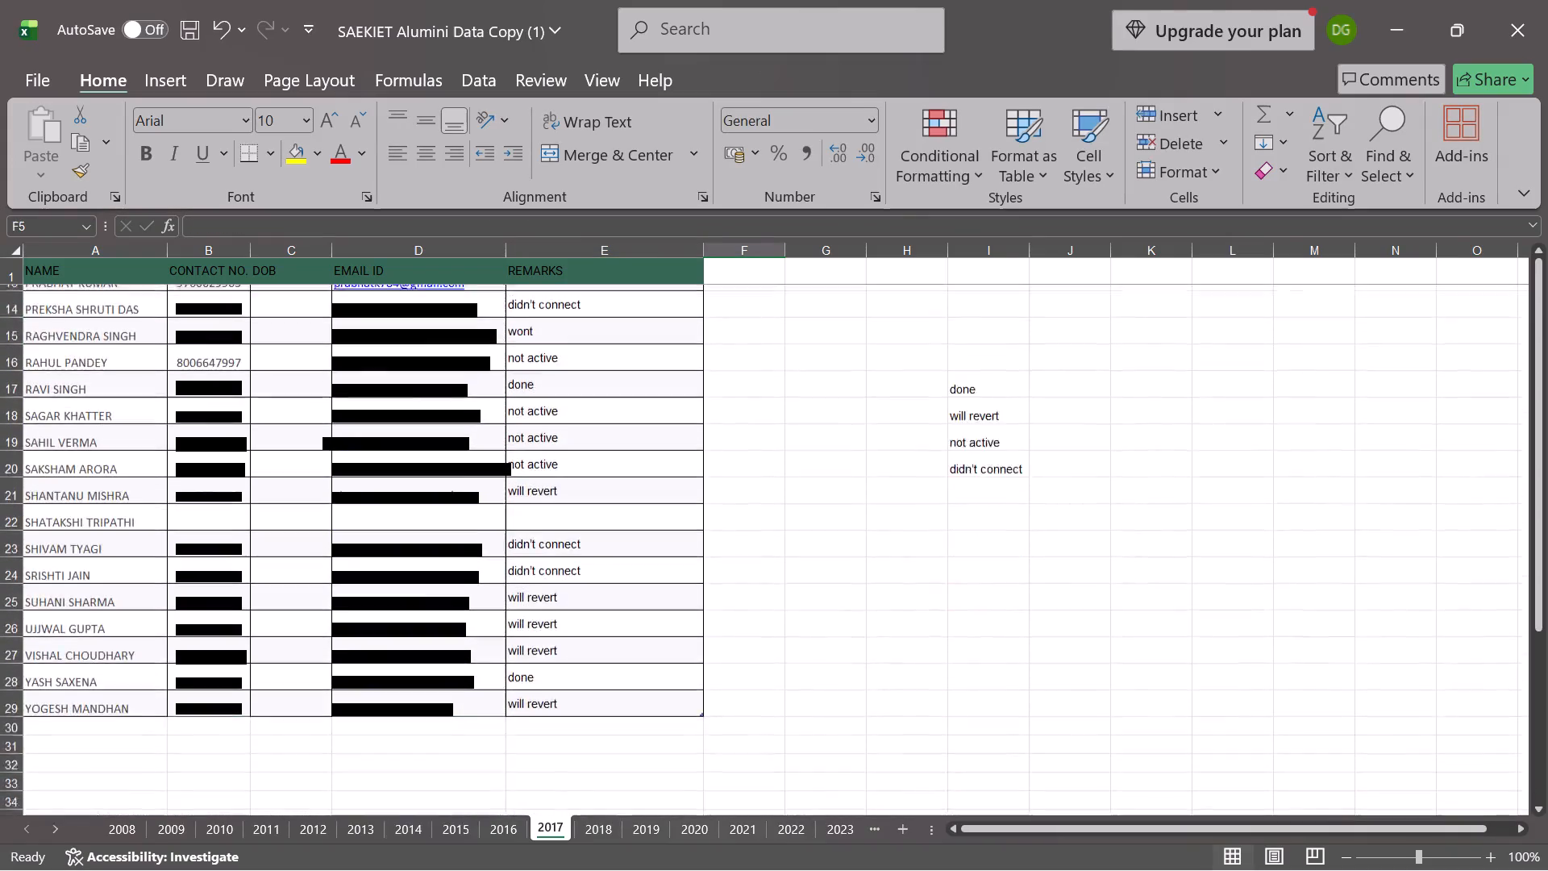
scroll(730, 378, down, 1)
click(651, 515)
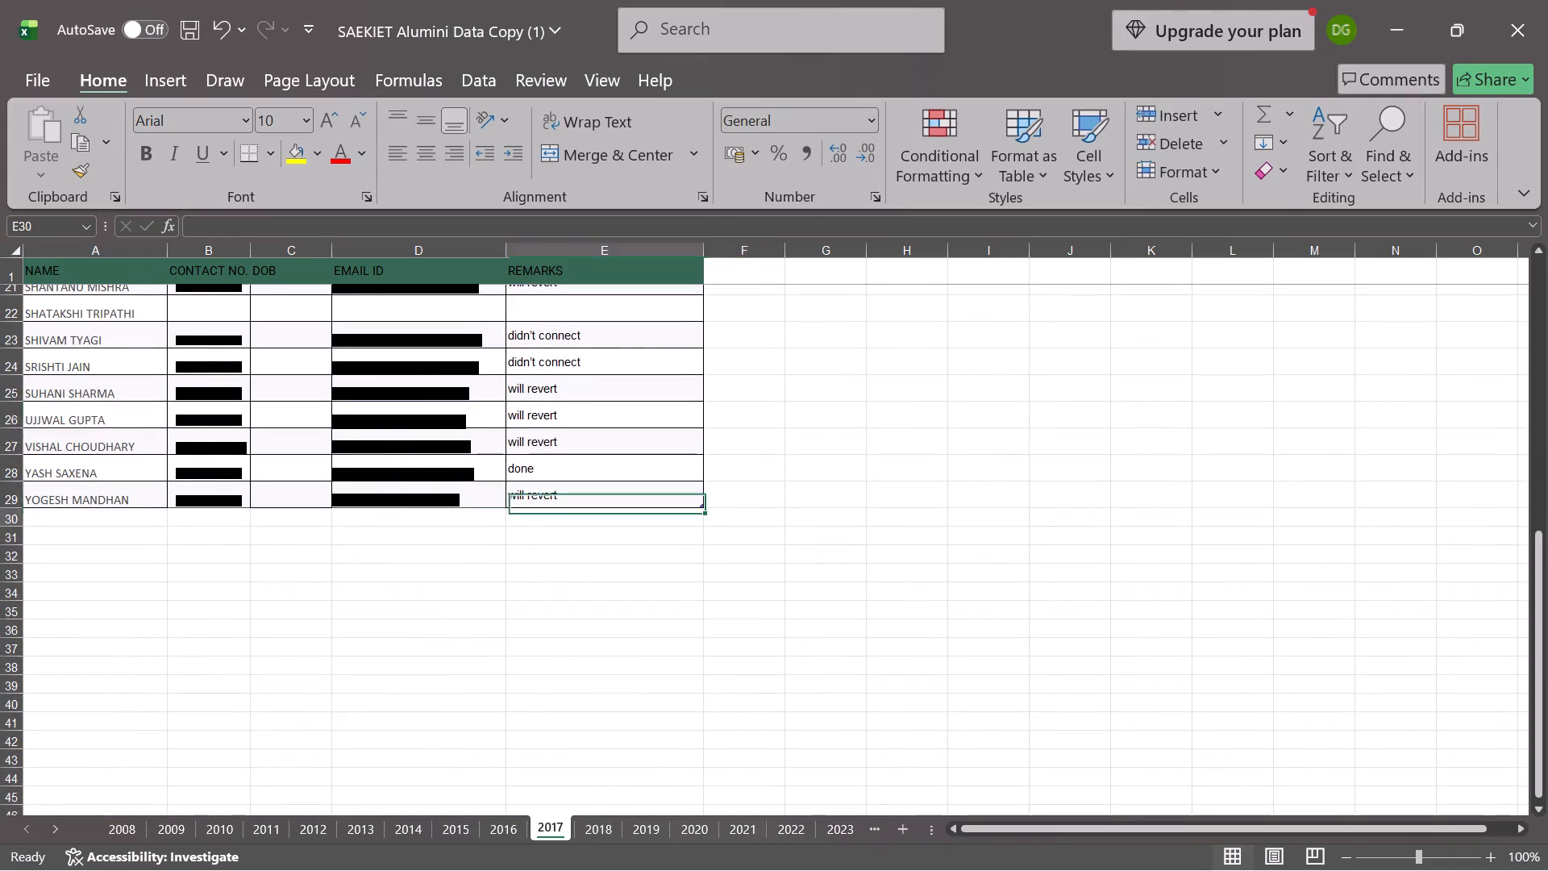
click(689, 537)
click(672, 558)
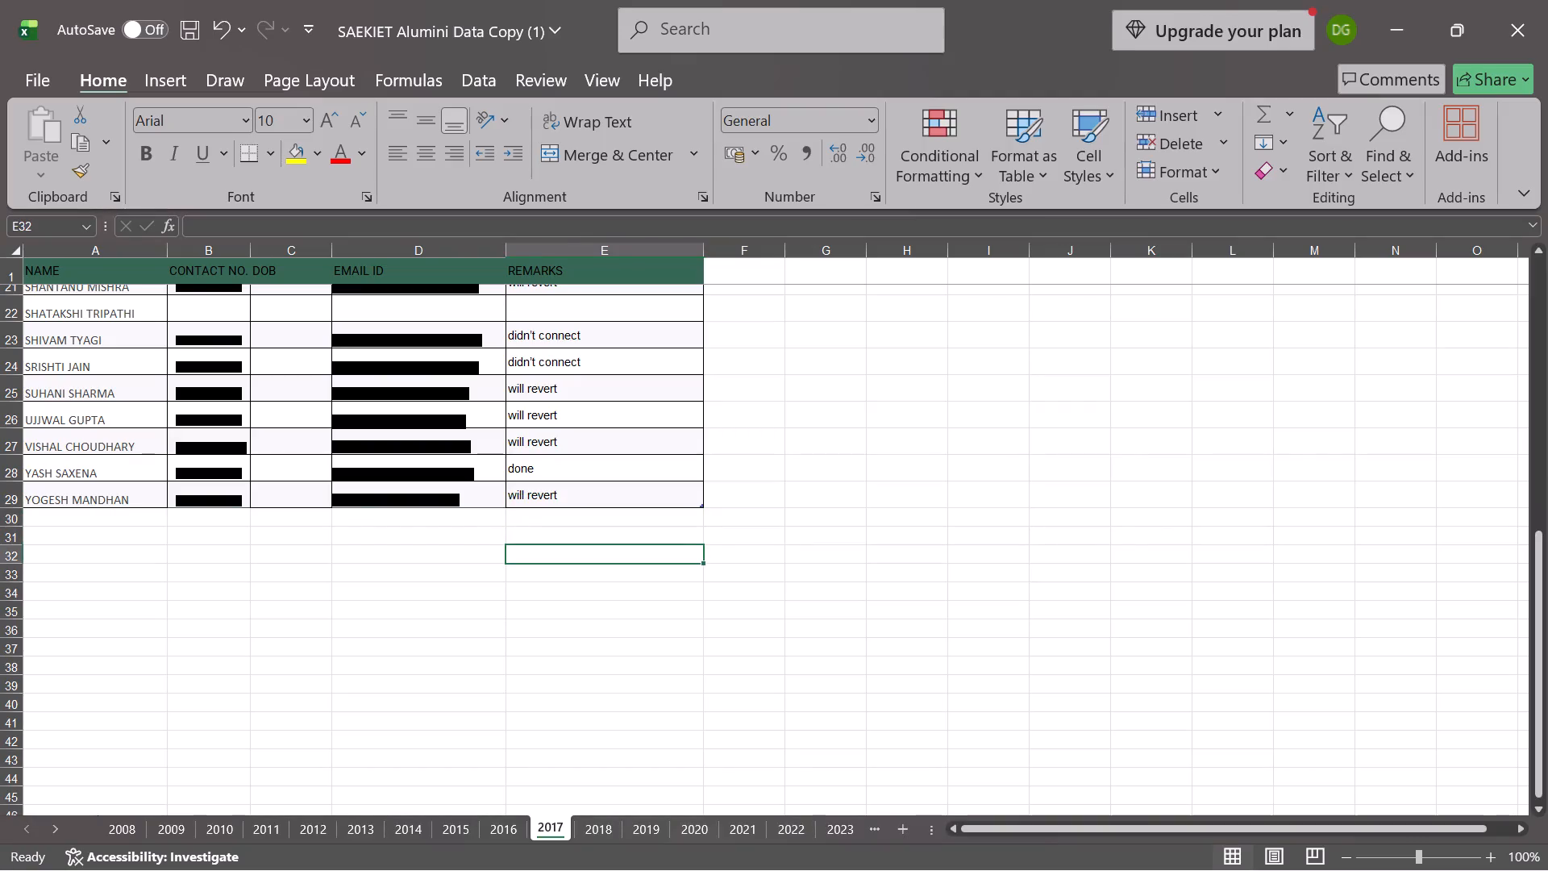
click(665, 566)
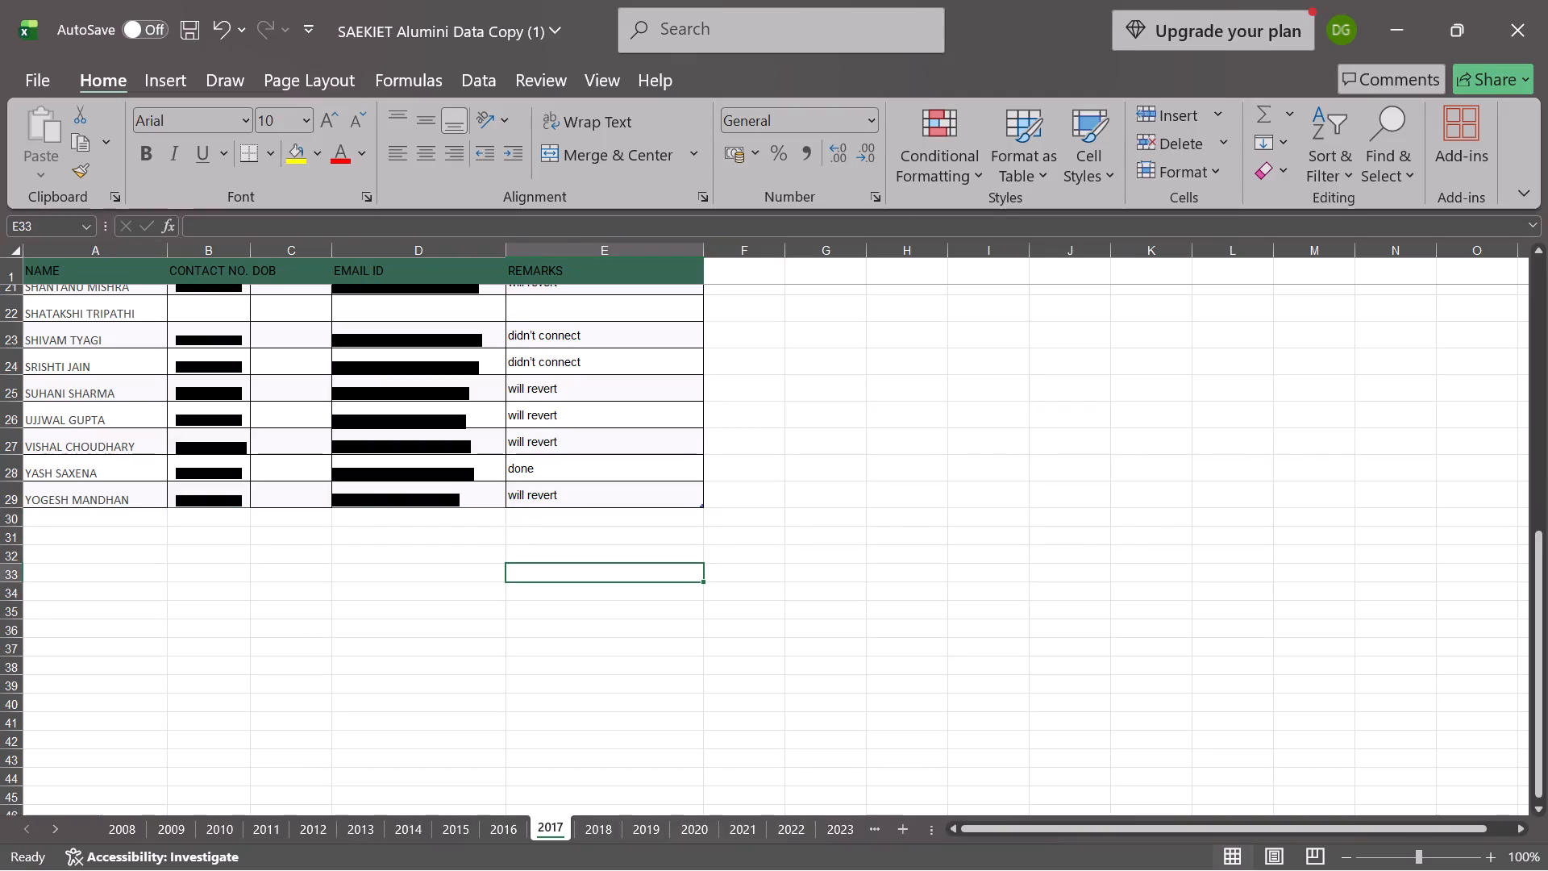
click(655, 586)
click(657, 567)
click(739, 555)
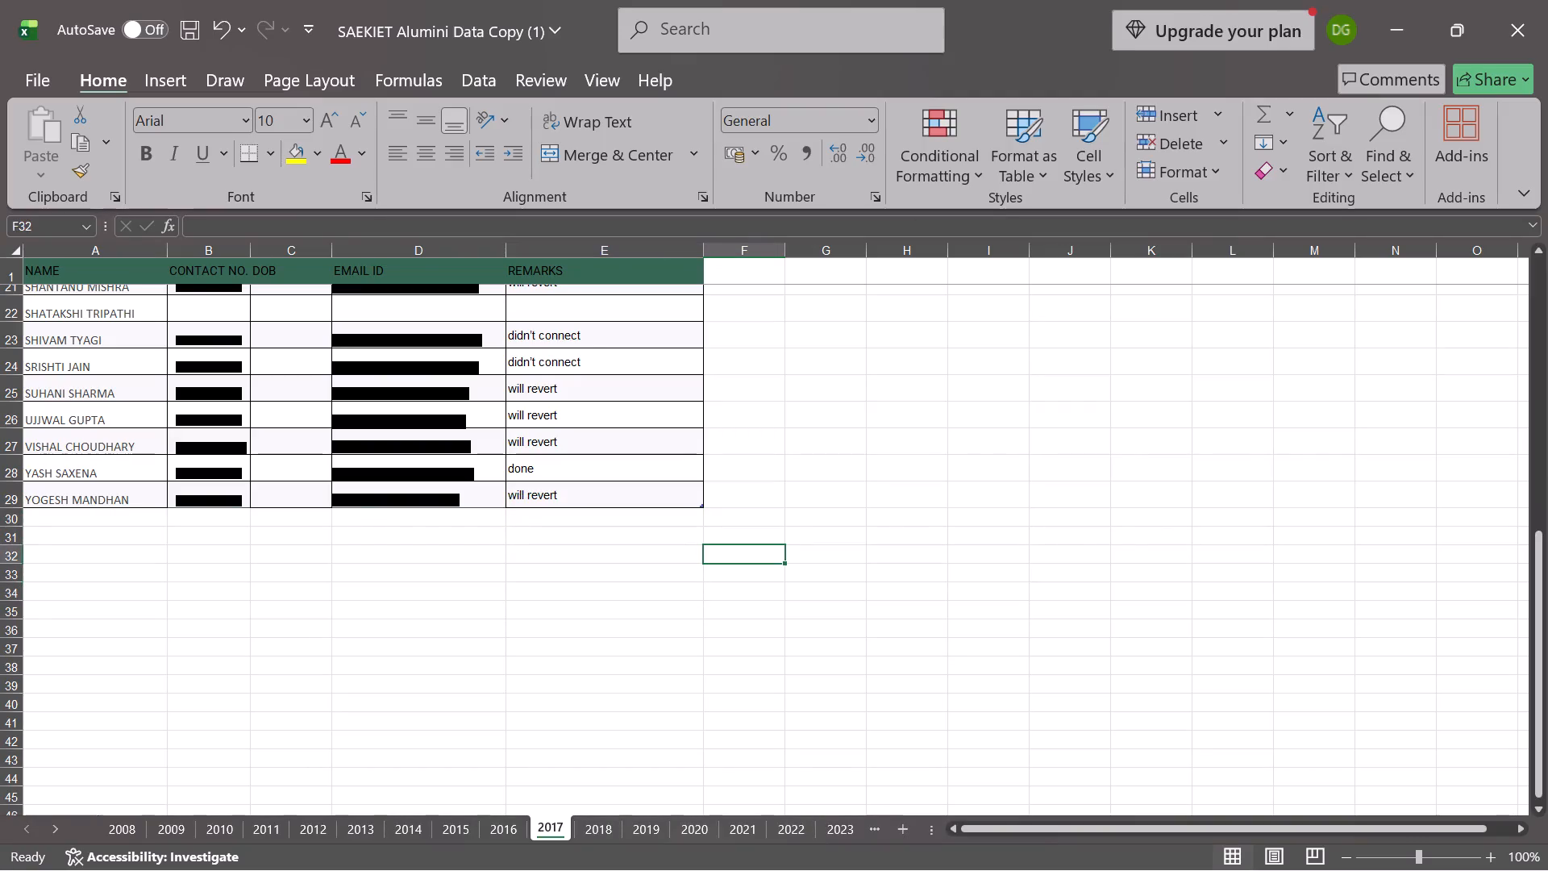
click(746, 527)
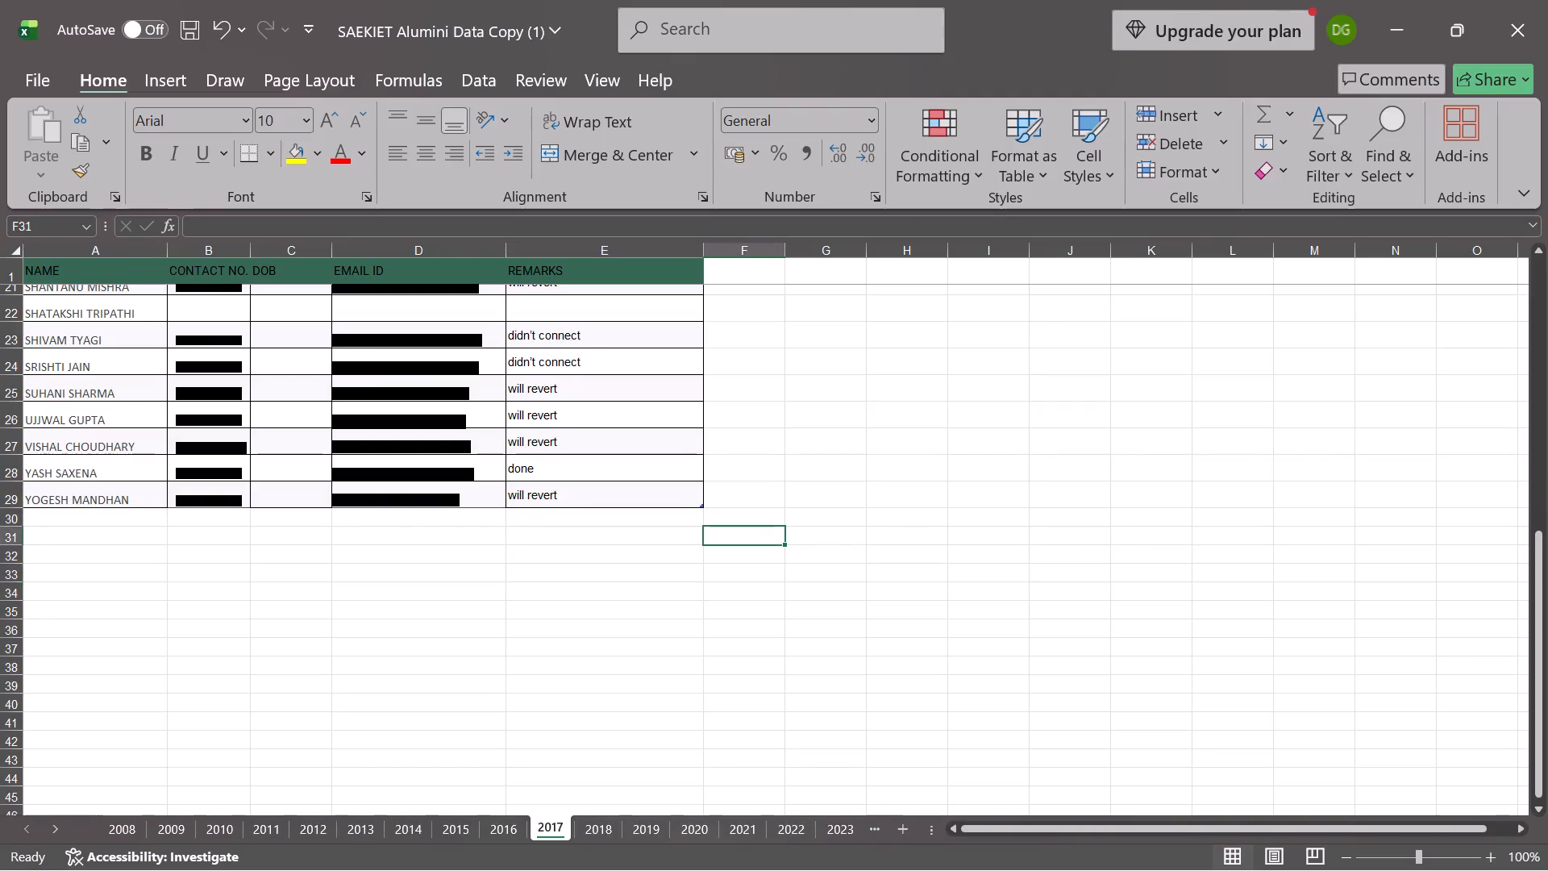
click(805, 523)
scroll(805, 523, up, 4)
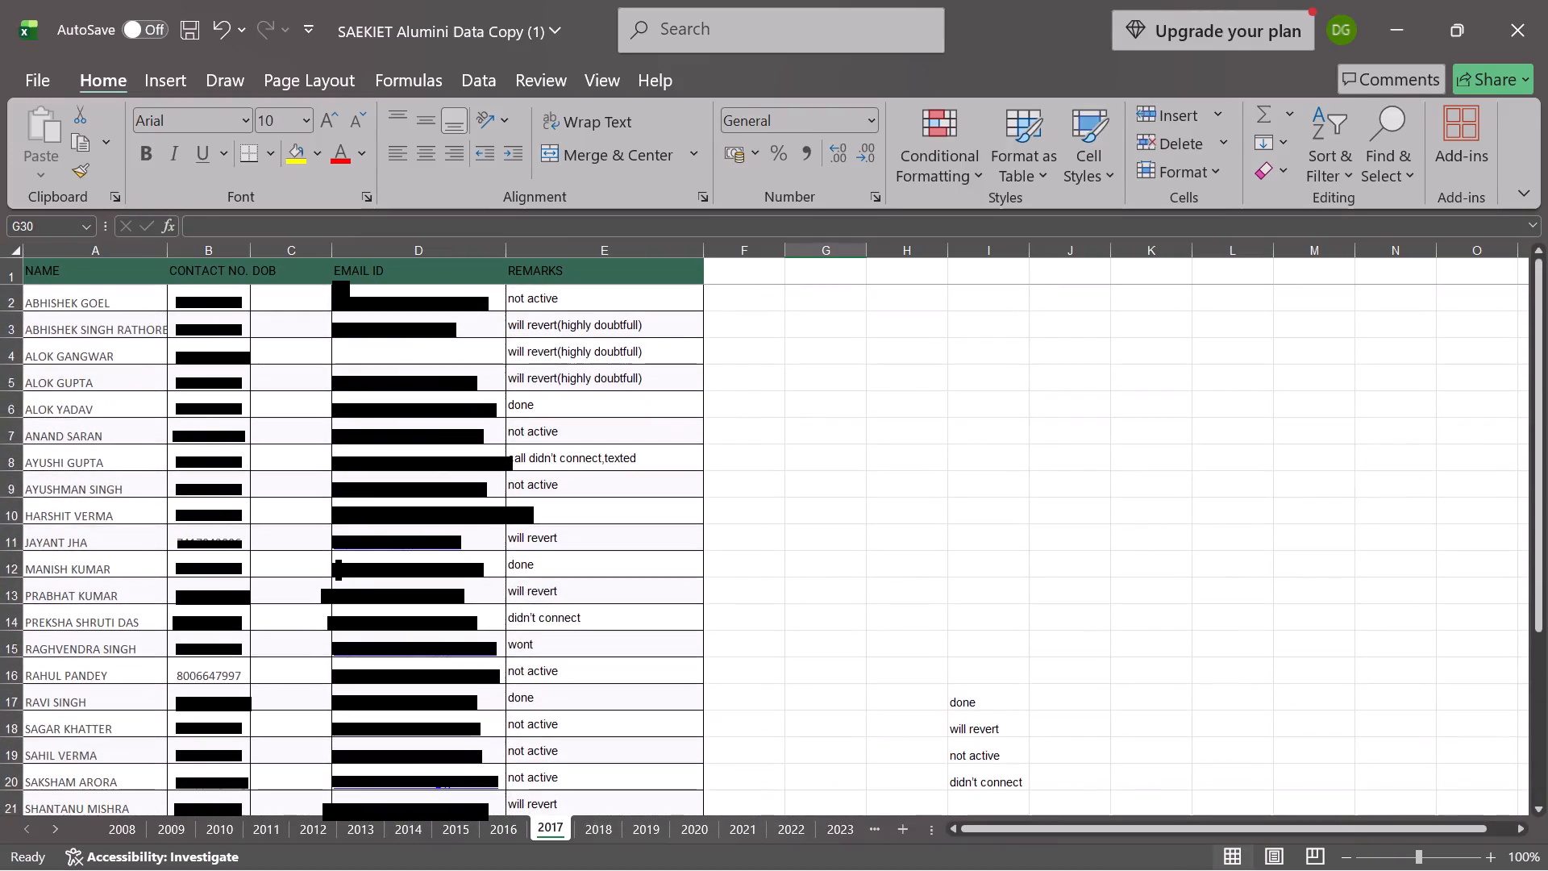
scroll(805, 523, down, 3)
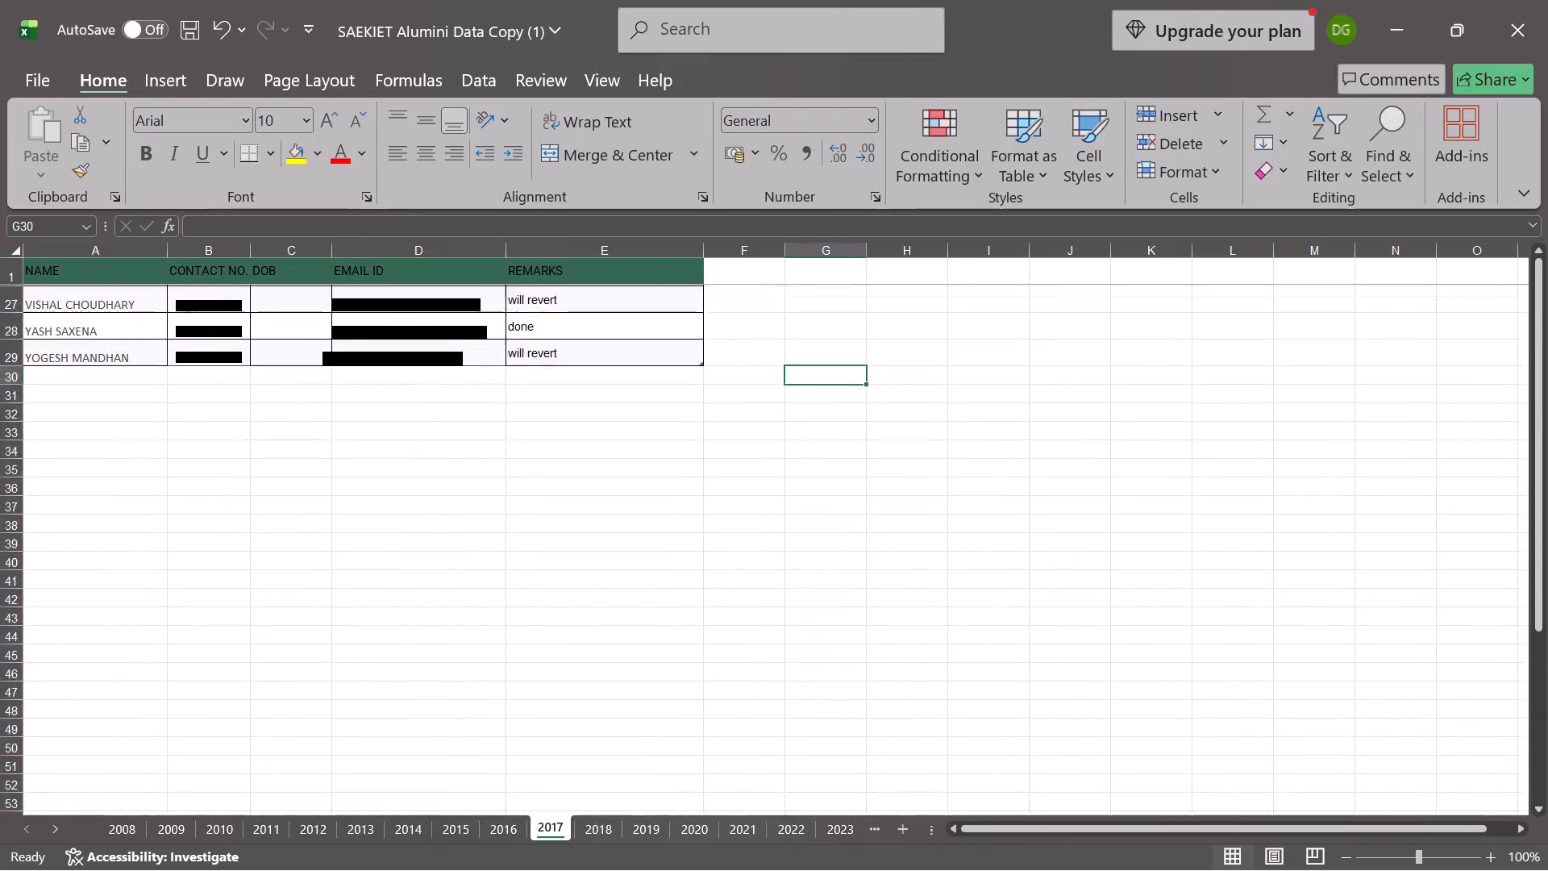
scroll(805, 523, up, 1)
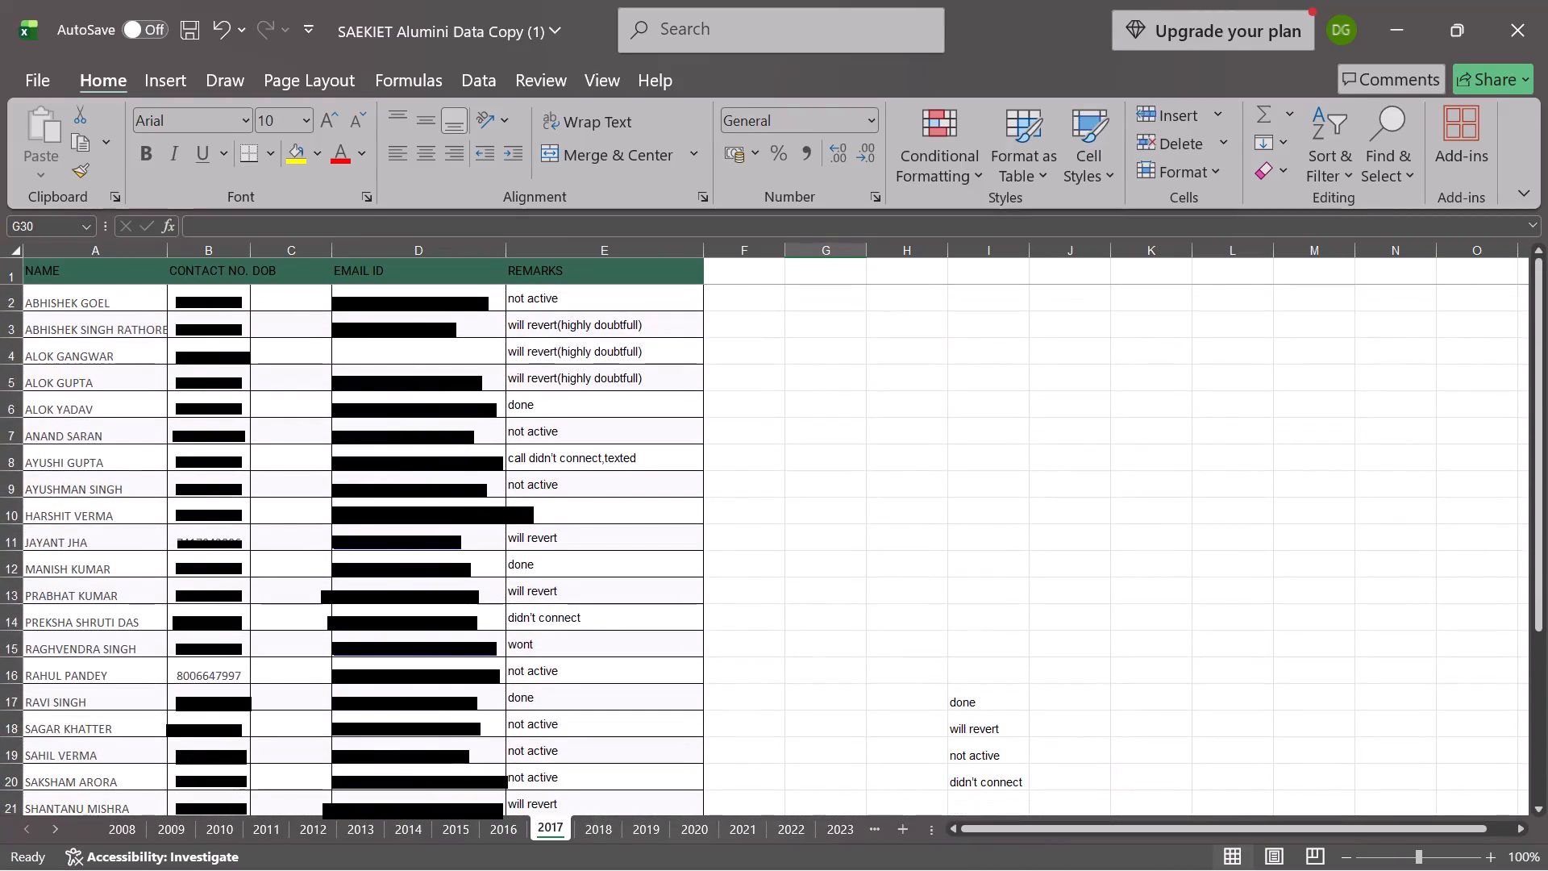
scroll(805, 523, down, 1)
click(805, 523)
click(822, 556)
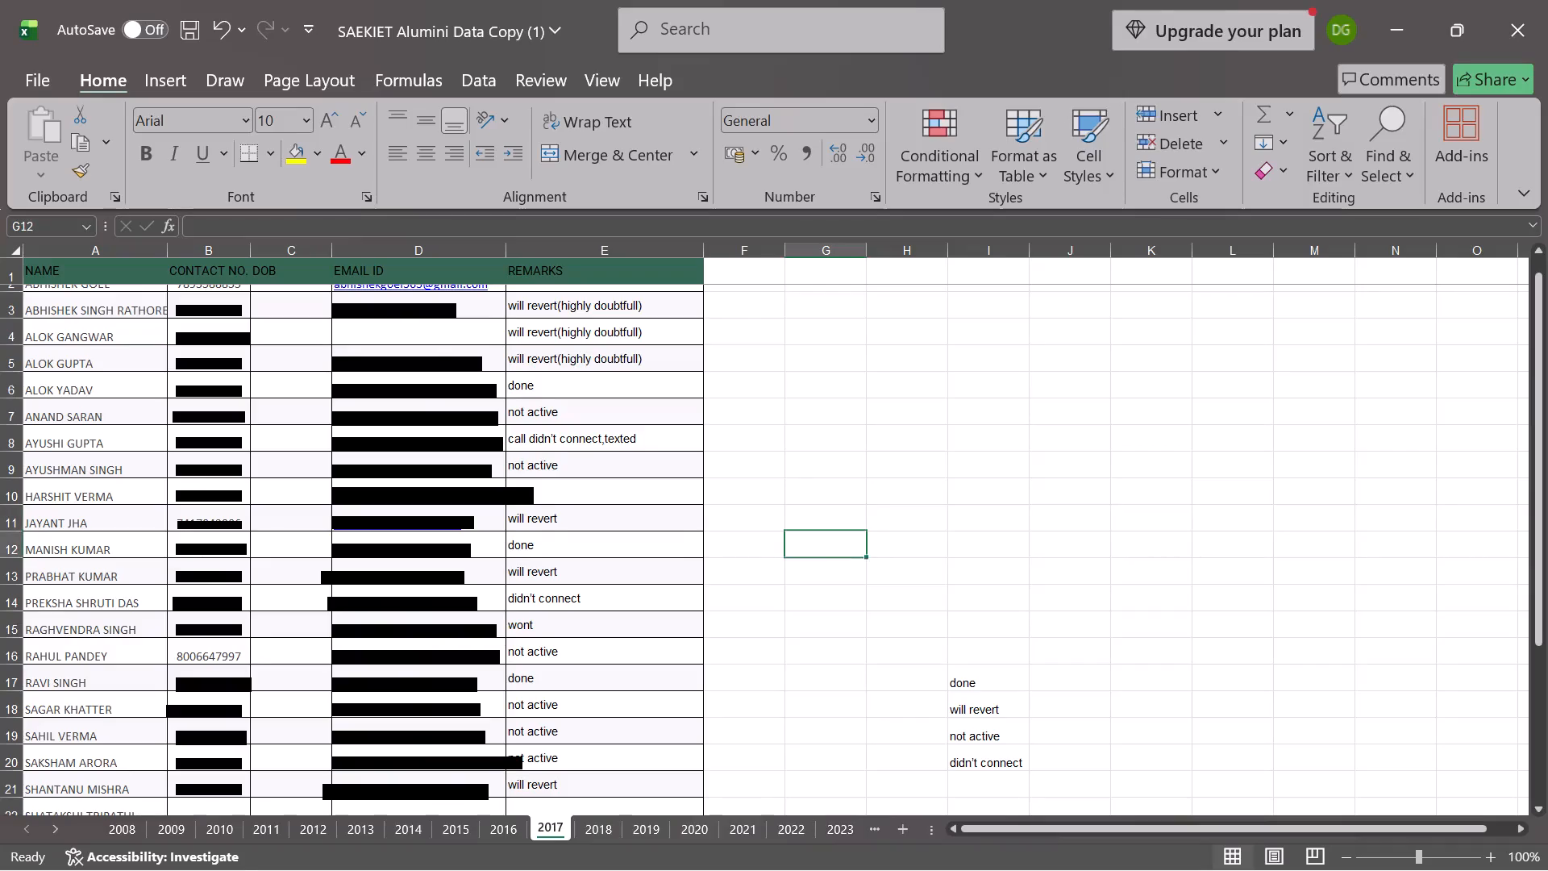
click(822, 556)
click(818, 571)
click(828, 606)
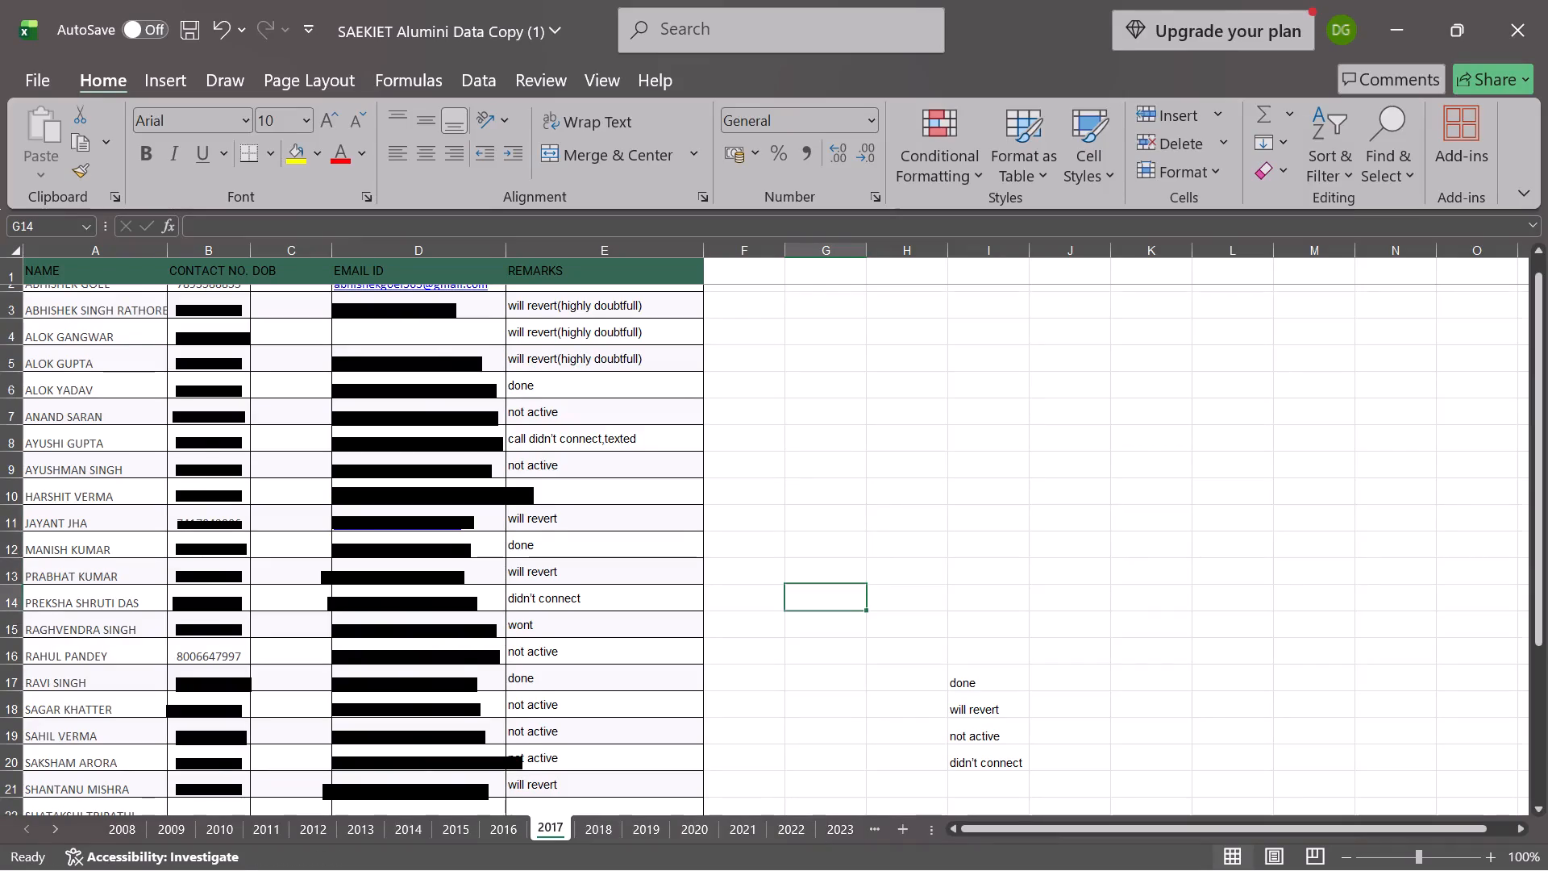
scroll(831, 601, down, 1)
click(831, 601)
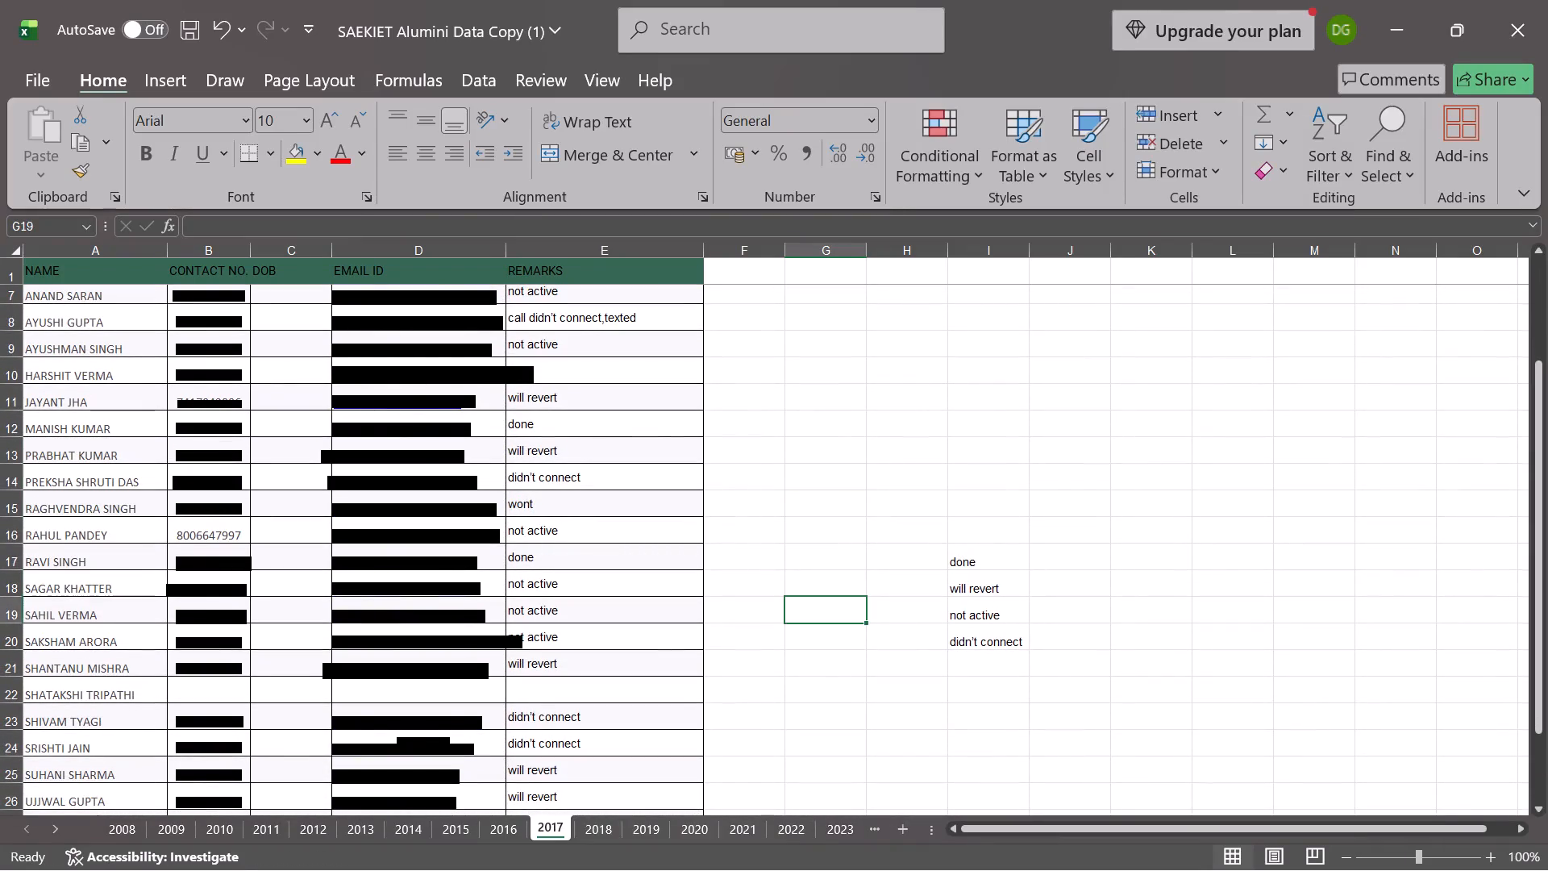
click(828, 573)
click(829, 657)
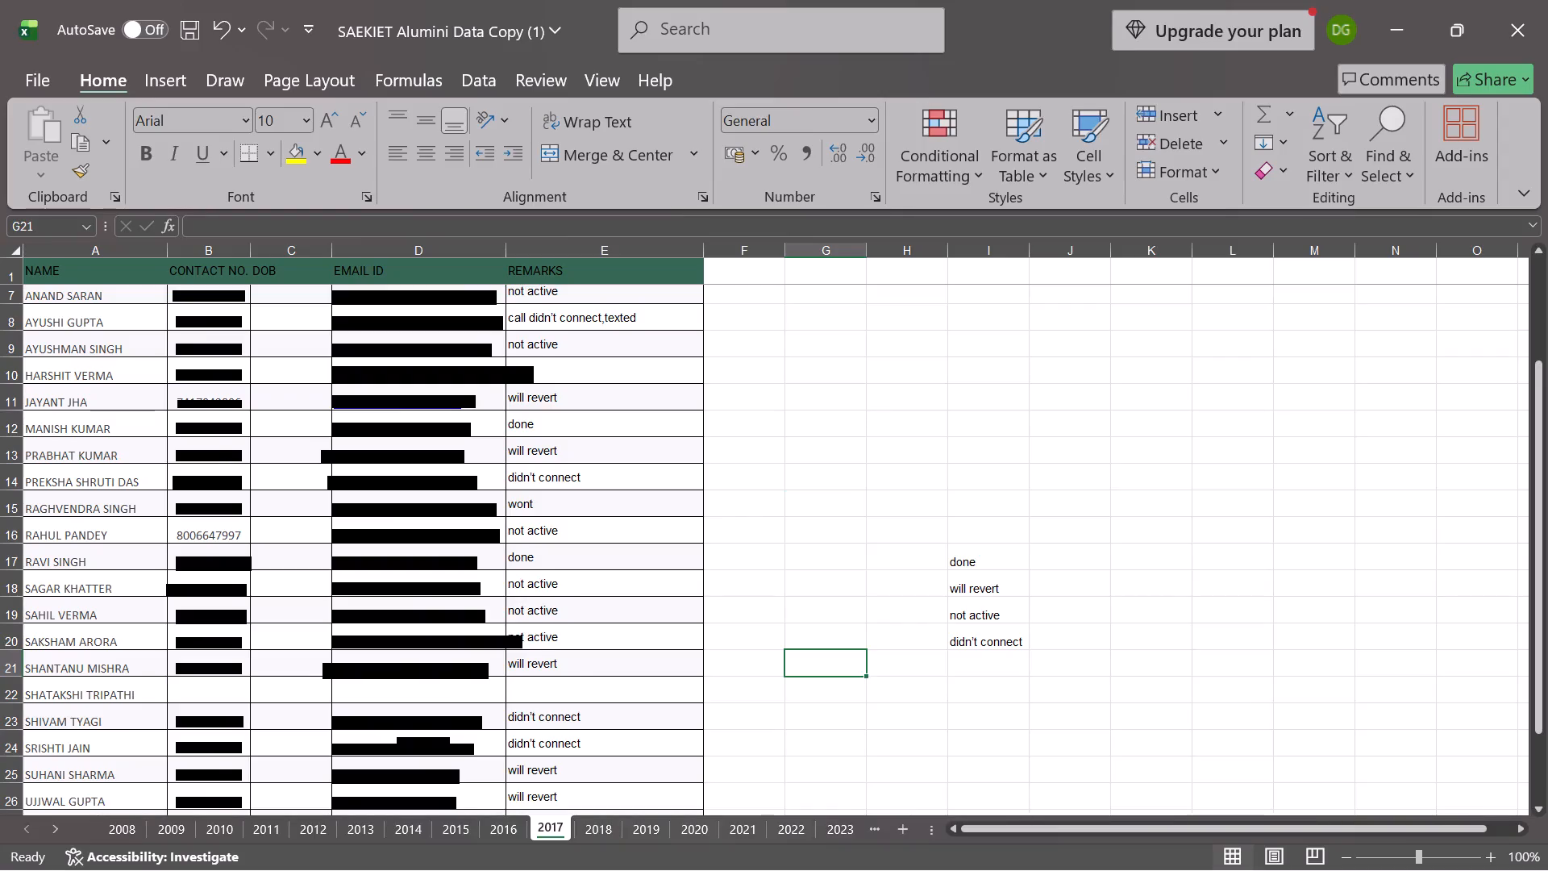
scroll(829, 657, down, 2)
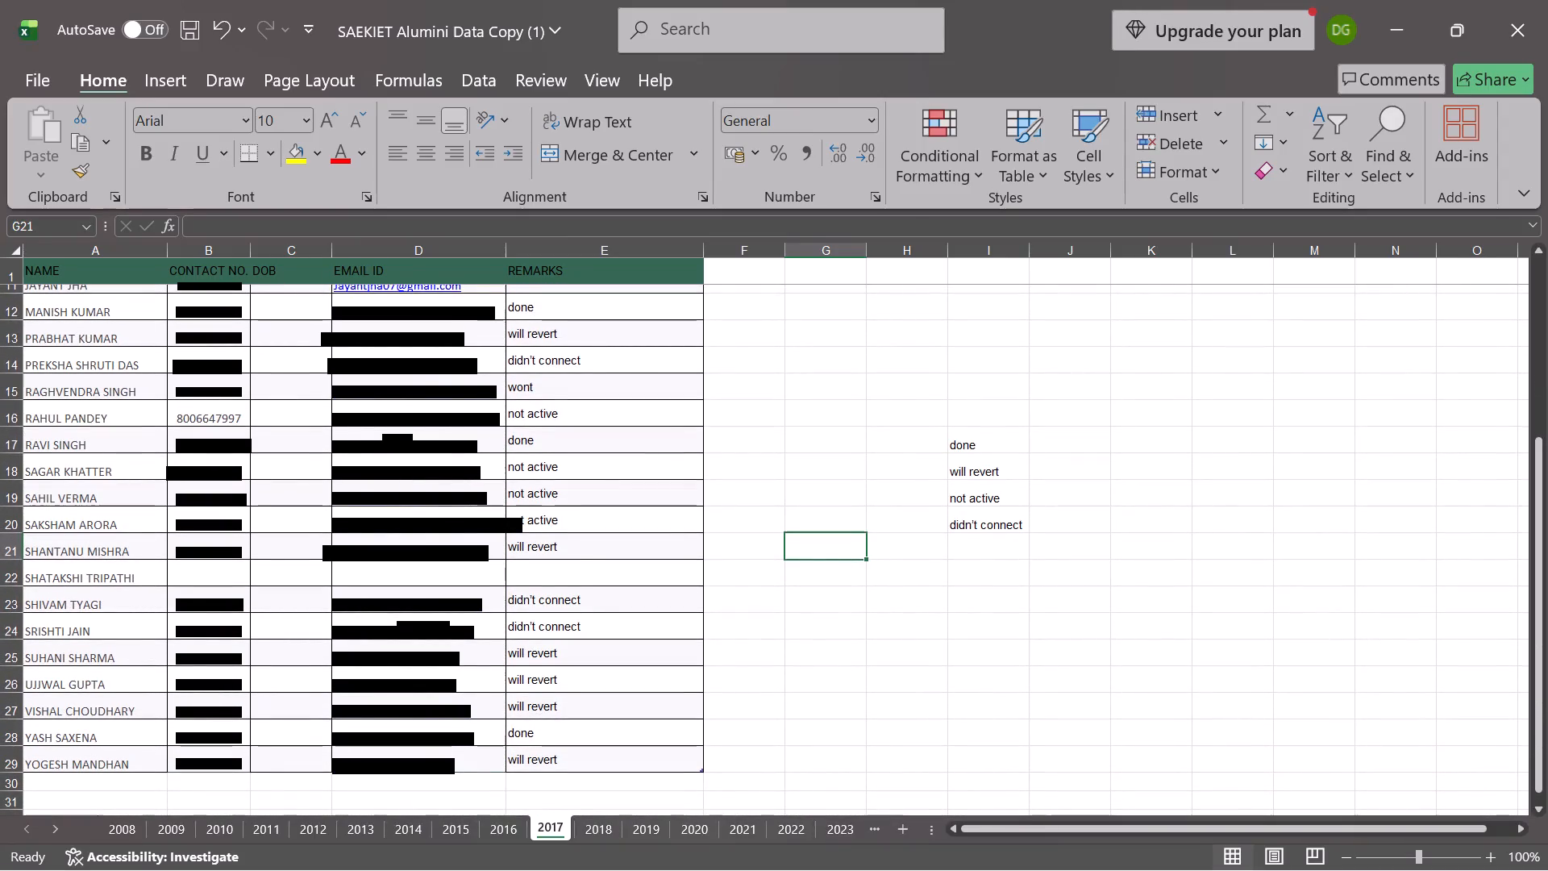
Change the remark in cell E26 to "will revert(likely)".
click(622, 684)
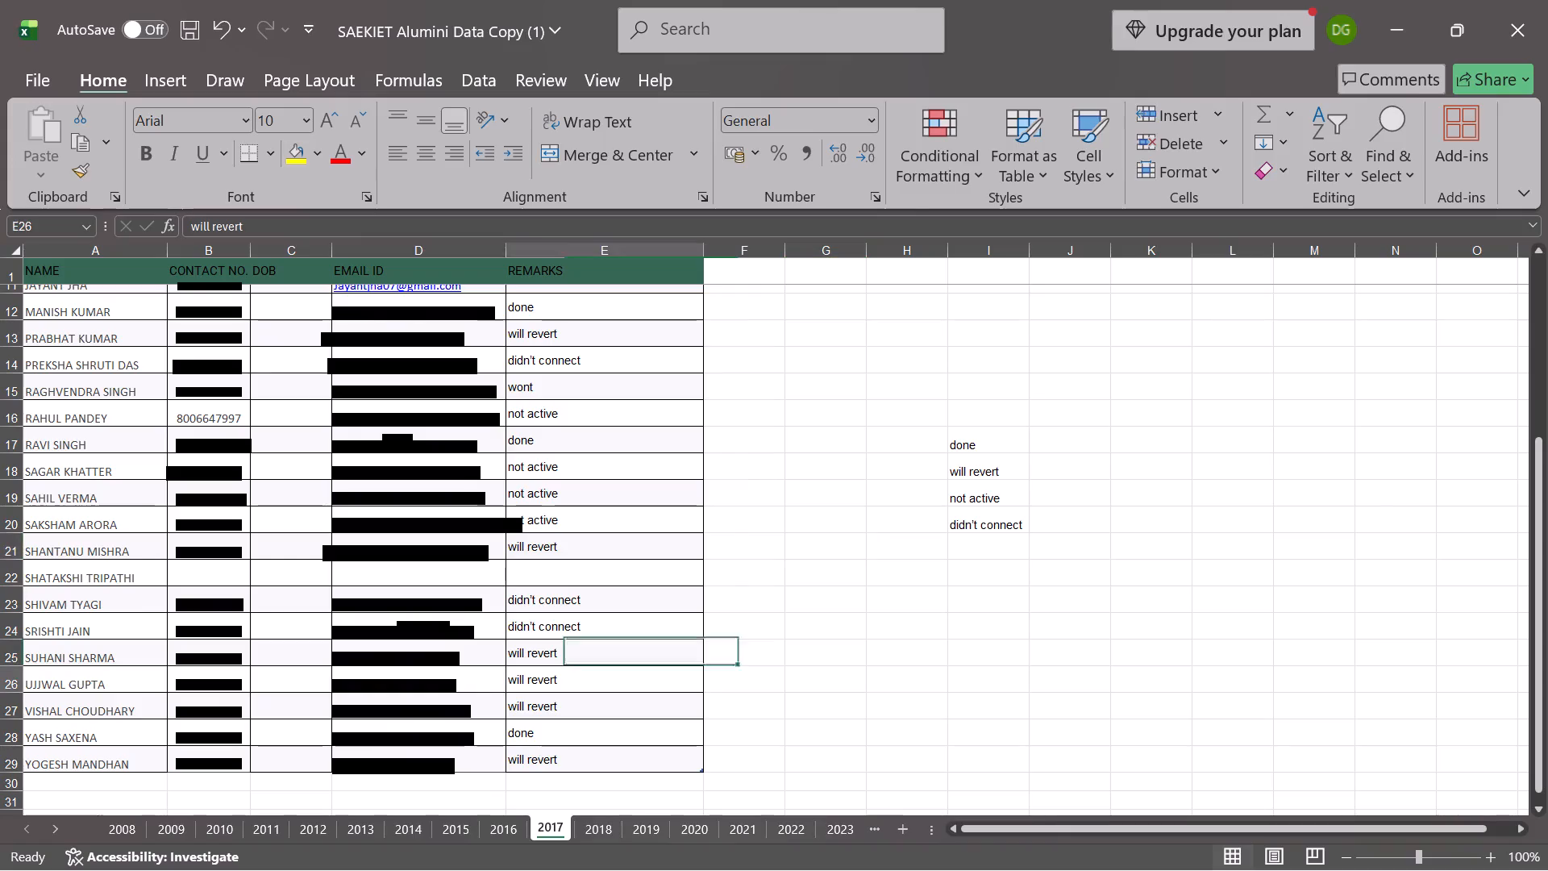
double_click(622, 684)
key(shift+parenleft)
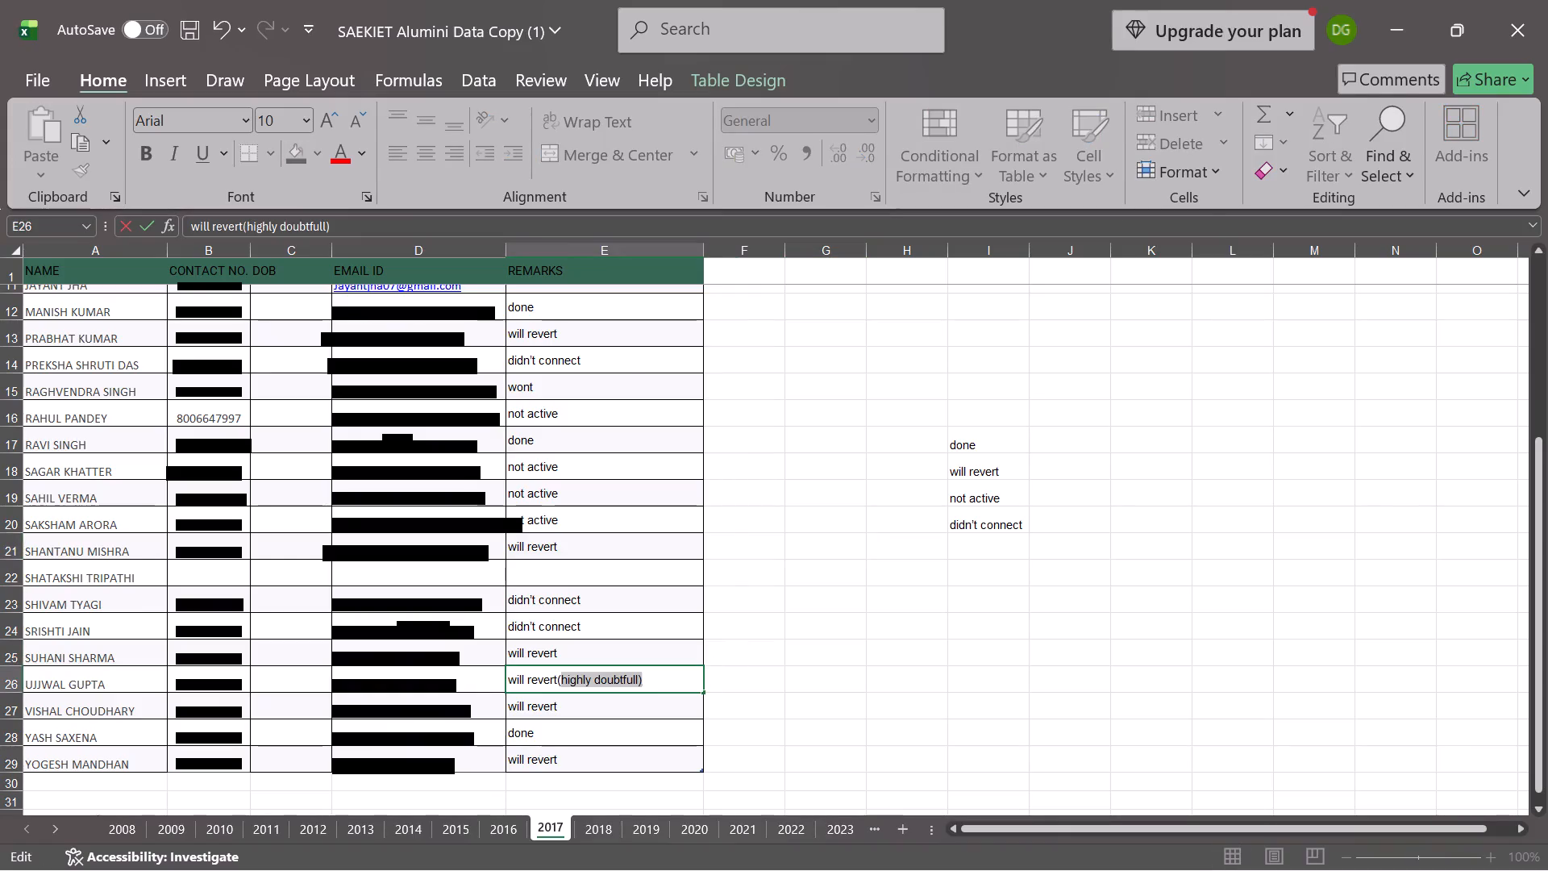
key(BackSpace)
key(BackSpace)
key(BackSpace)
key(BackSpace)
key(BackSpace)
key(BackSpace)
key(BackSpace)
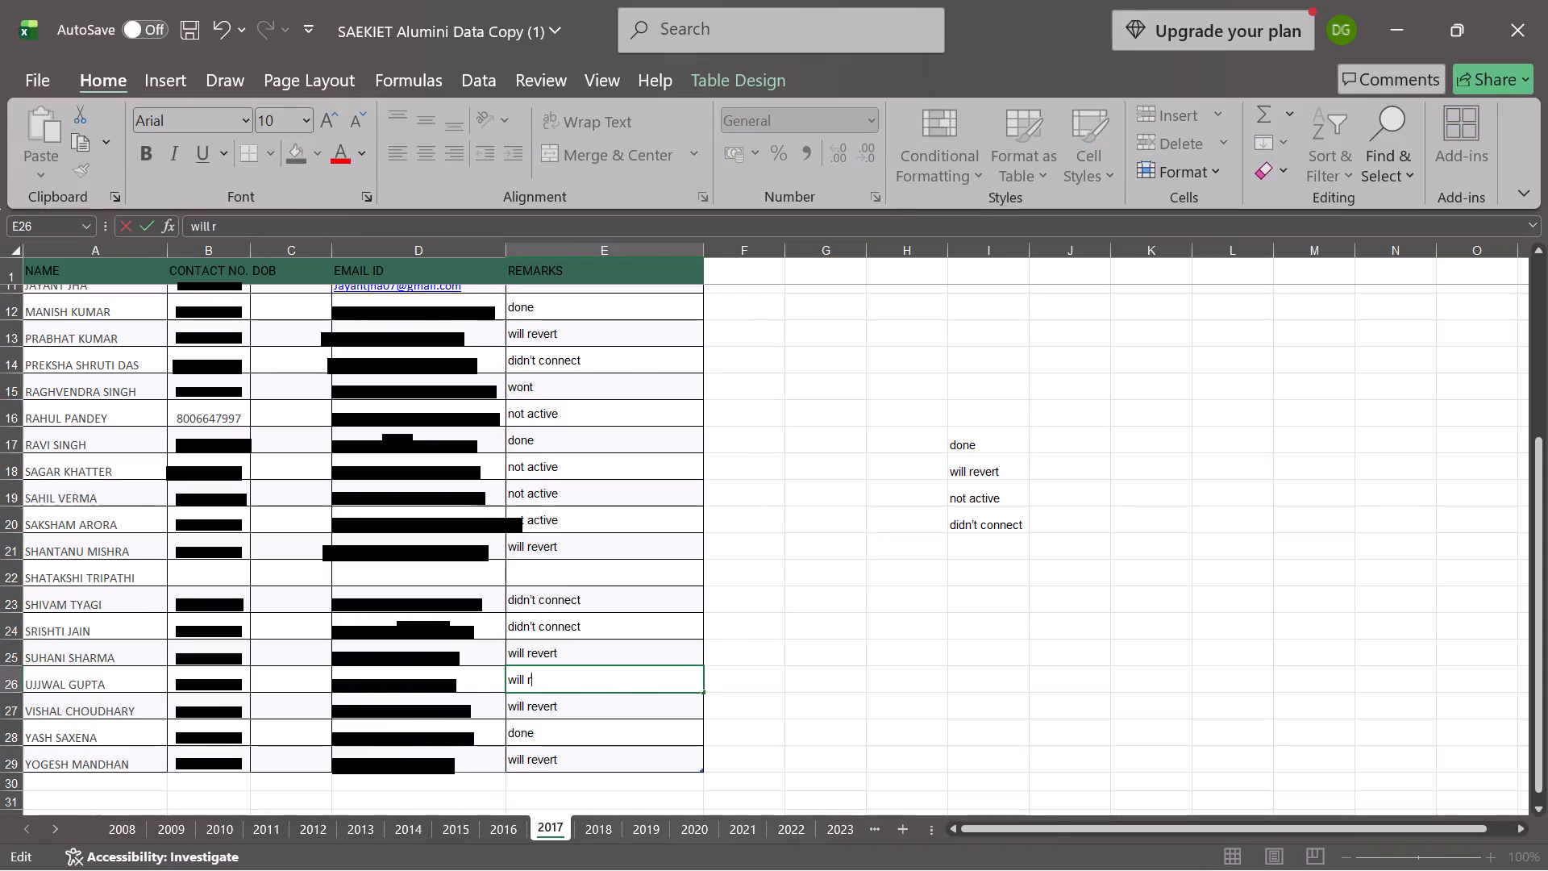
text(evert()
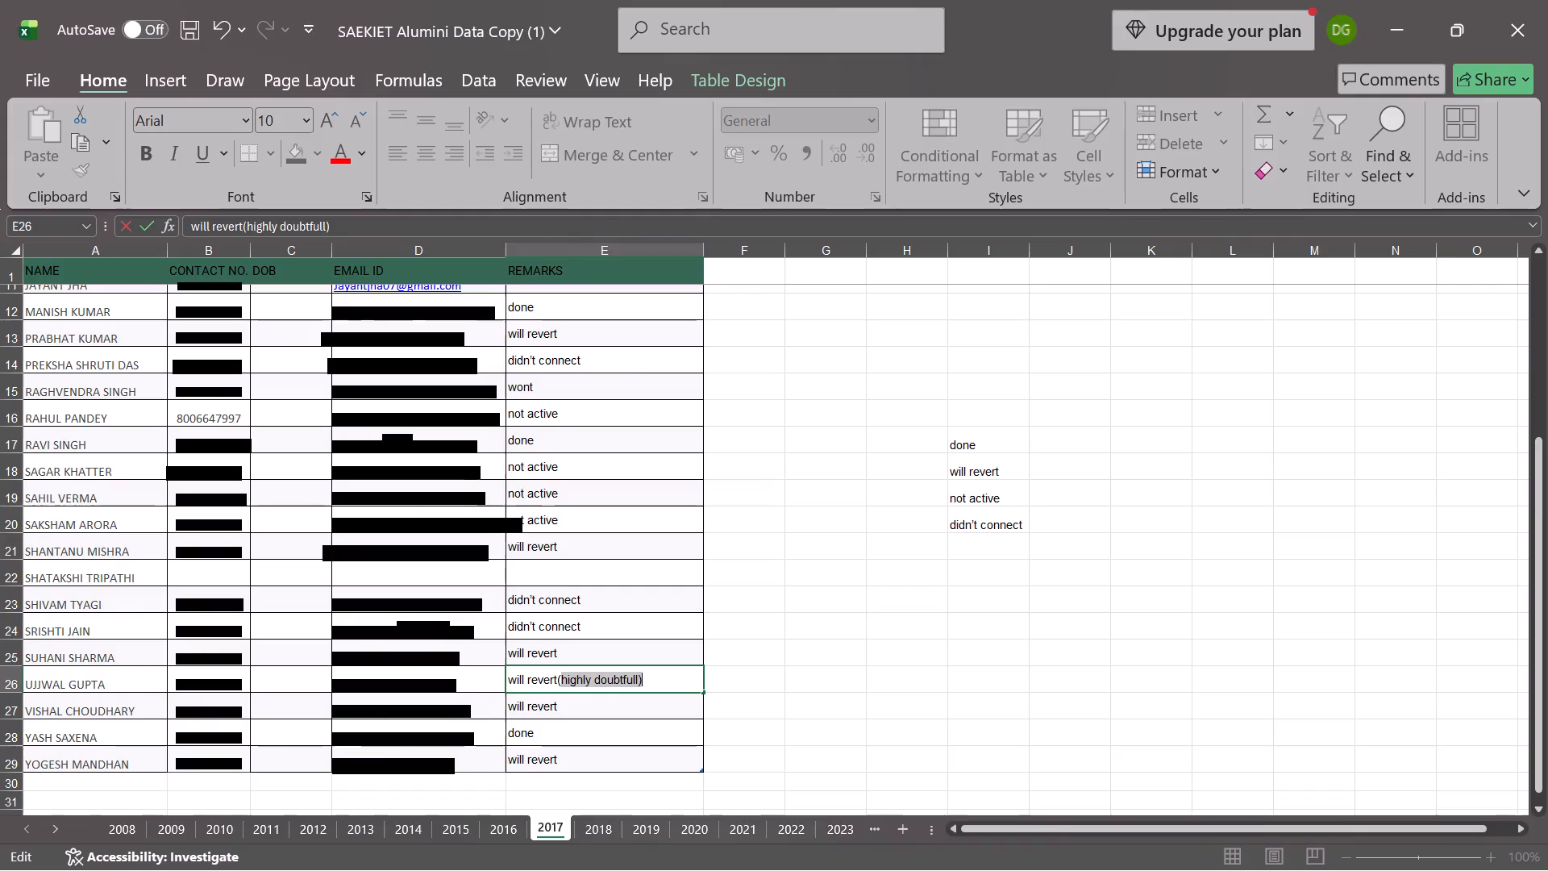
text(likel)
text(y))
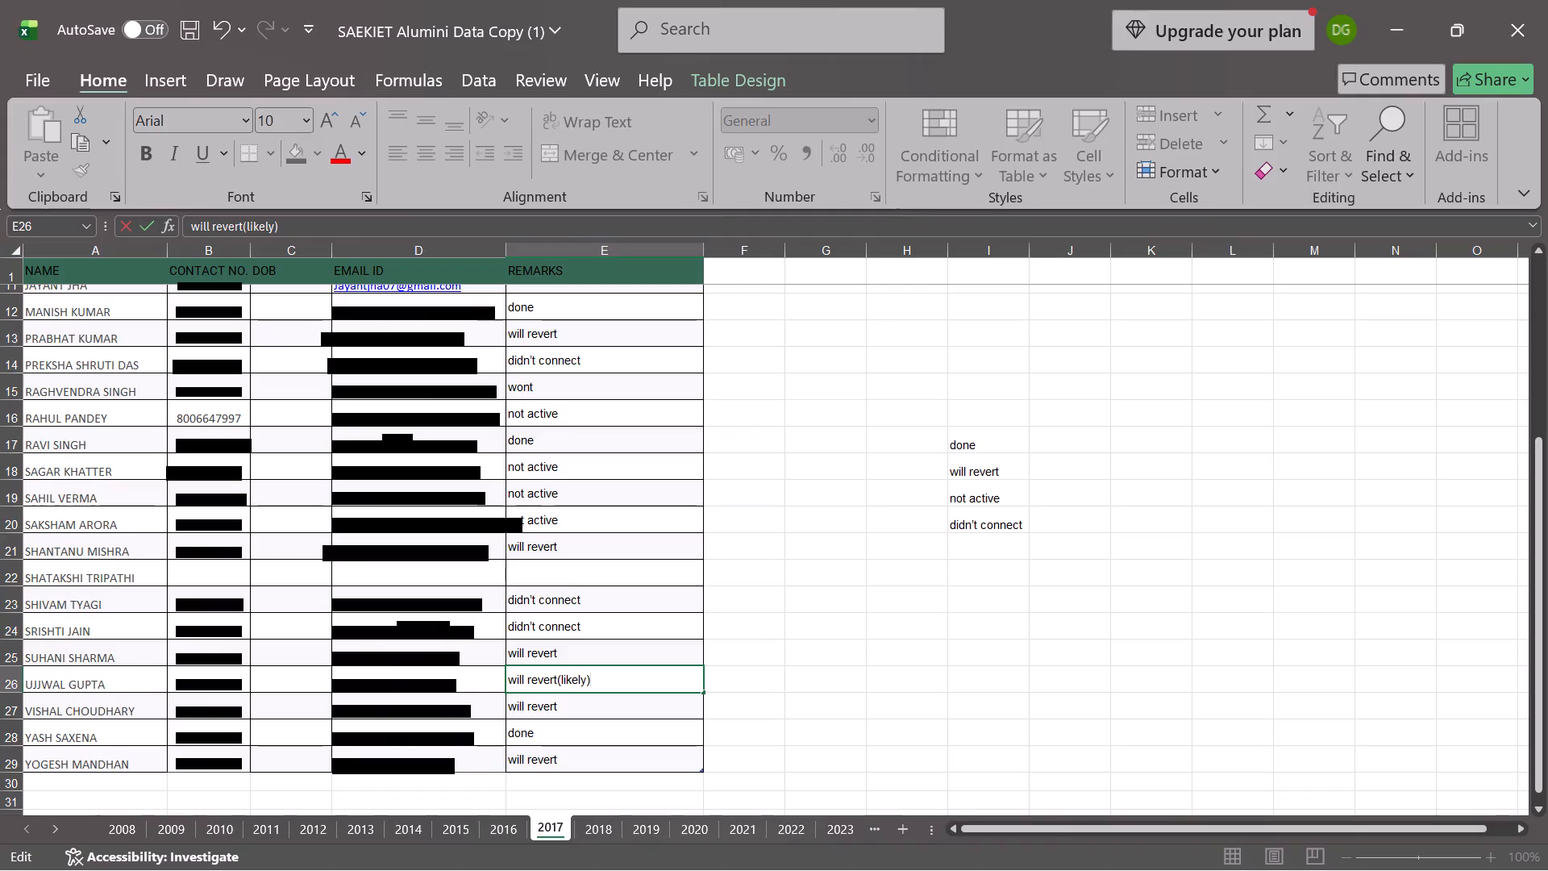
key(Up)
click(880, 652)
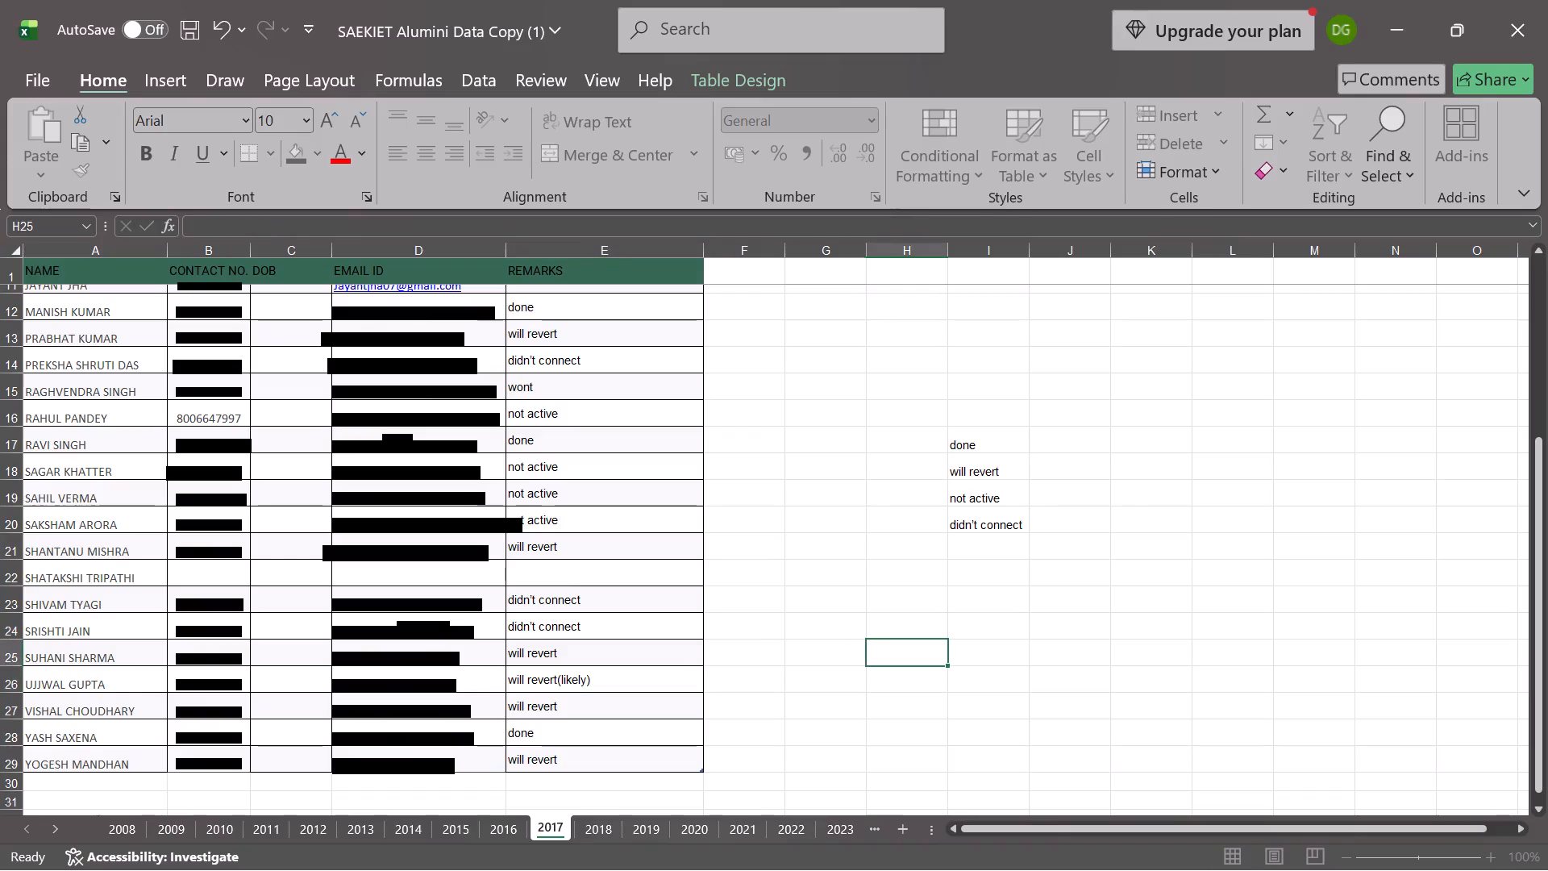
Extend the remark in cell E25 so it reads "will revert(likely)".
click(624, 652)
double_click(624, 652)
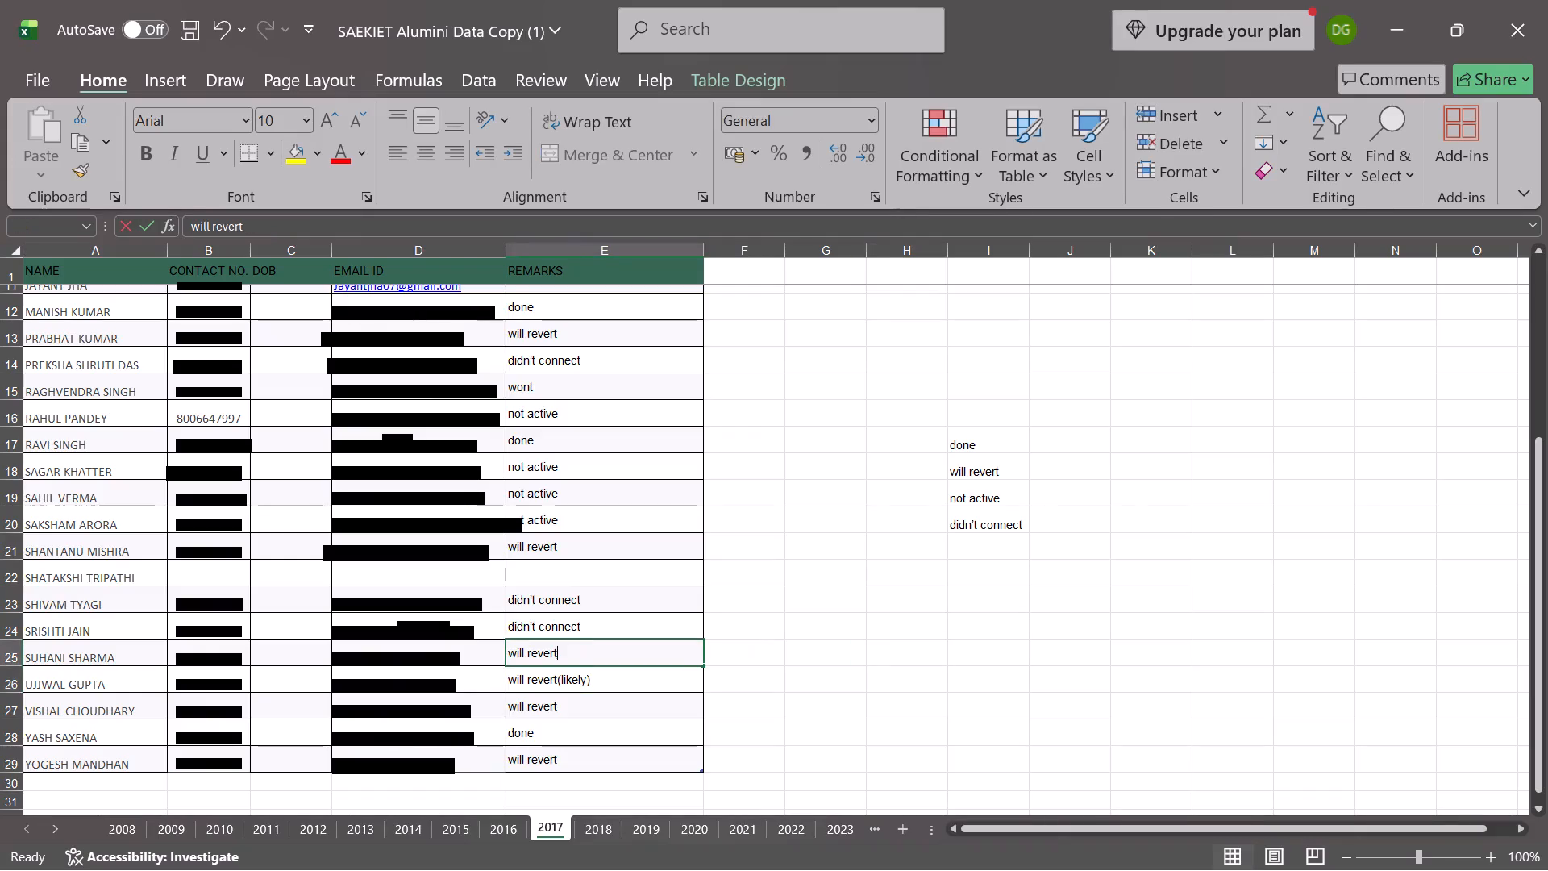
text((likely)
key(Return)
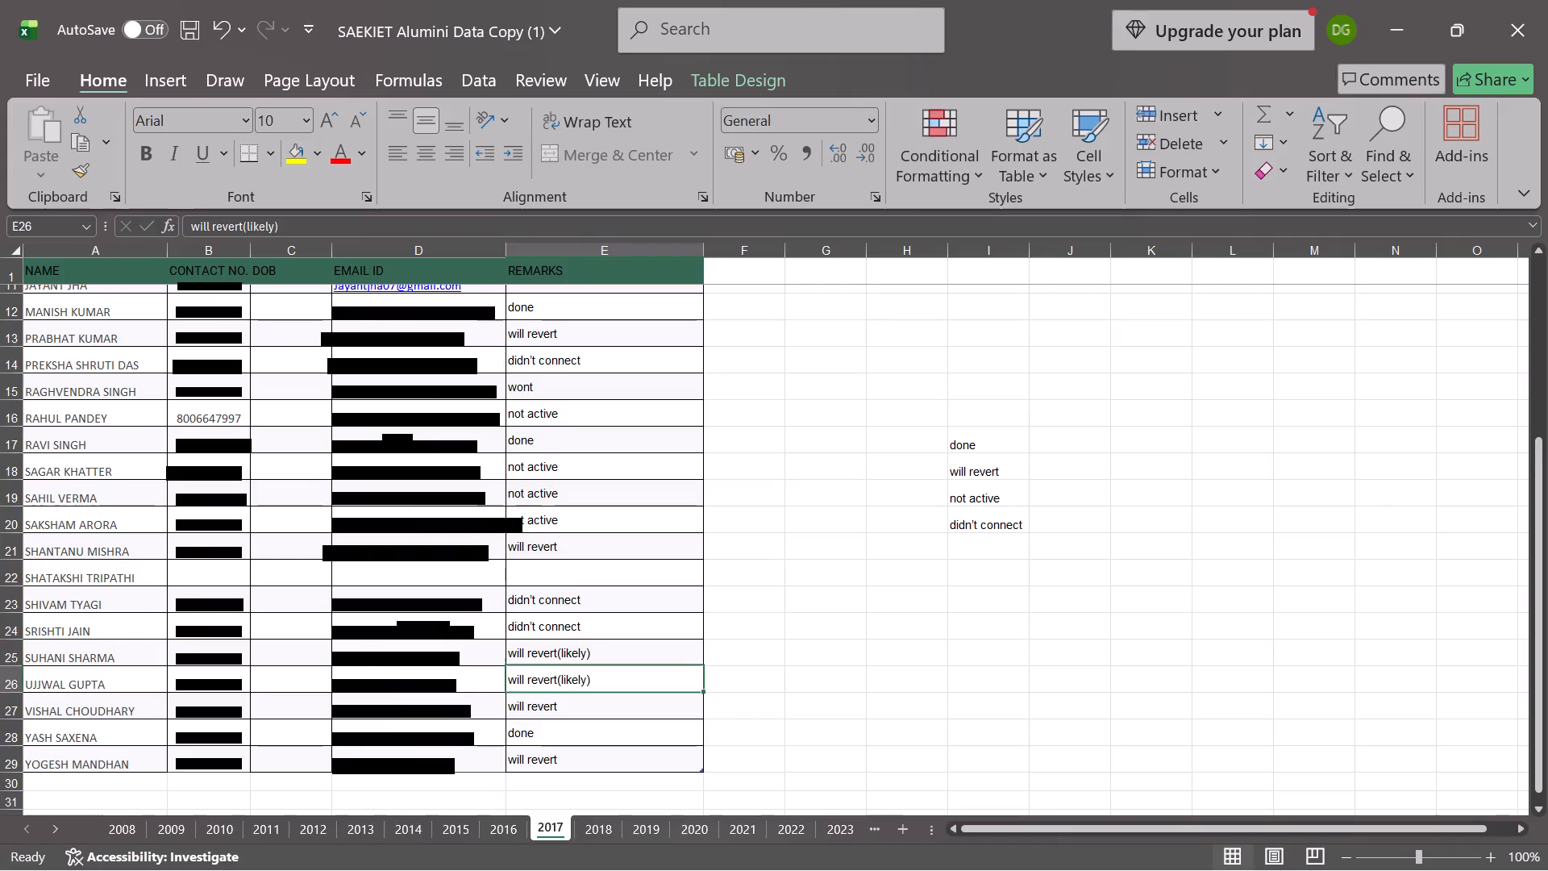
Extend the remark in cell E29, the table's last row, so it reads "will revert(likely)".
key(Down)
key(Down)
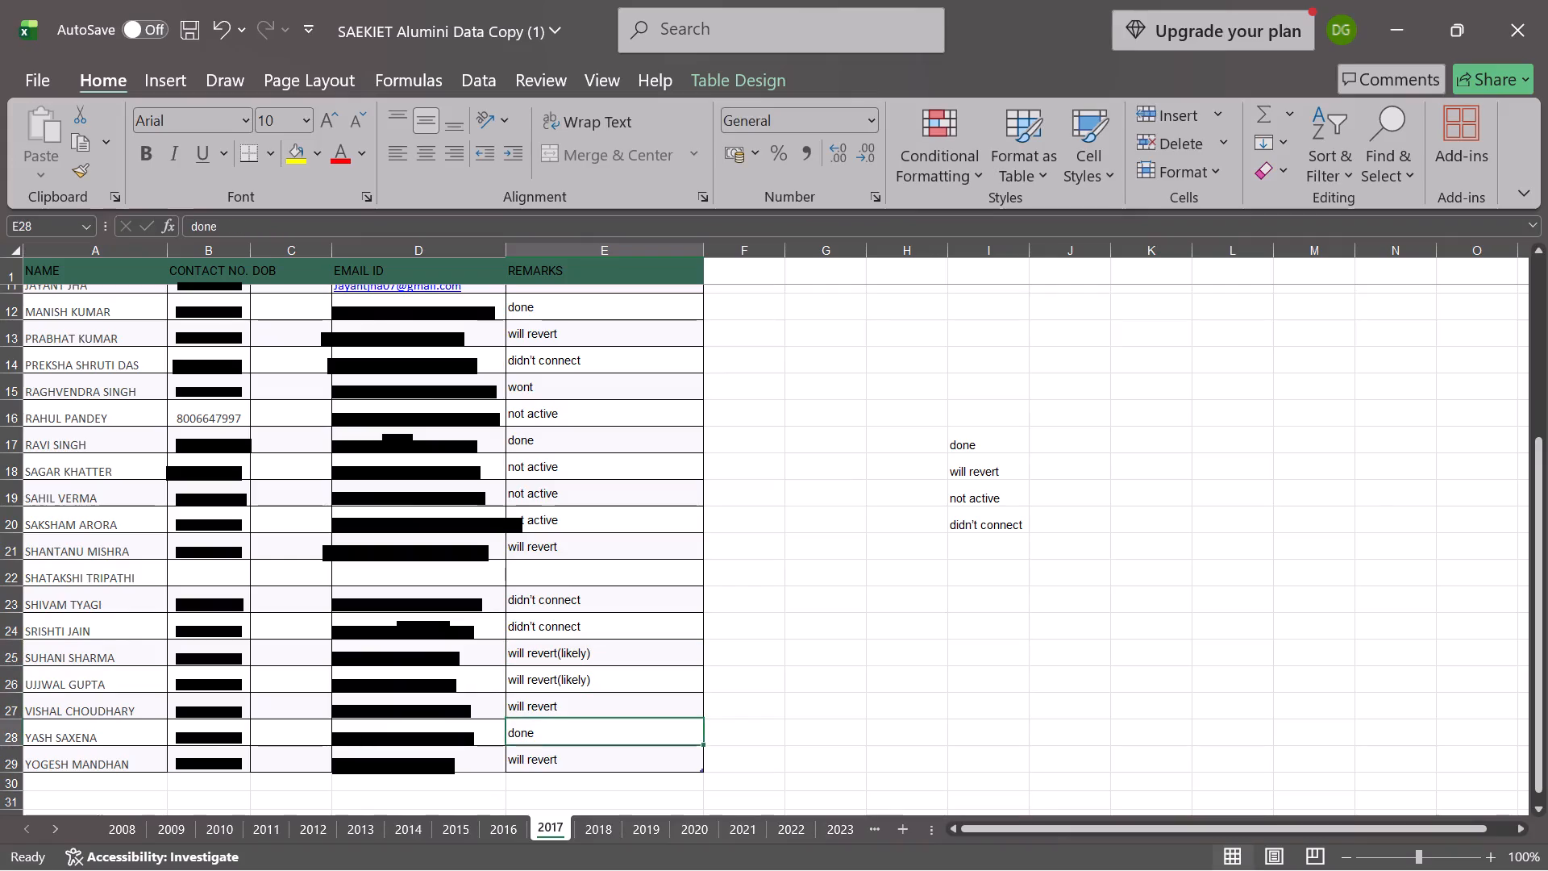
key(Down)
double_click(593, 756)
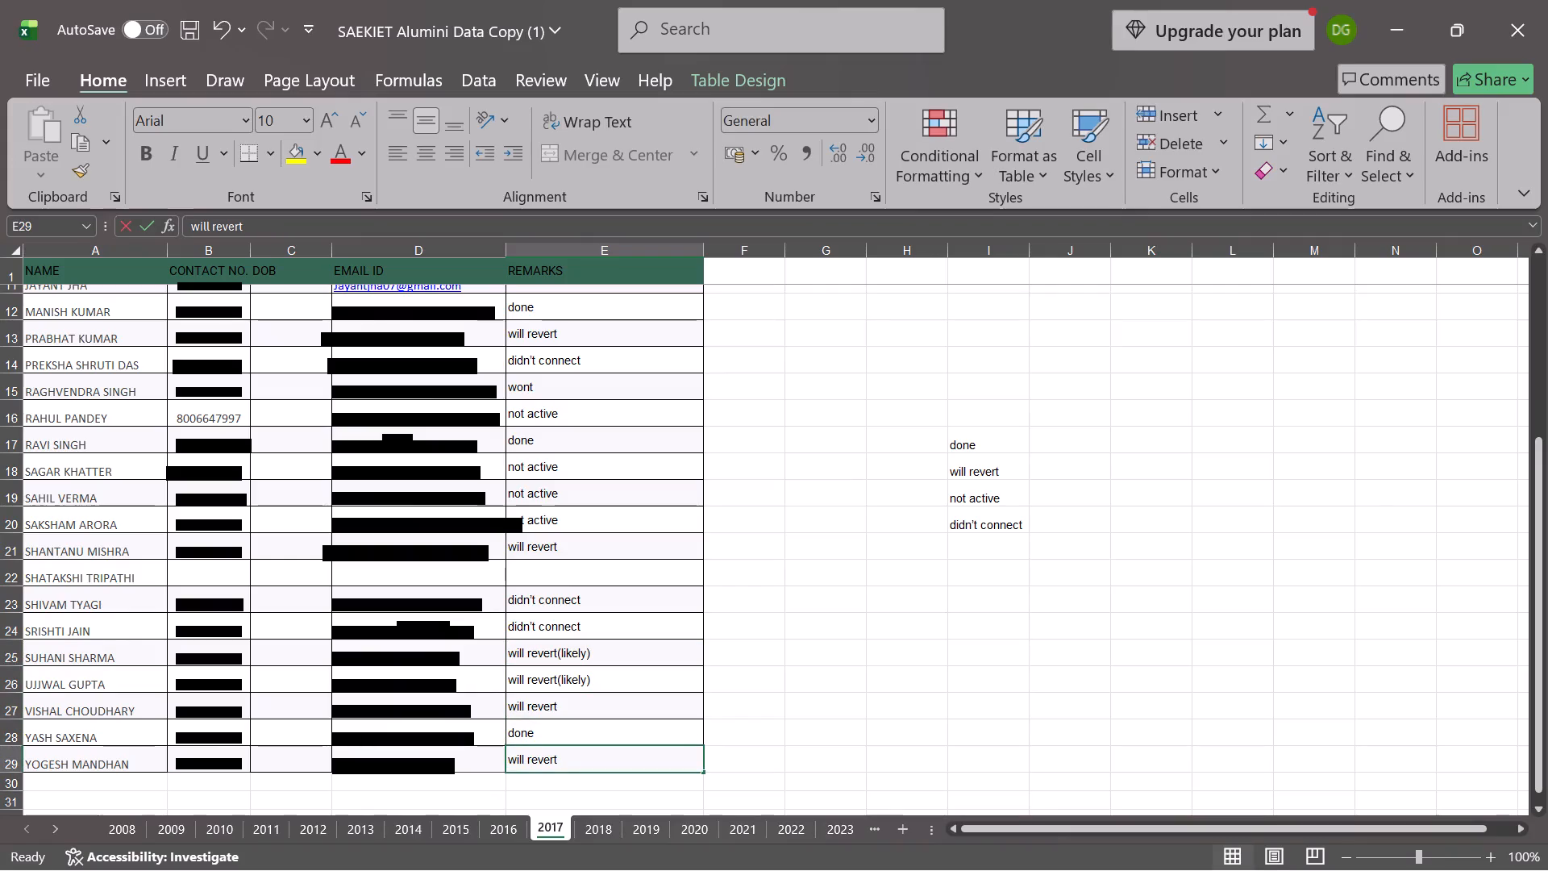
text((likely)
key(Return)
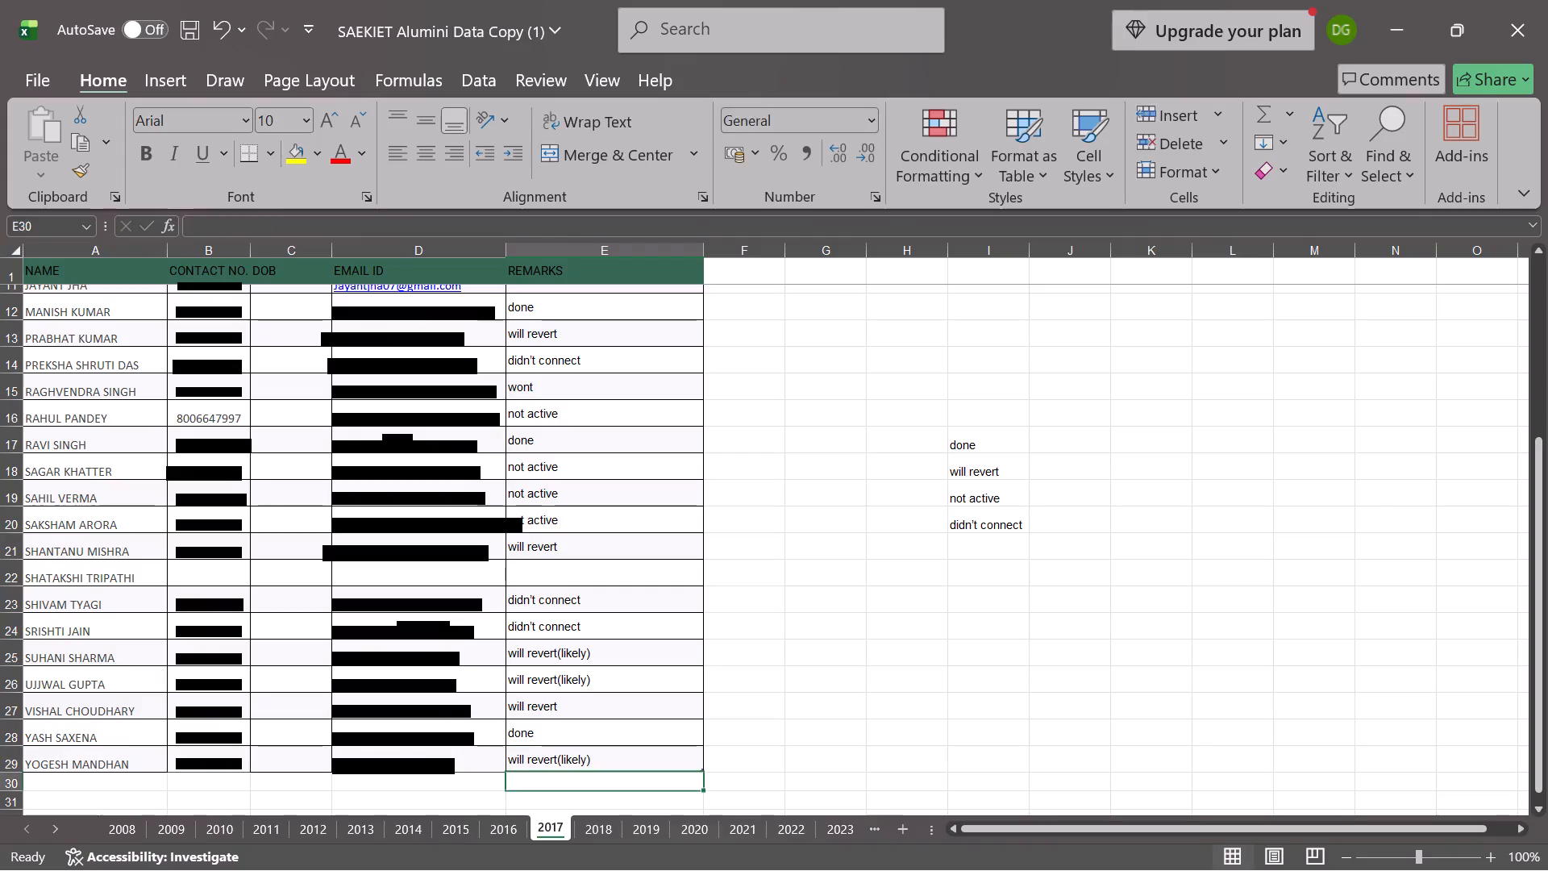
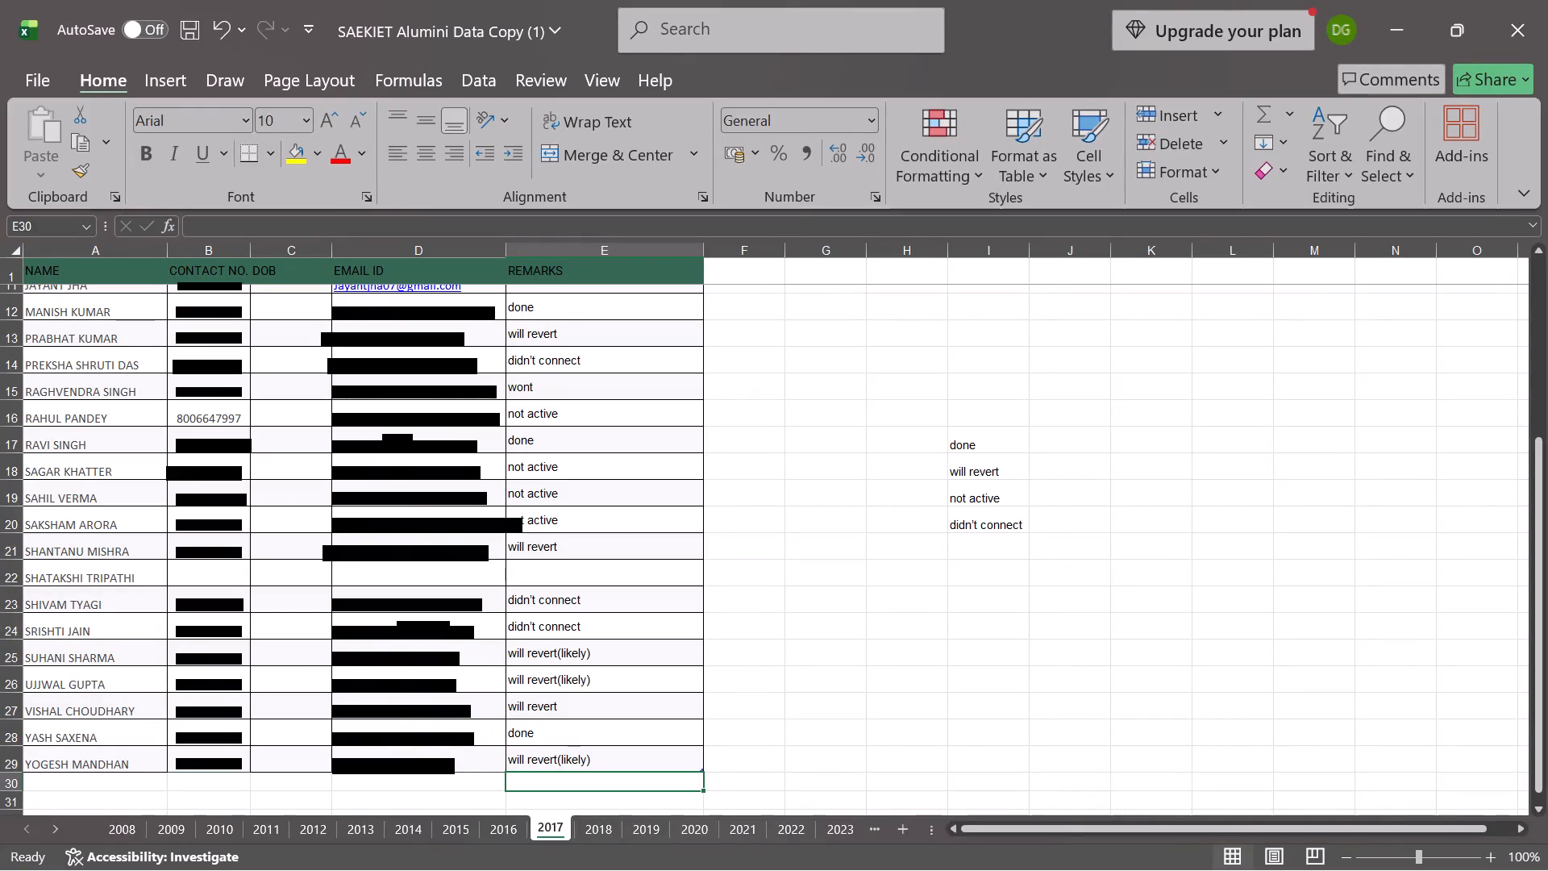
Add the label "highly doubtfull" in cell I21, below "didn't connect" in the list of remark categories.
click(994, 550)
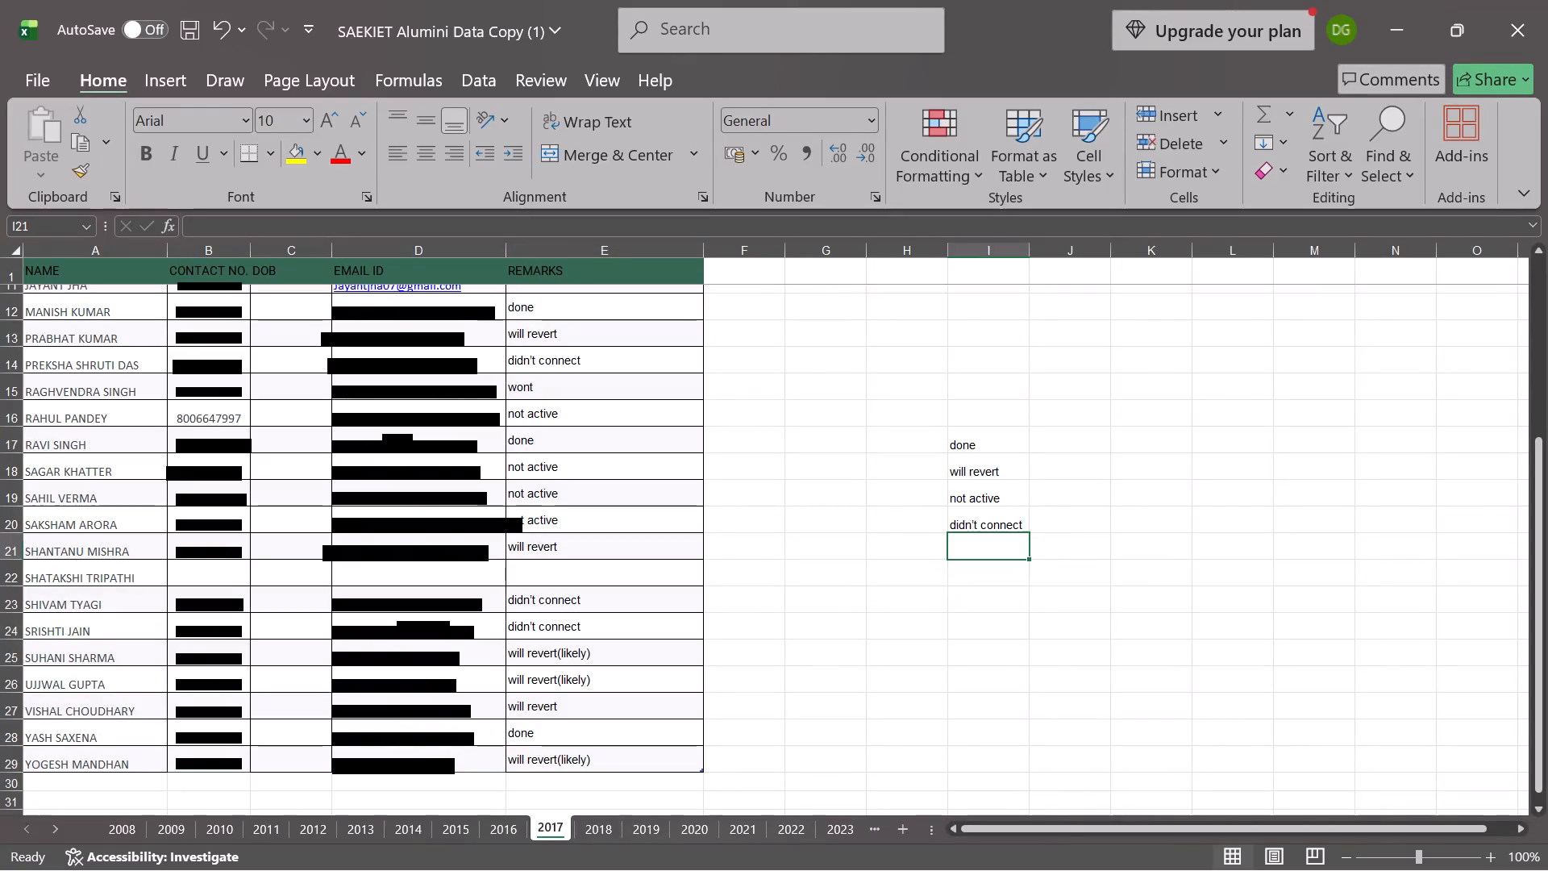
scroll(823, 586, up, 2)
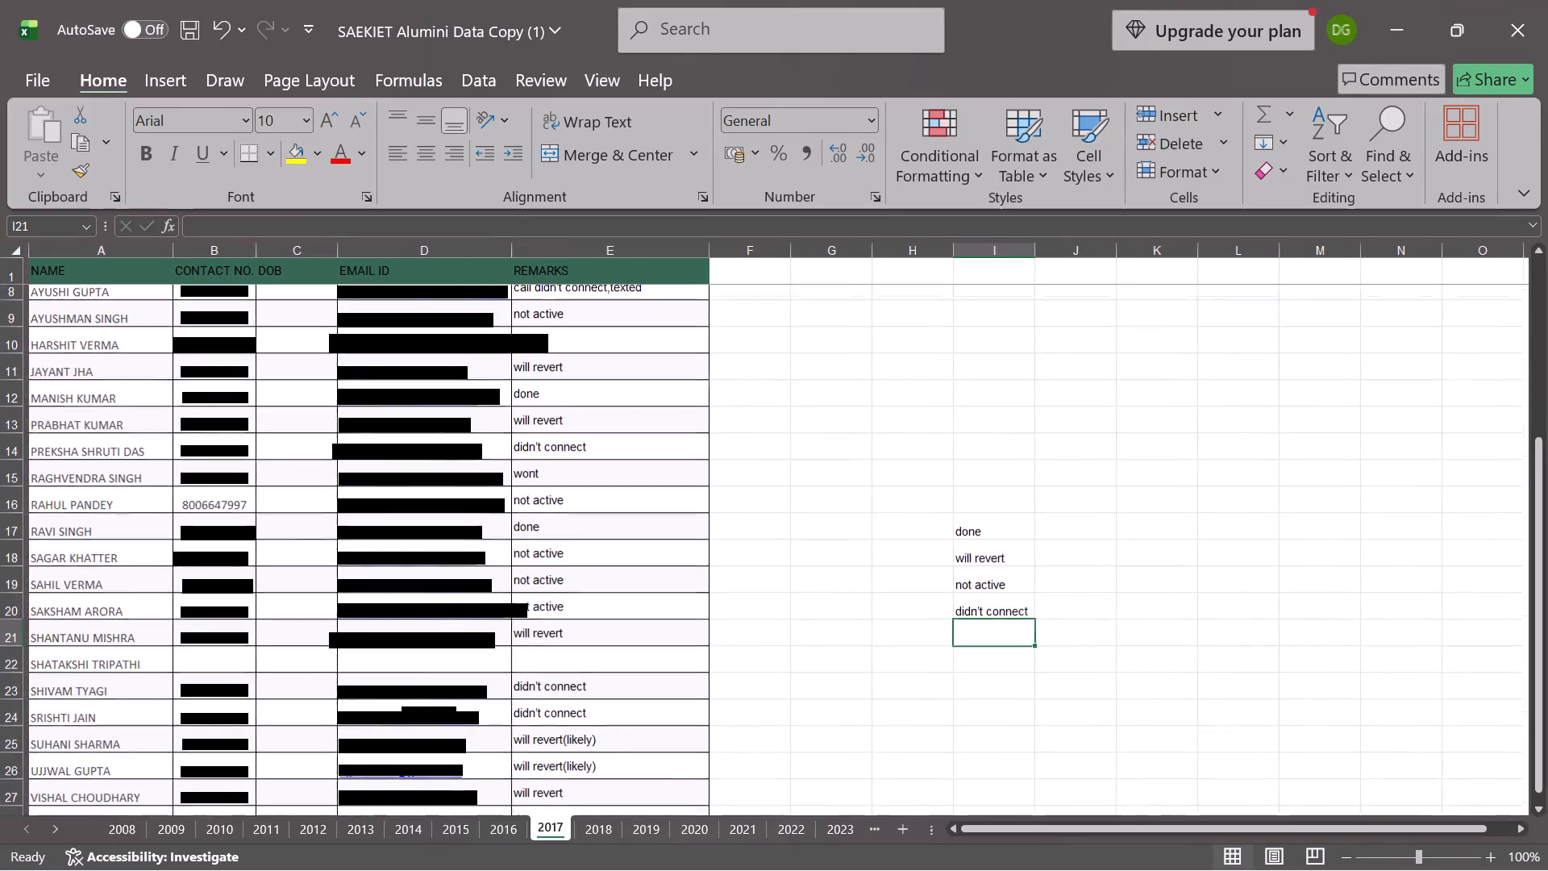
scroll(823, 586, up, 2)
scroll(823, 586, down, 1)
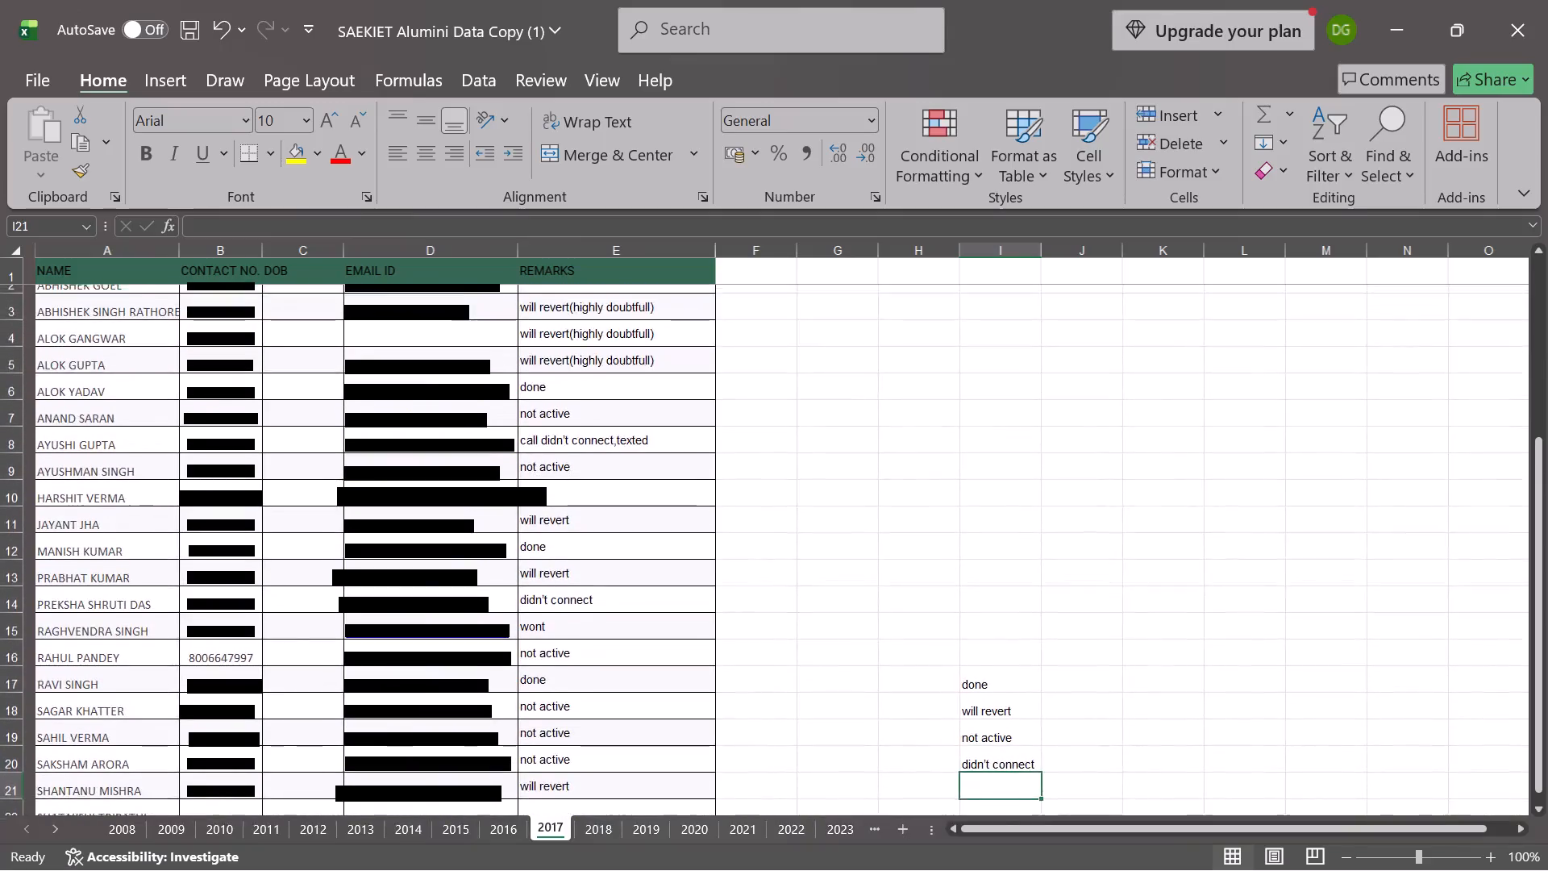
scroll(823, 586, down, 1)
scroll(823, 586, up, 1)
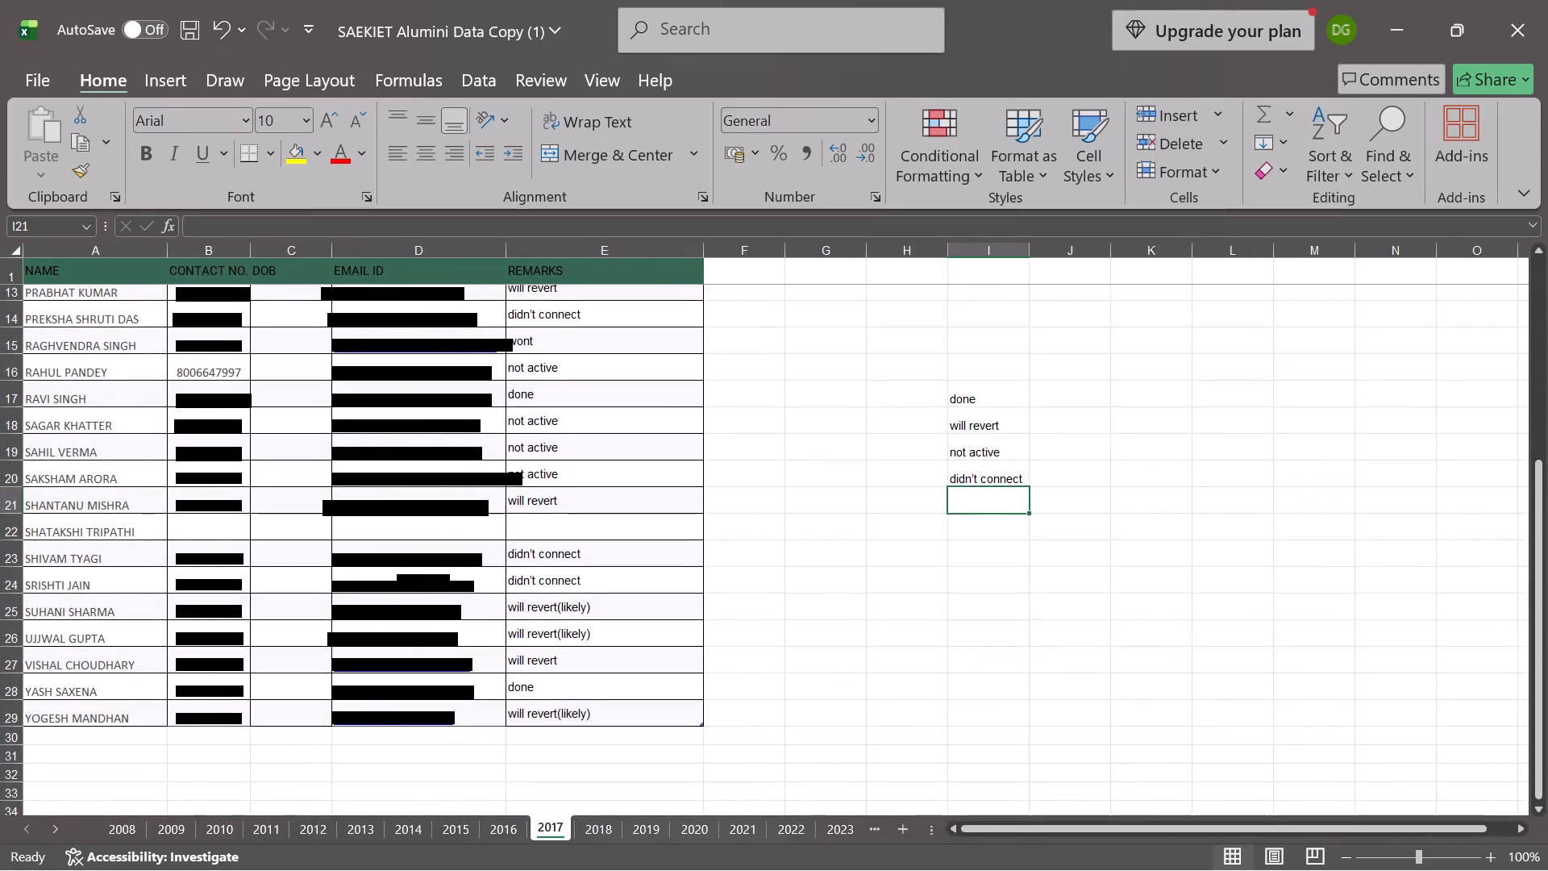
text(di)
key(BackSpace)
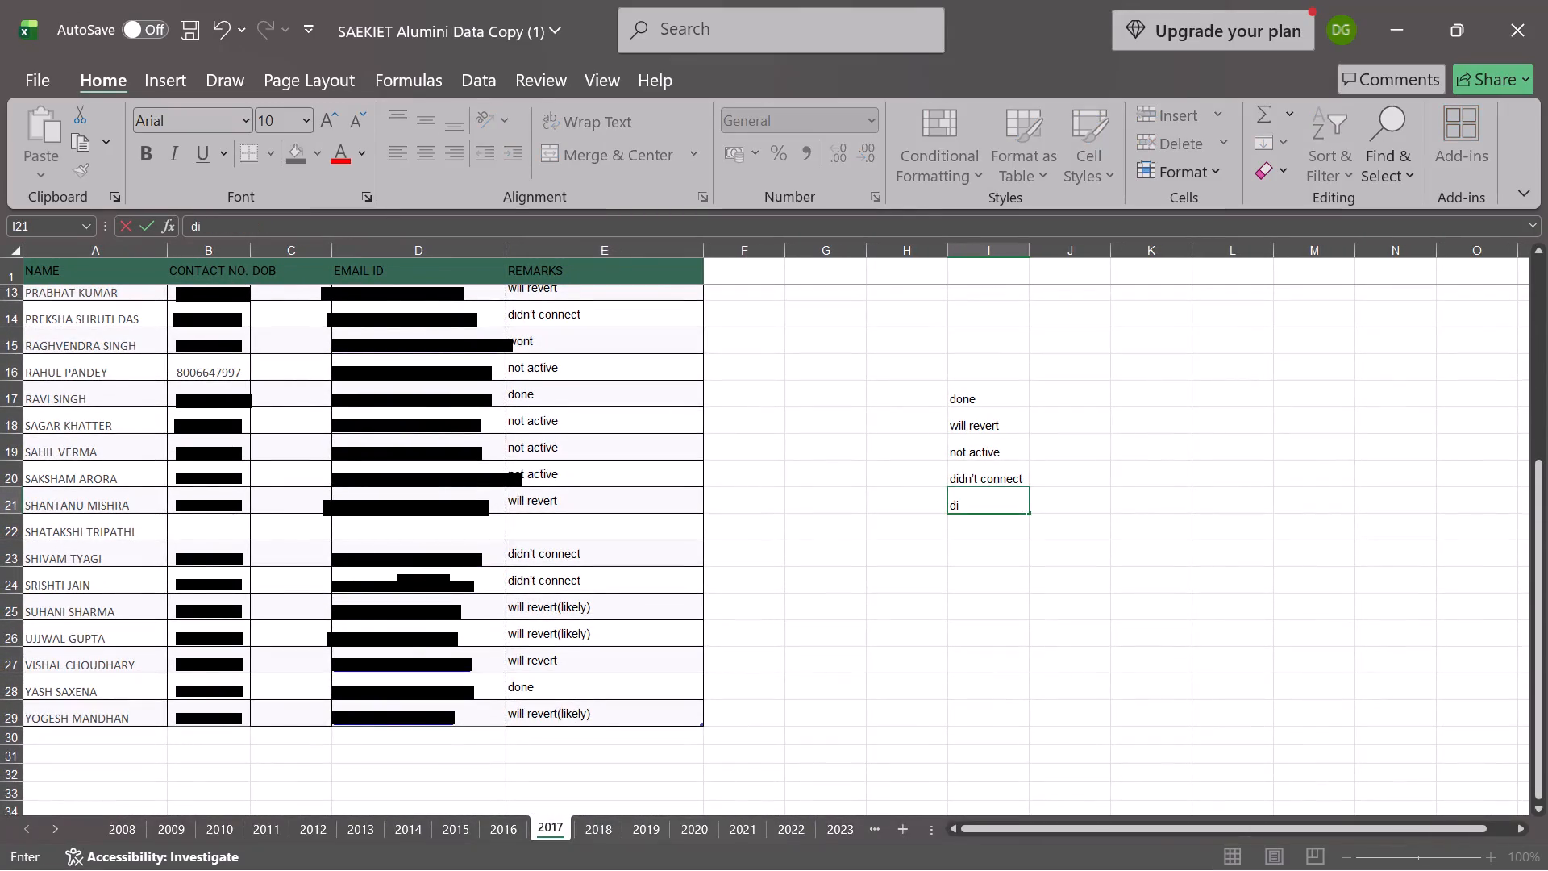
key(BackSpace)
key(BackSpace)
key(BackSpace)
text(high)
text(ly do)
text(ubtf)
text(ull)
key(Return)
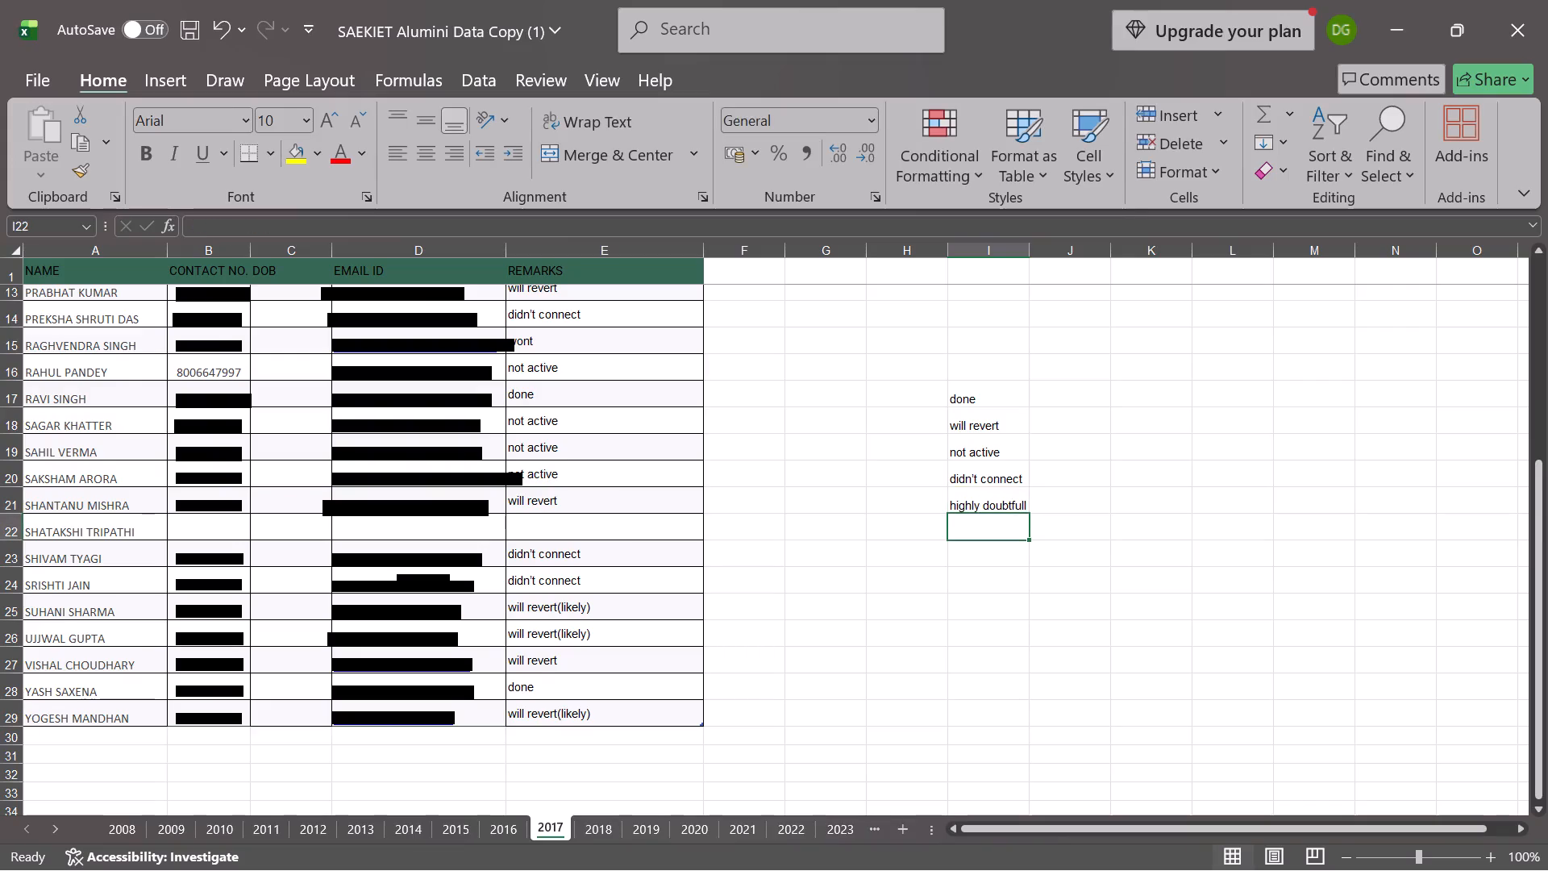
Extend the category list with "likely" in cell I22 and "wont" in cell I23.
scroll(823, 586, up, 3)
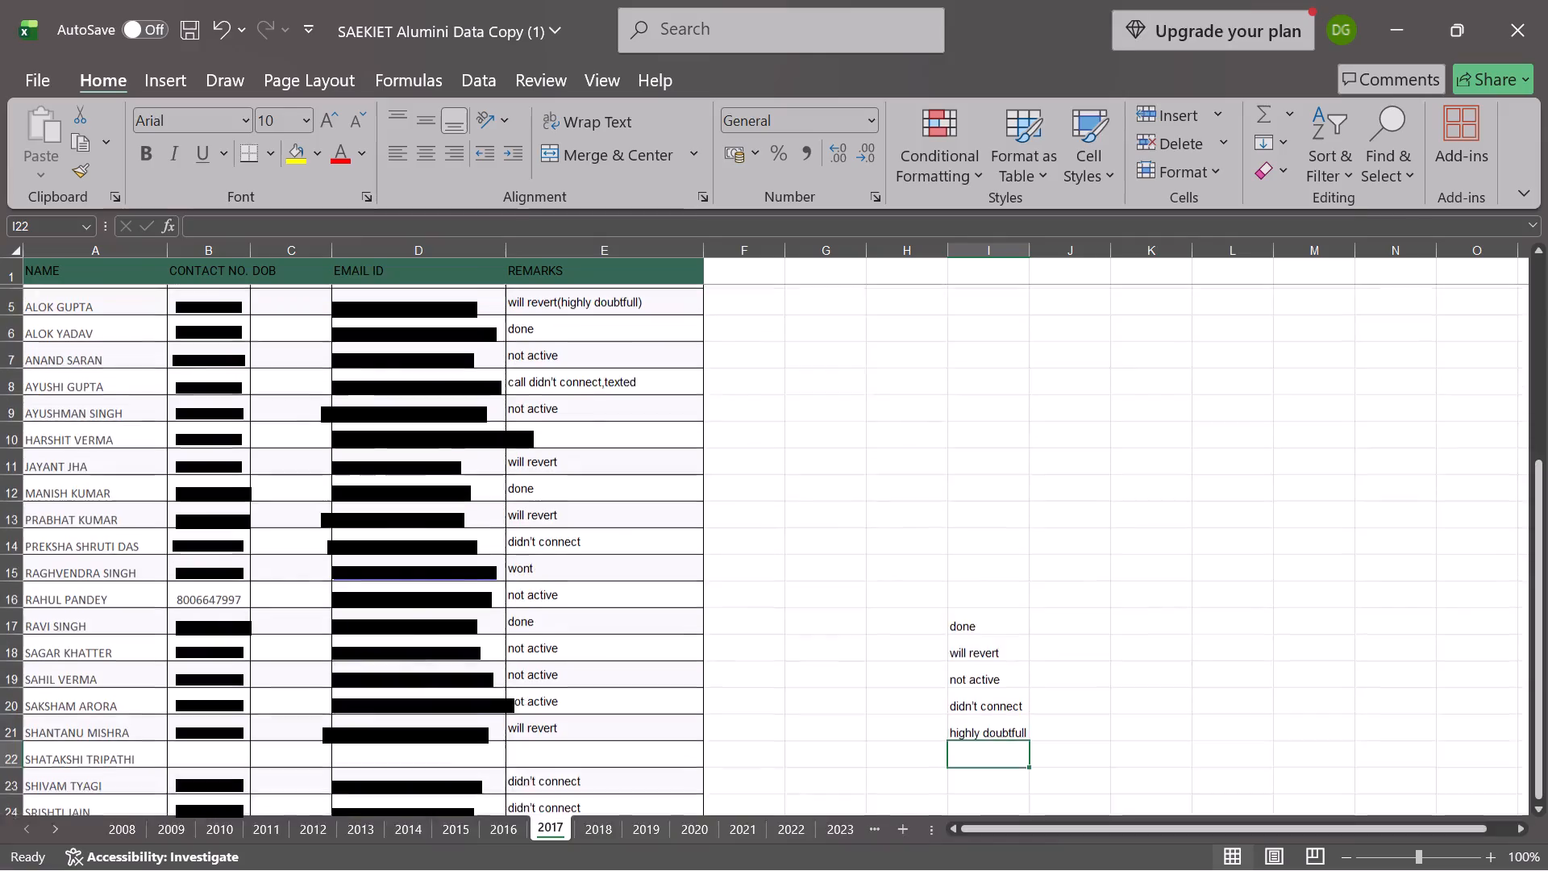
scroll(823, 586, up, 1)
scroll(823, 586, down, 1)
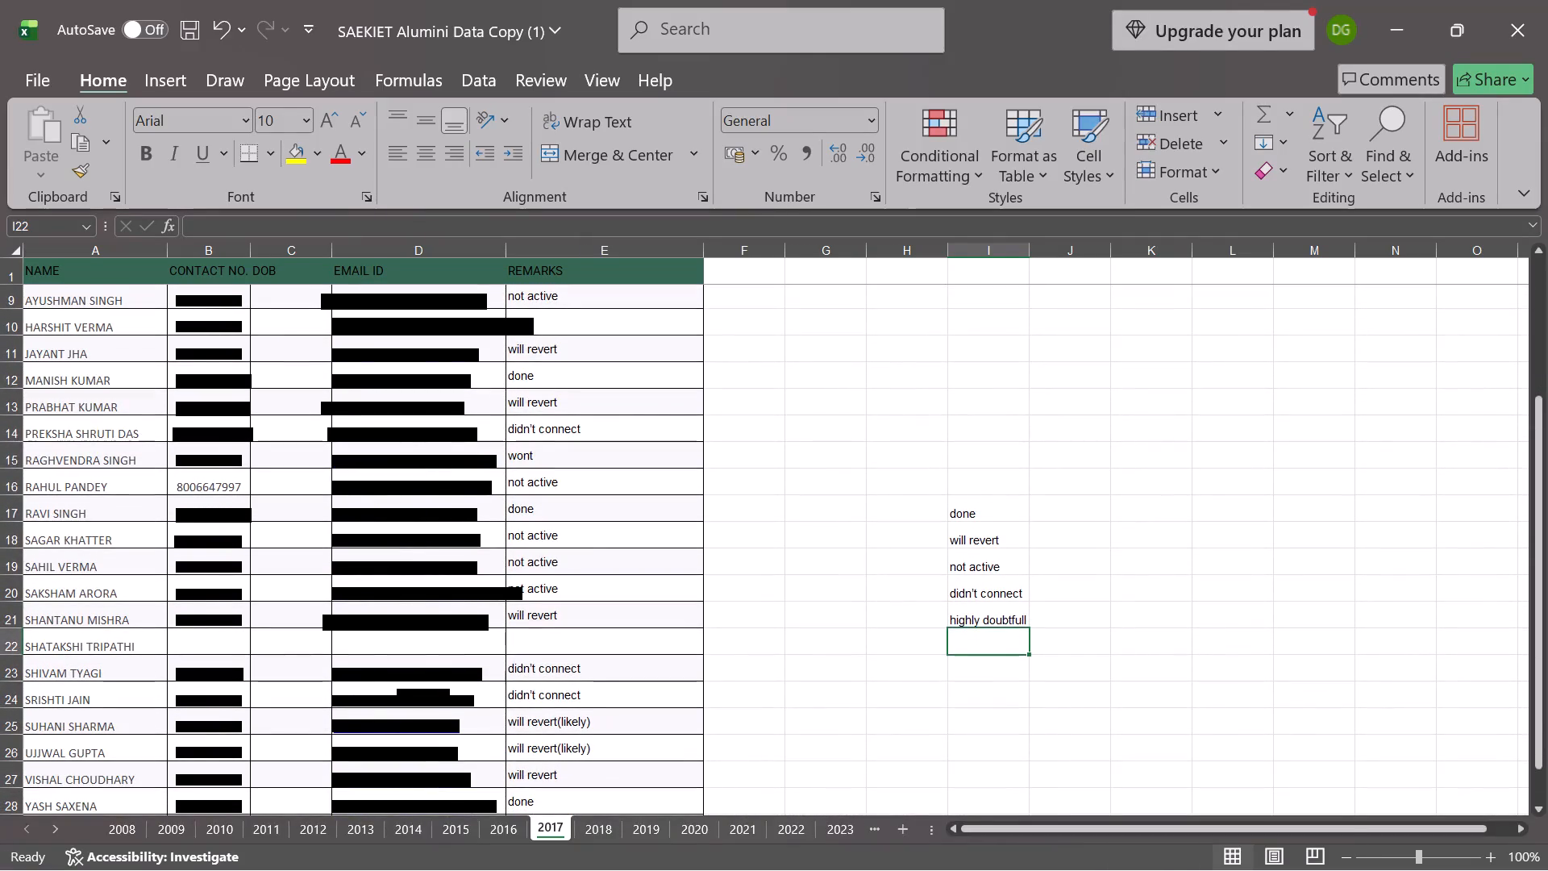
text(likely)
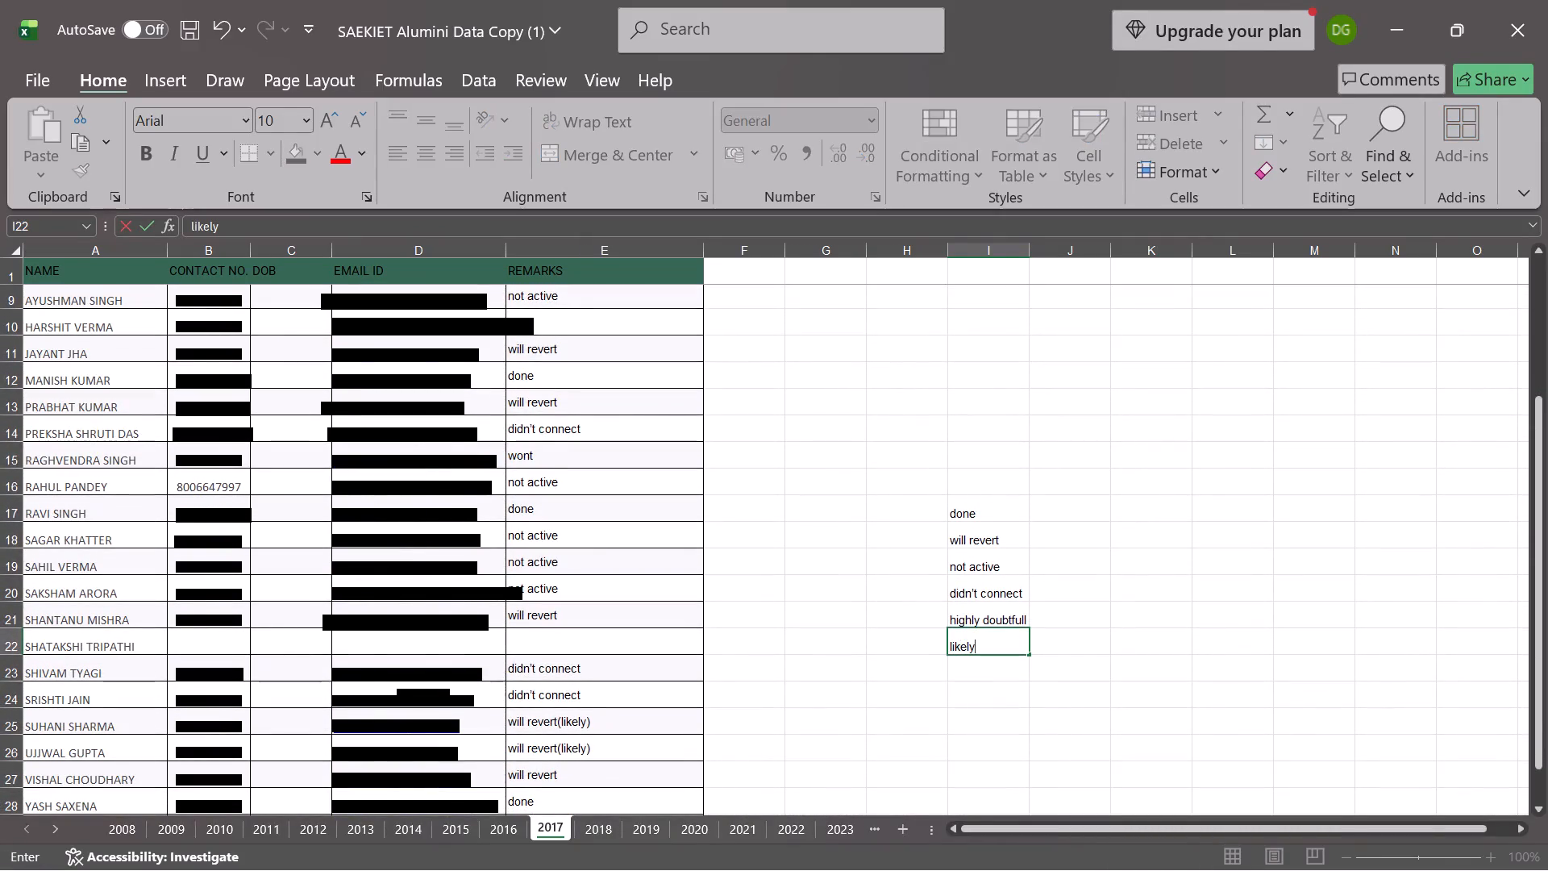
key(Return)
key(BackSpace)
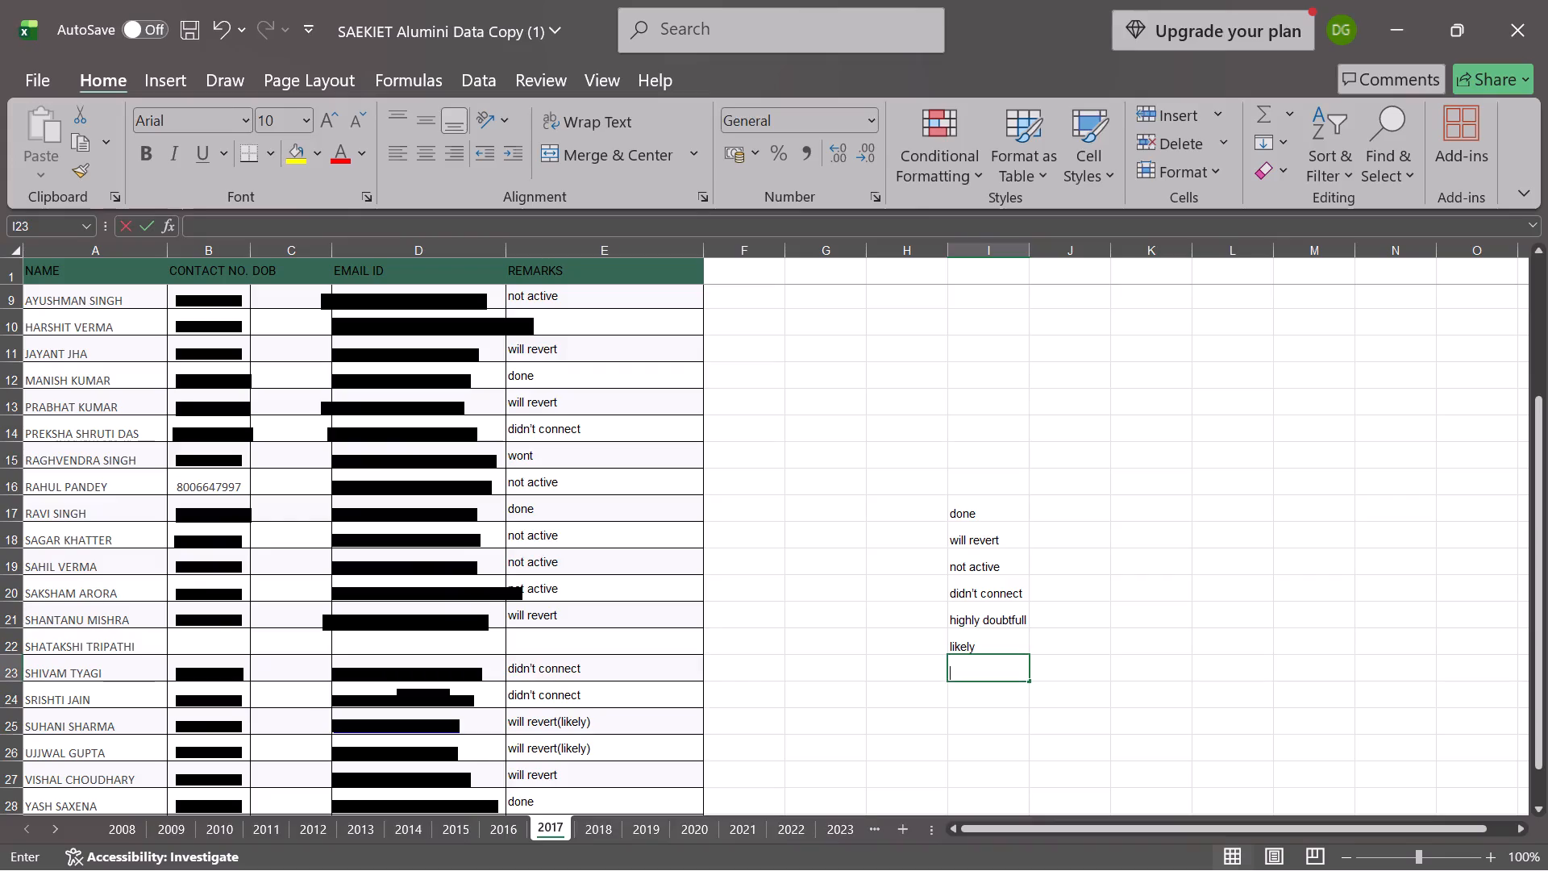
text(wont)
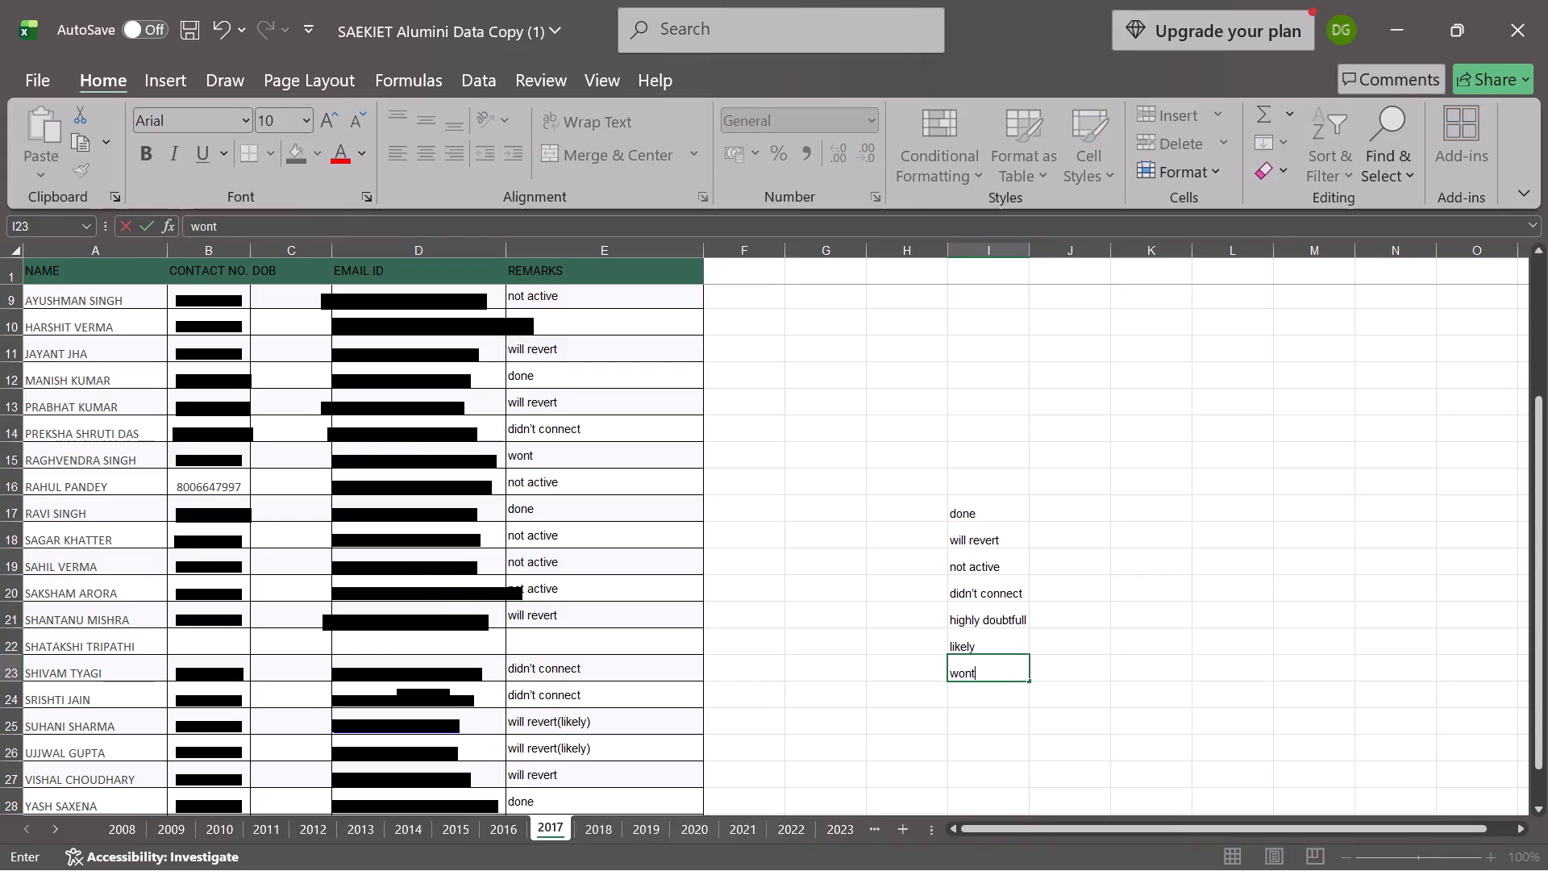
key(Return)
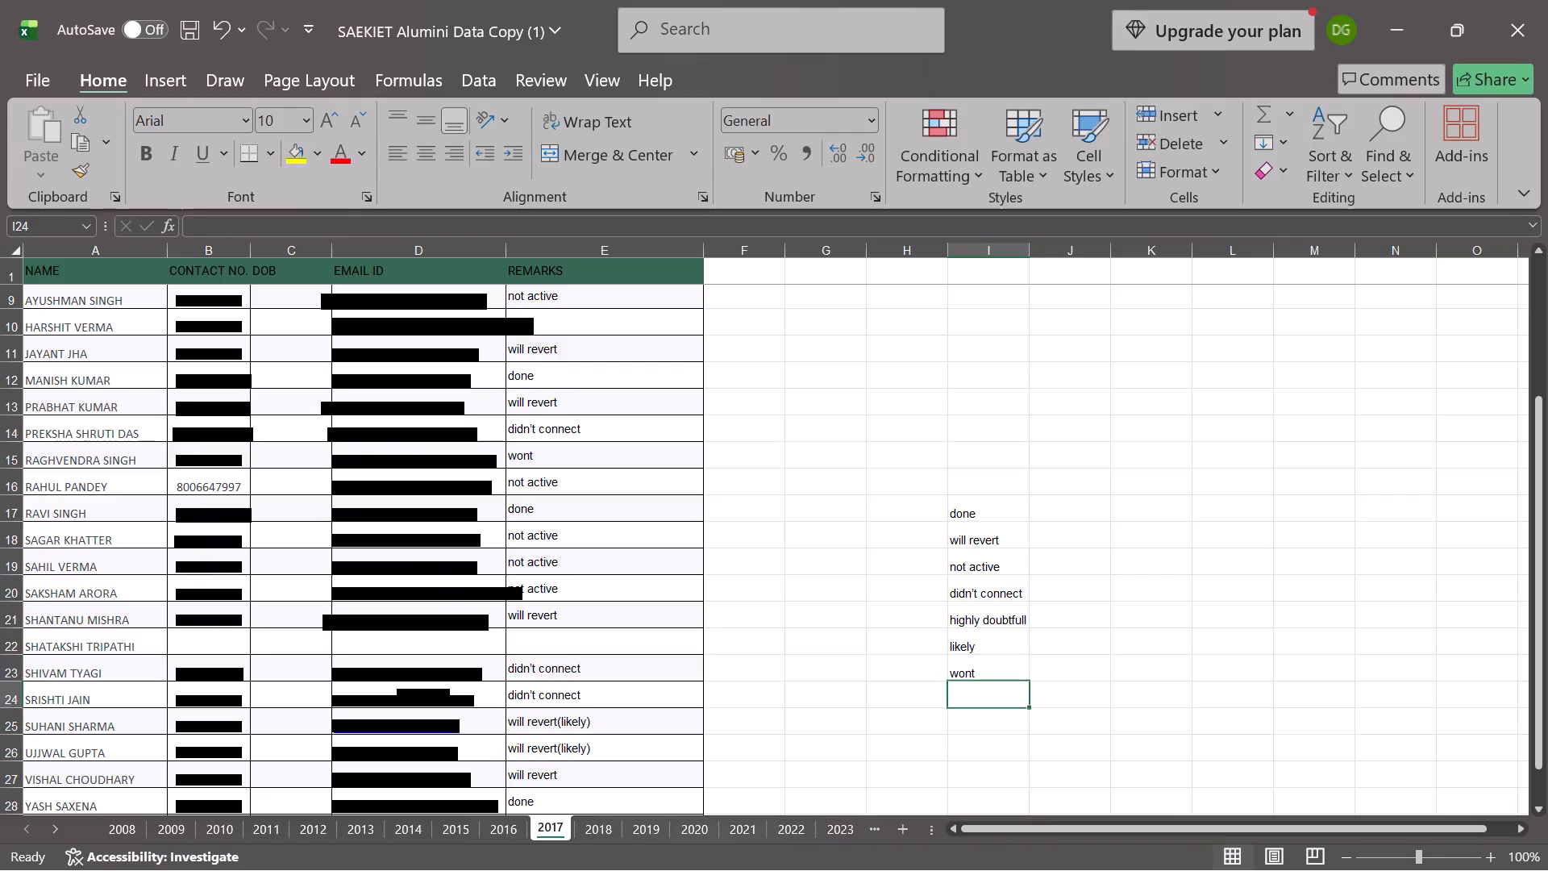
Check the formula behind the "done" count in the summary below the 2016 sheet's table, and return to the 2017 sheet.
scroll(597, 491, up, 2)
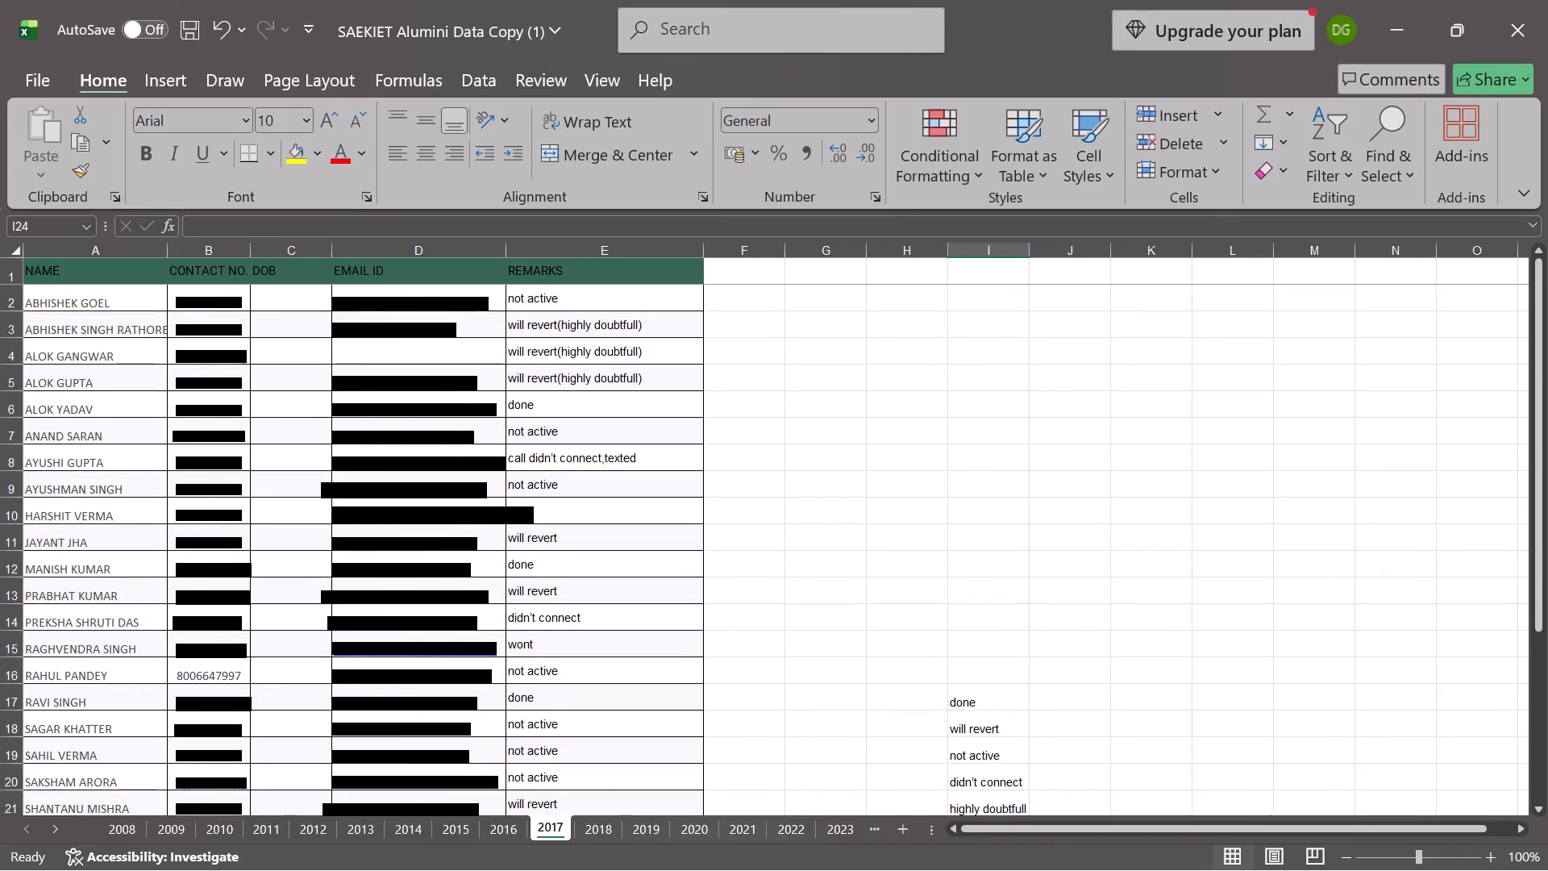
drag(623, 301, 633, 765)
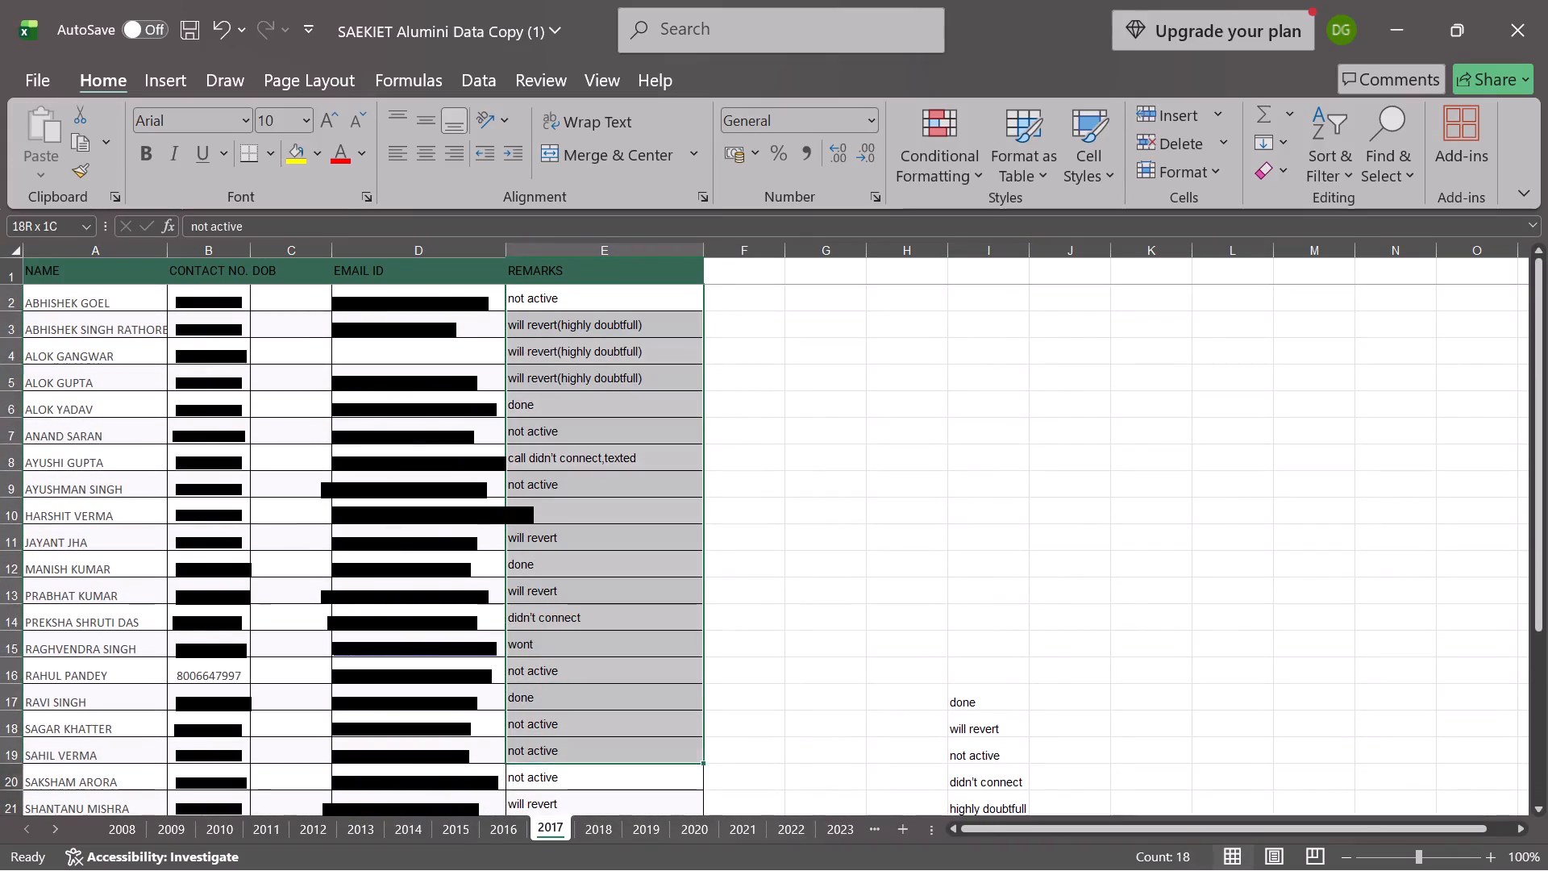
drag(633, 765, 626, 771)
click(497, 838)
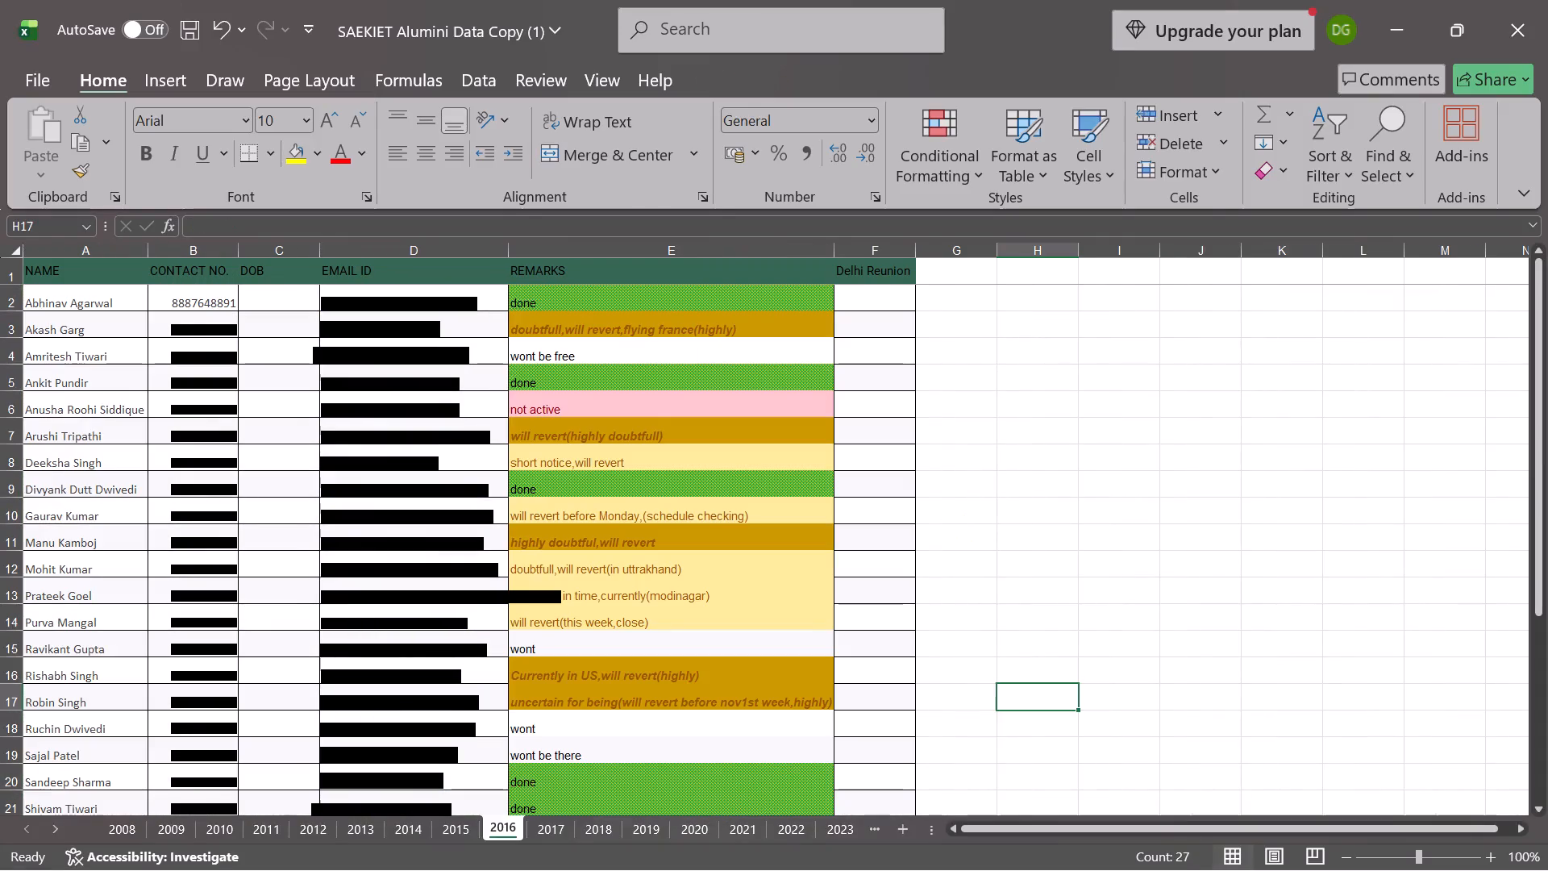
scroll(890, 602, down, 2)
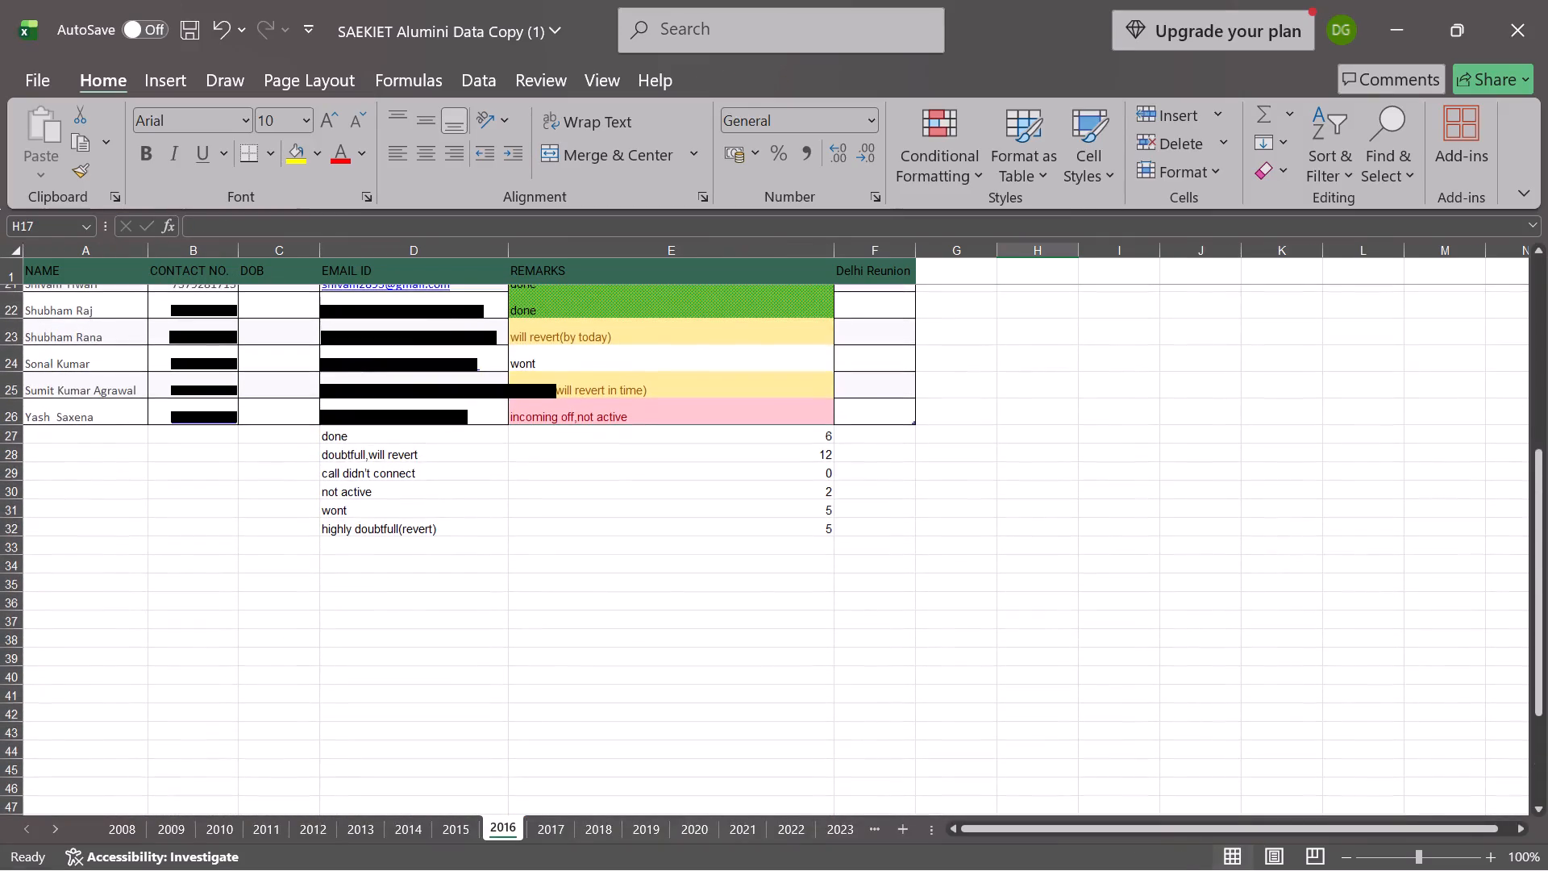
click(789, 435)
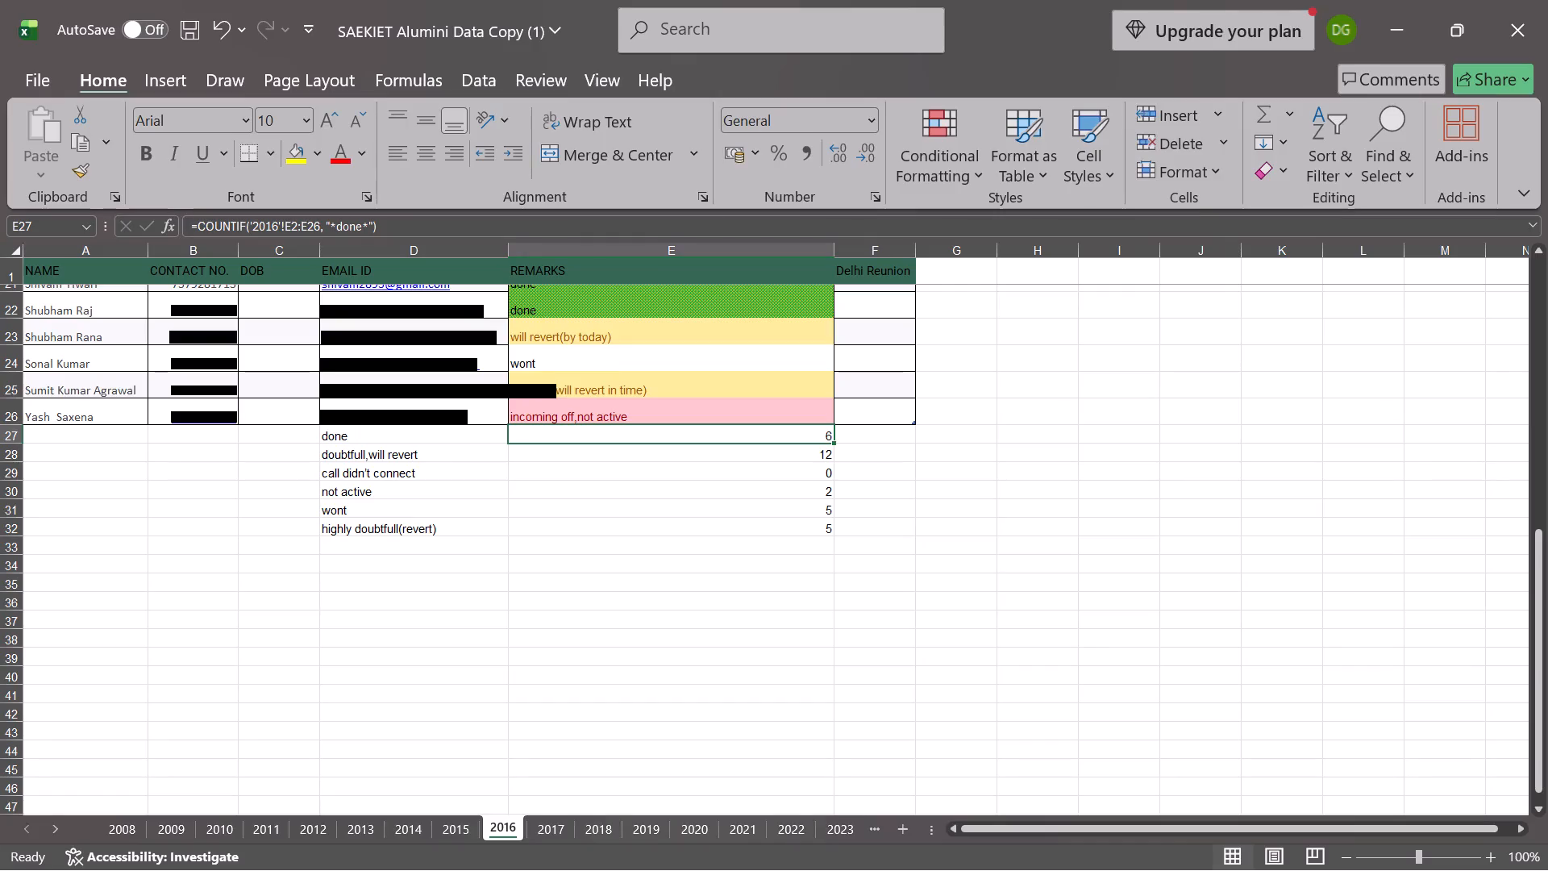
click(551, 822)
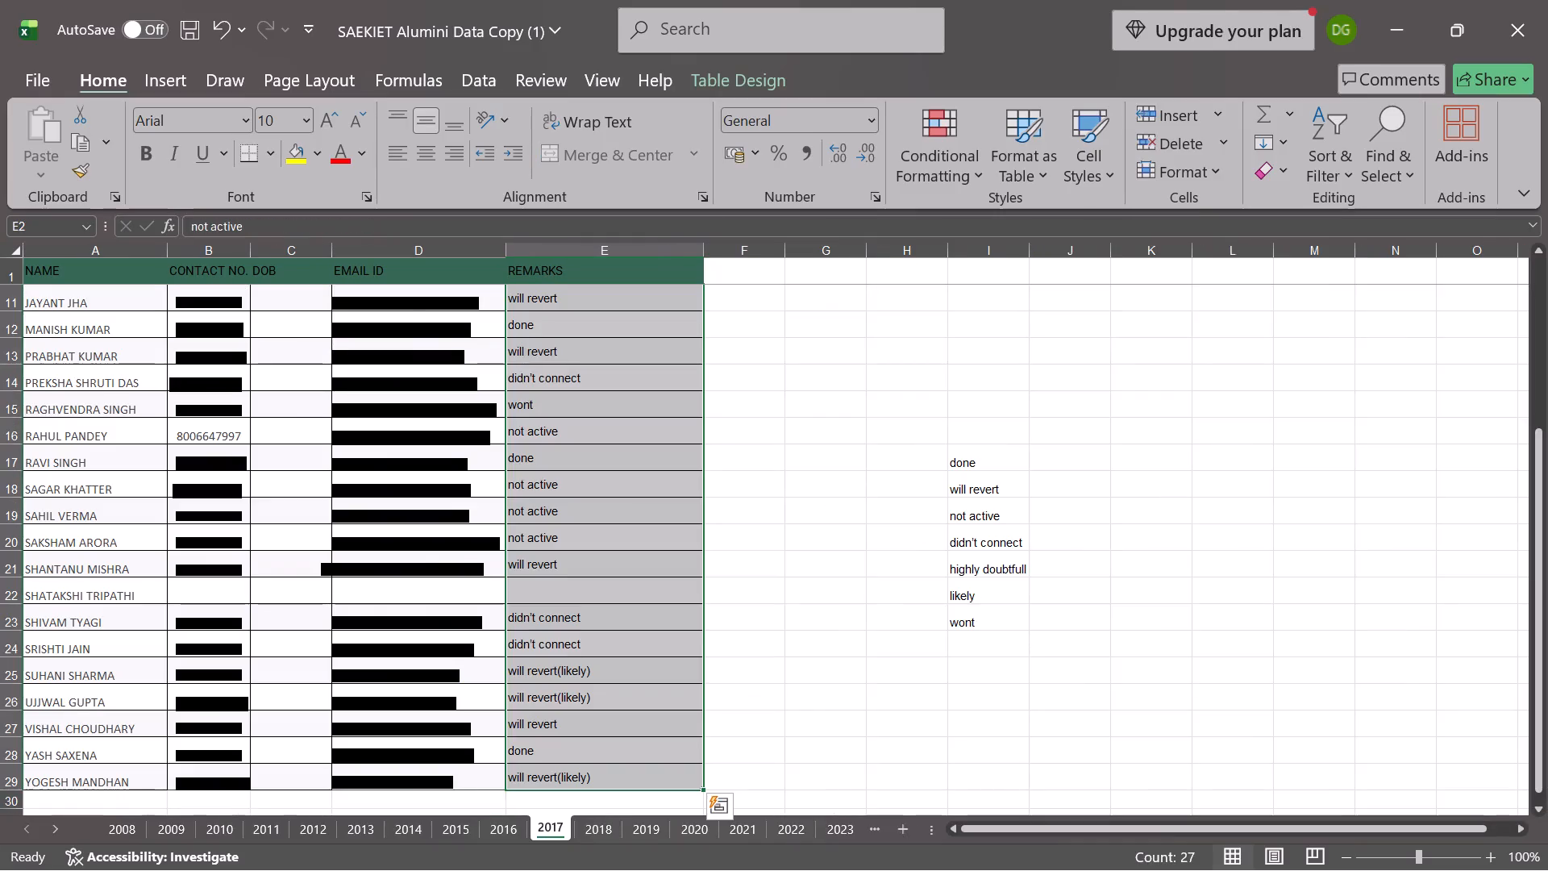
Enter a COUNTIF formula in cell J17, beside the "done" label, with its range starting at E2.
scroll(644, 591, up, 1)
scroll(644, 591, down, 1)
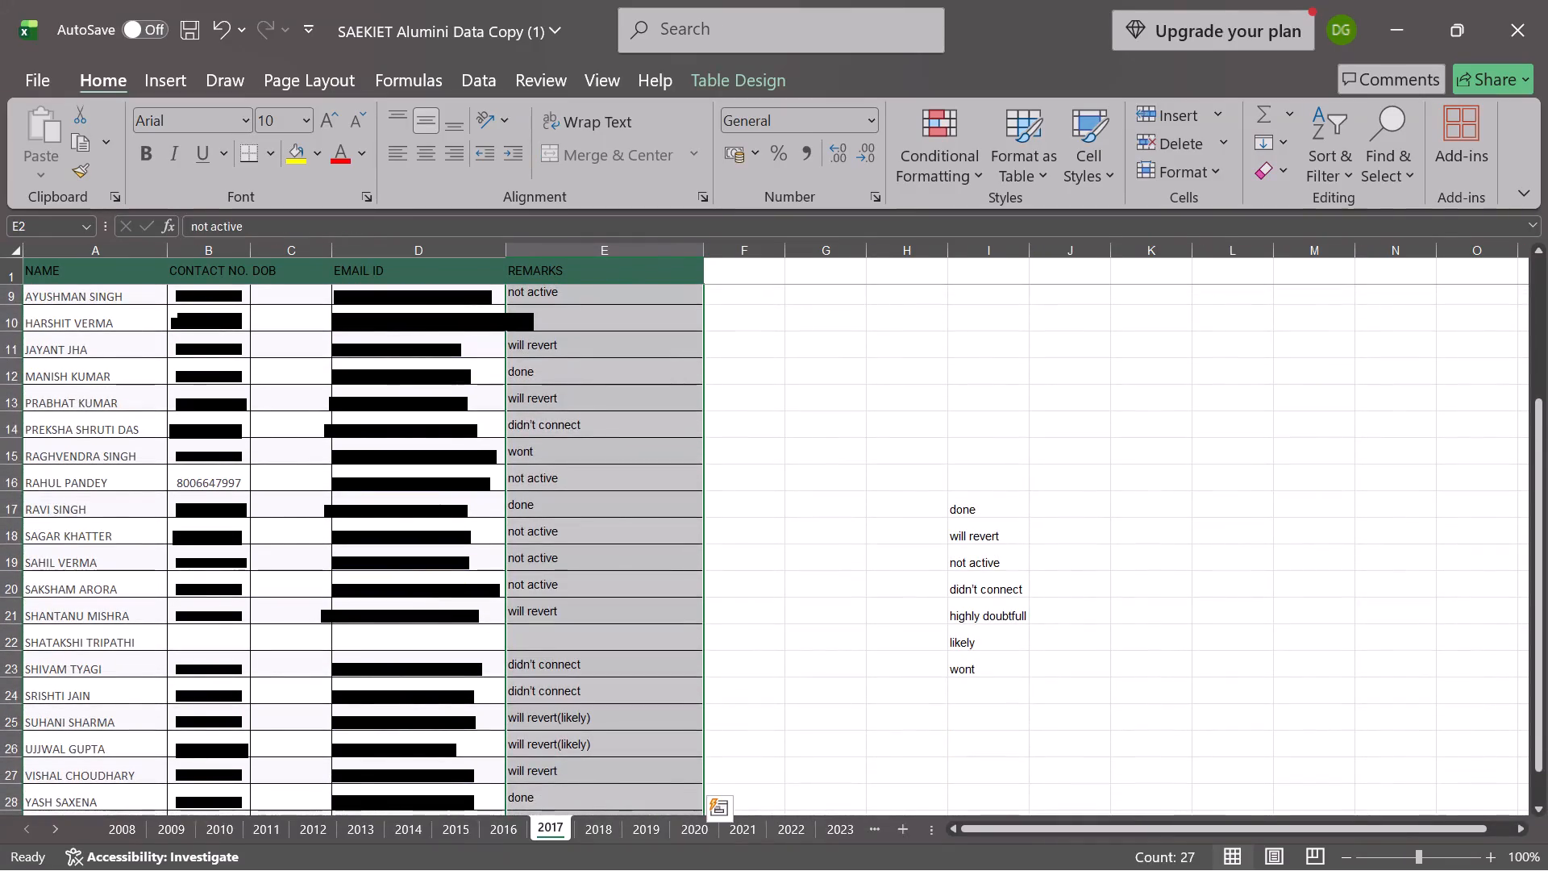
click(1104, 521)
click(1059, 499)
scroll(674, 443, up, 2)
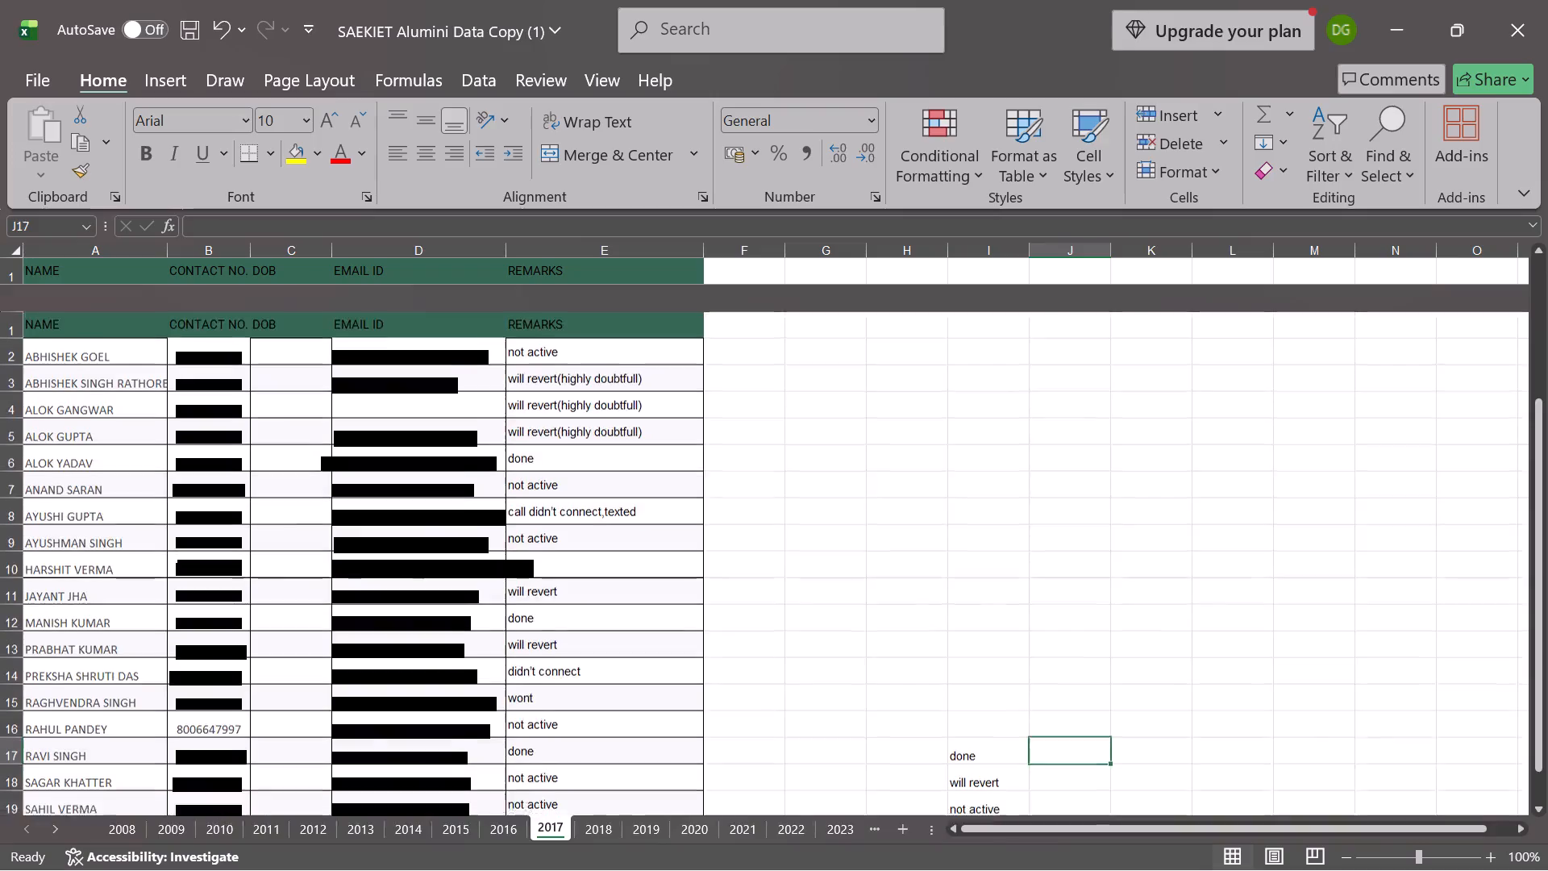
drag(568, 322, 599, 473)
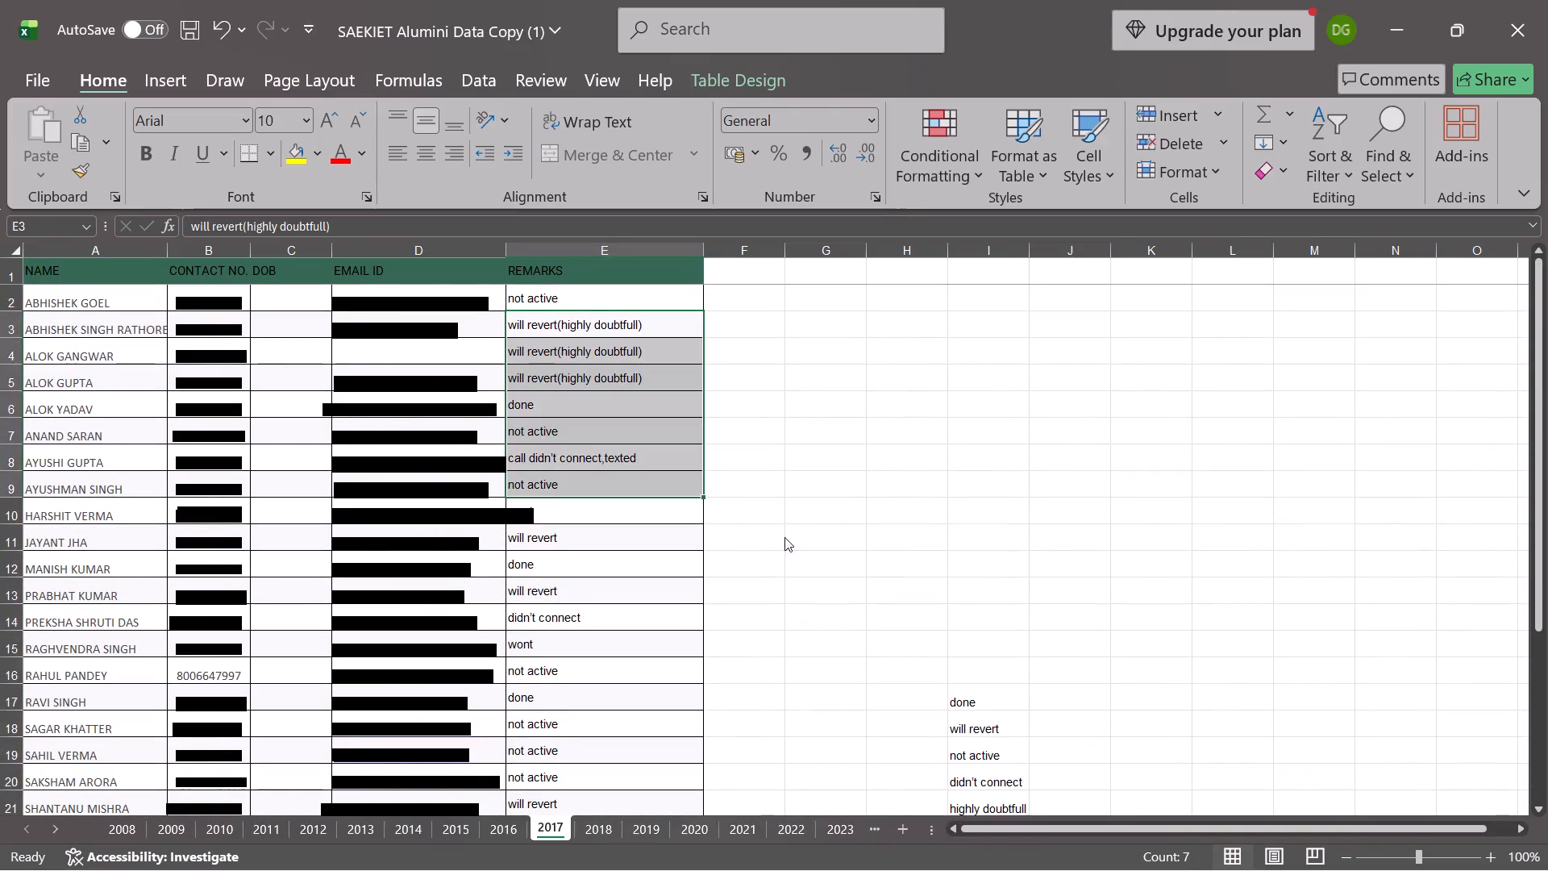
click(1089, 702)
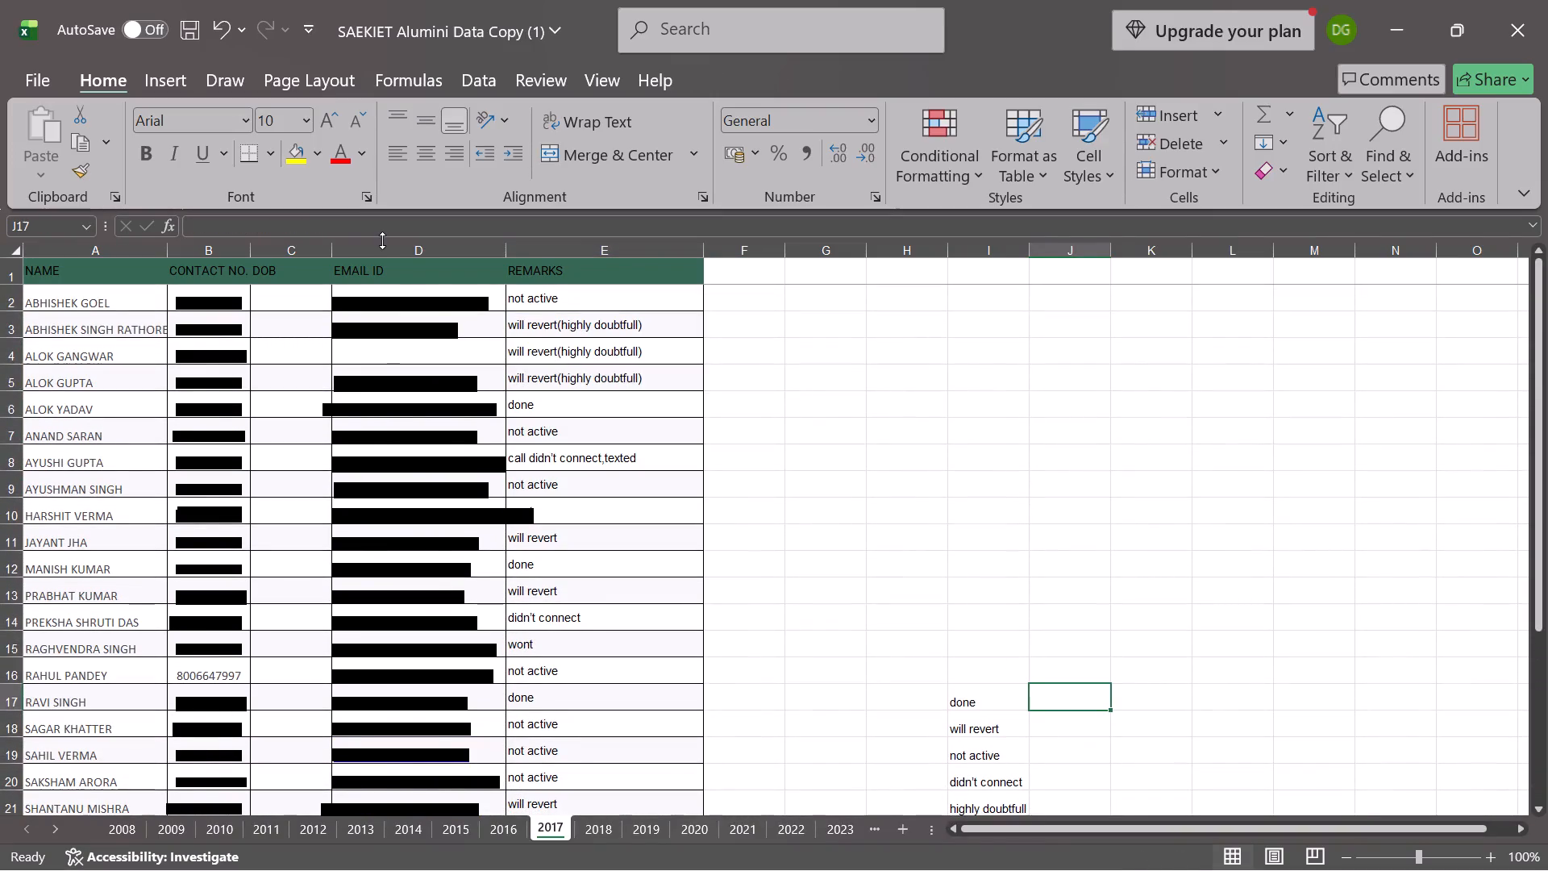
click(374, 224)
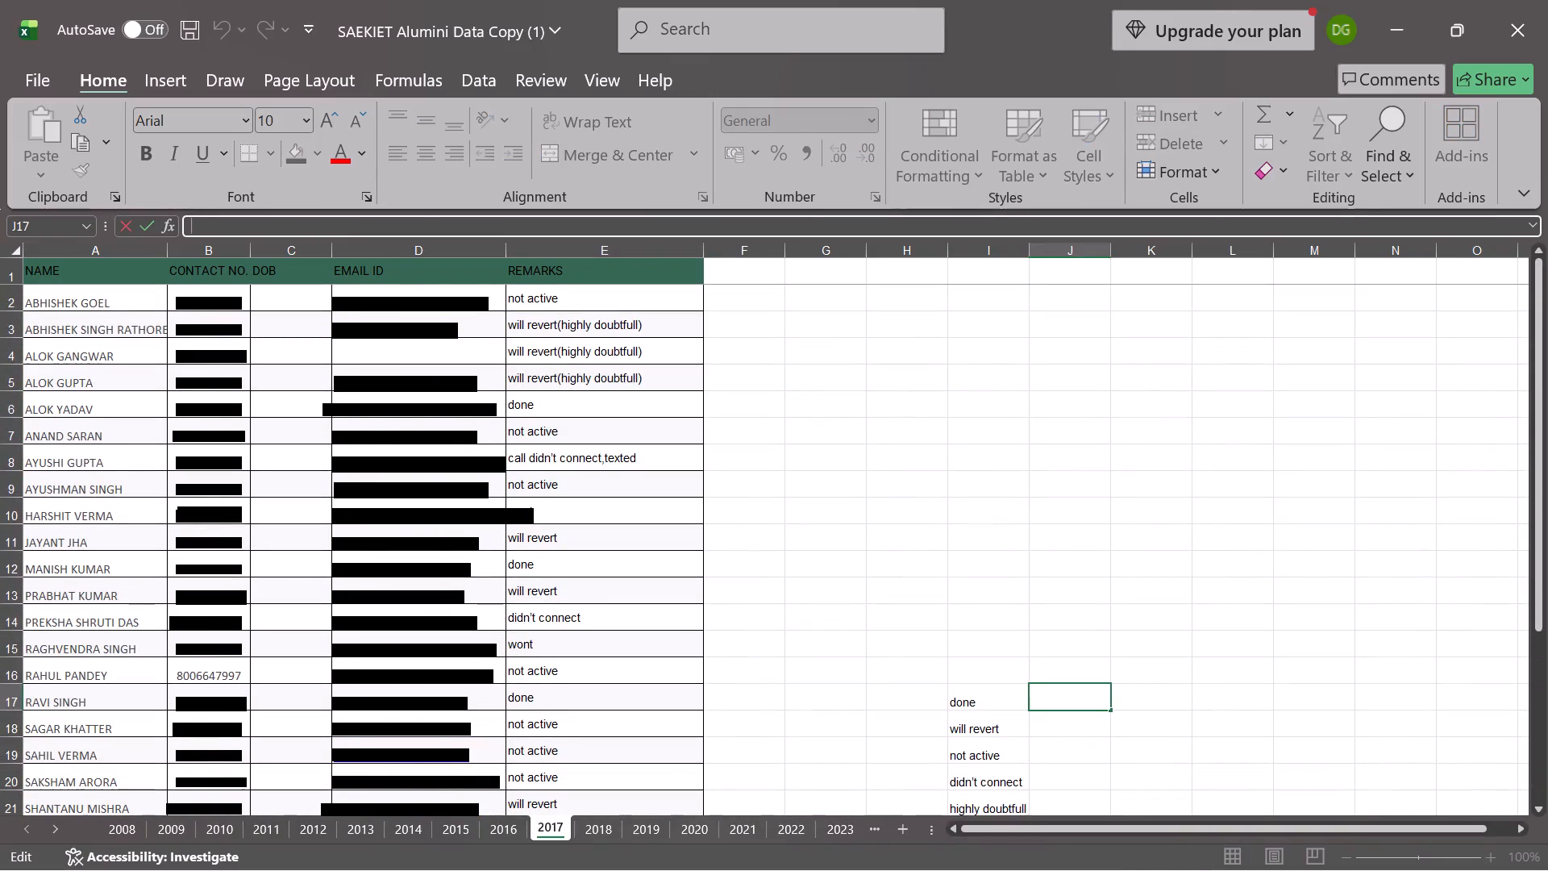
key(shift+plus)
key(BackSpace)
key(equal)
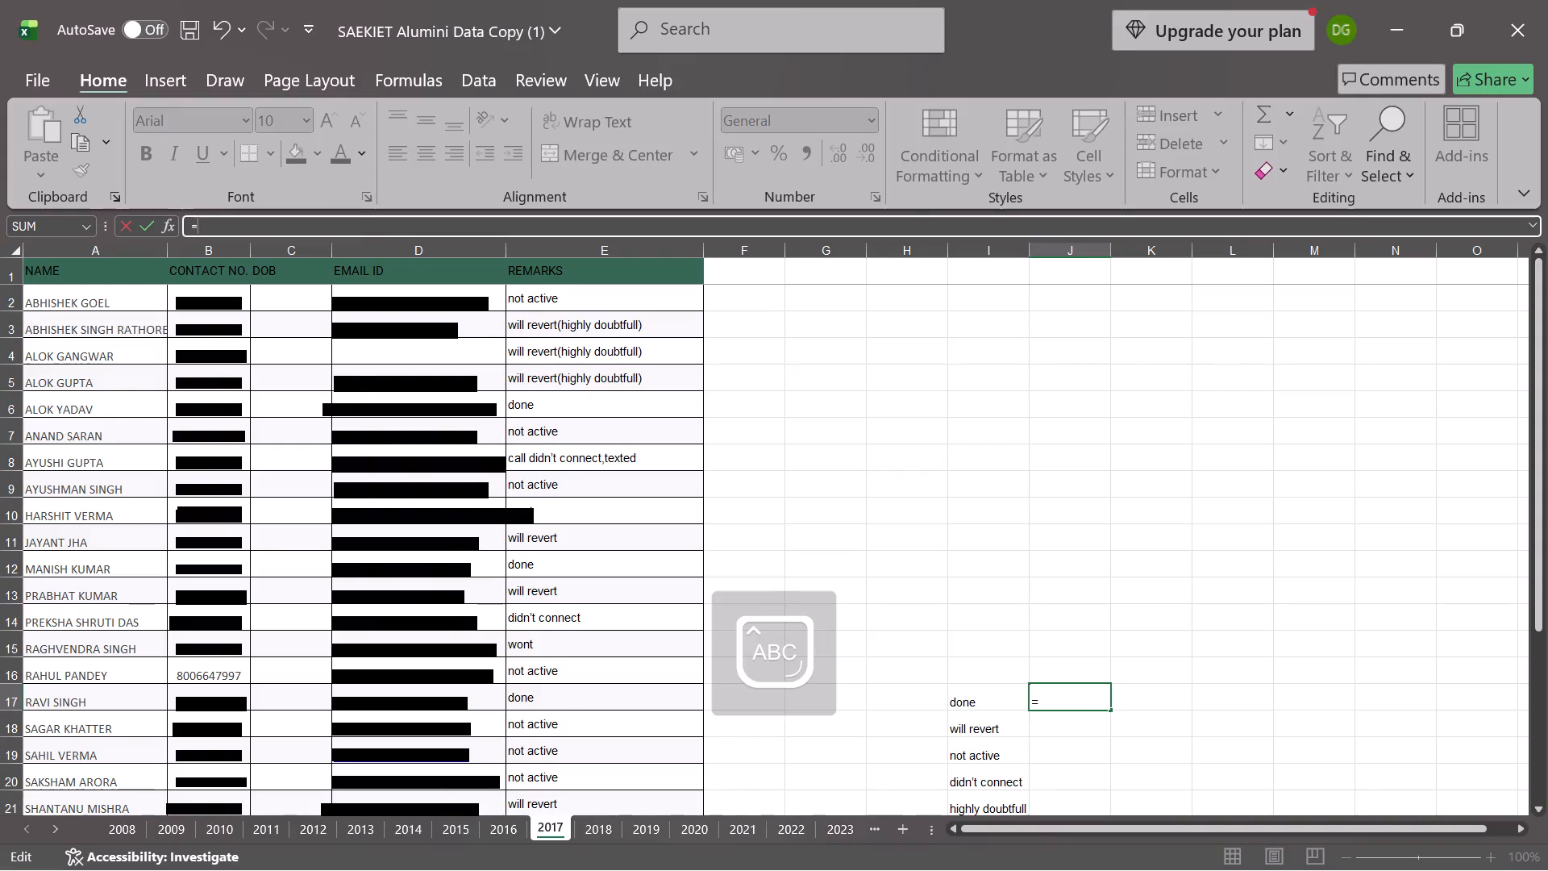
text(COUNT)
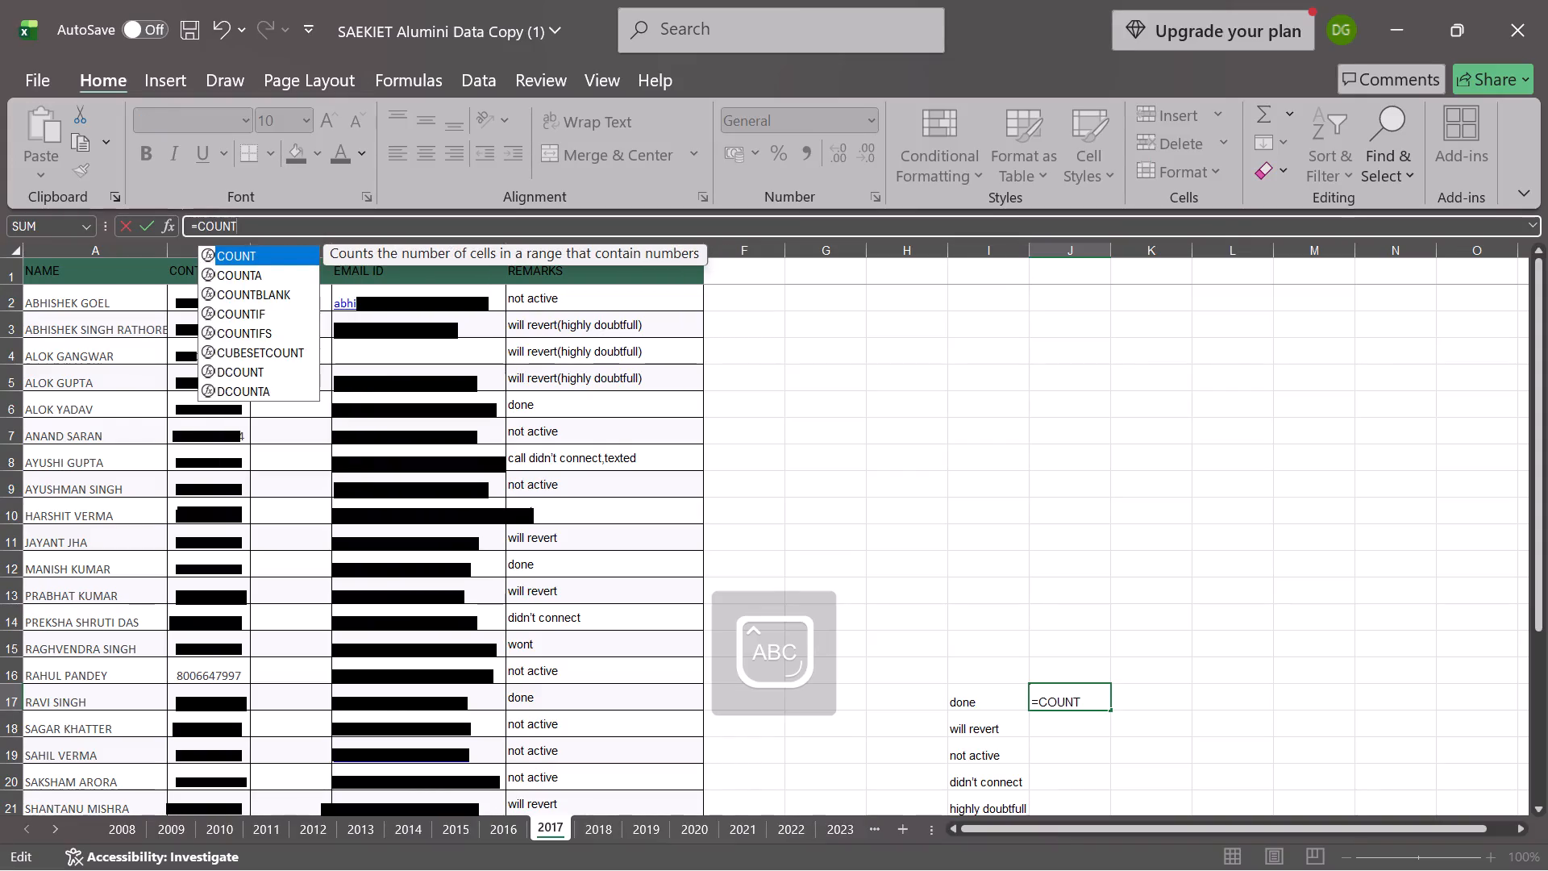
text(IF)
key(shift+parenleft)
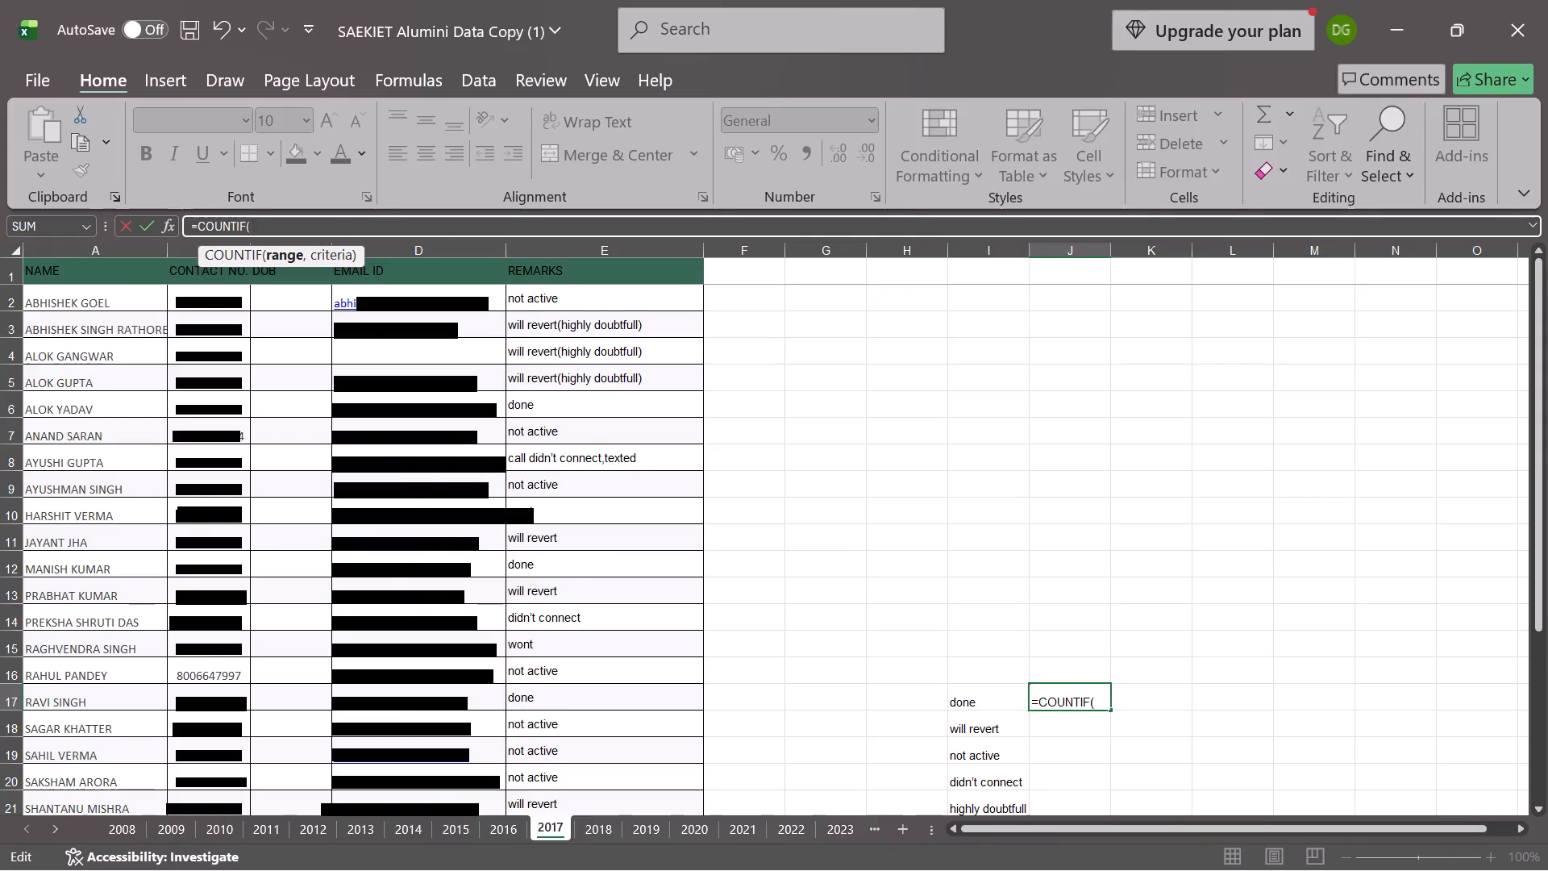
key(e)
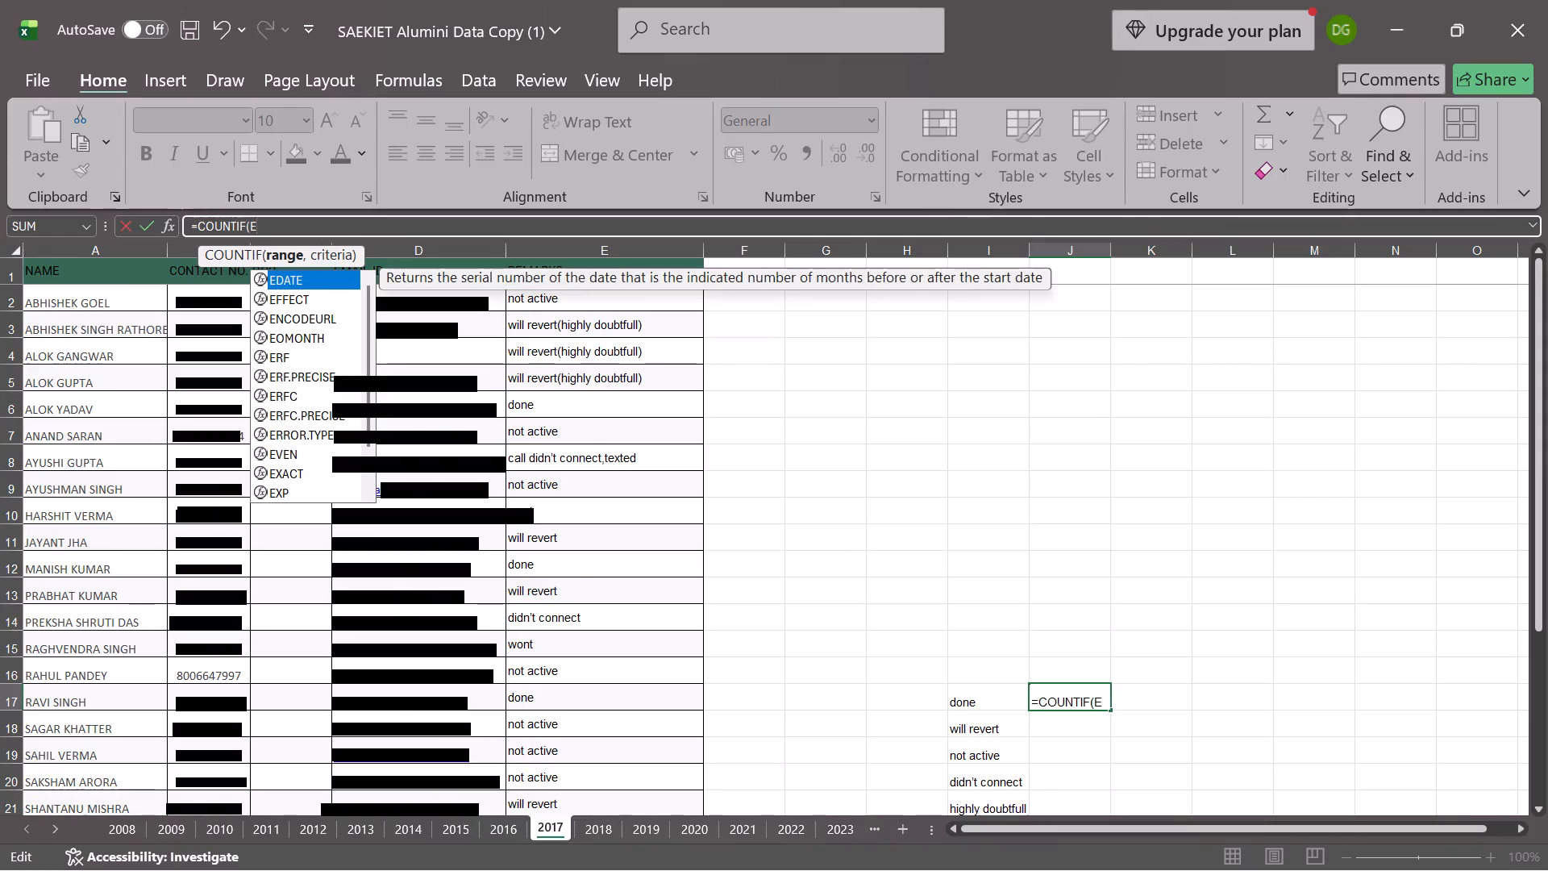
key(1)
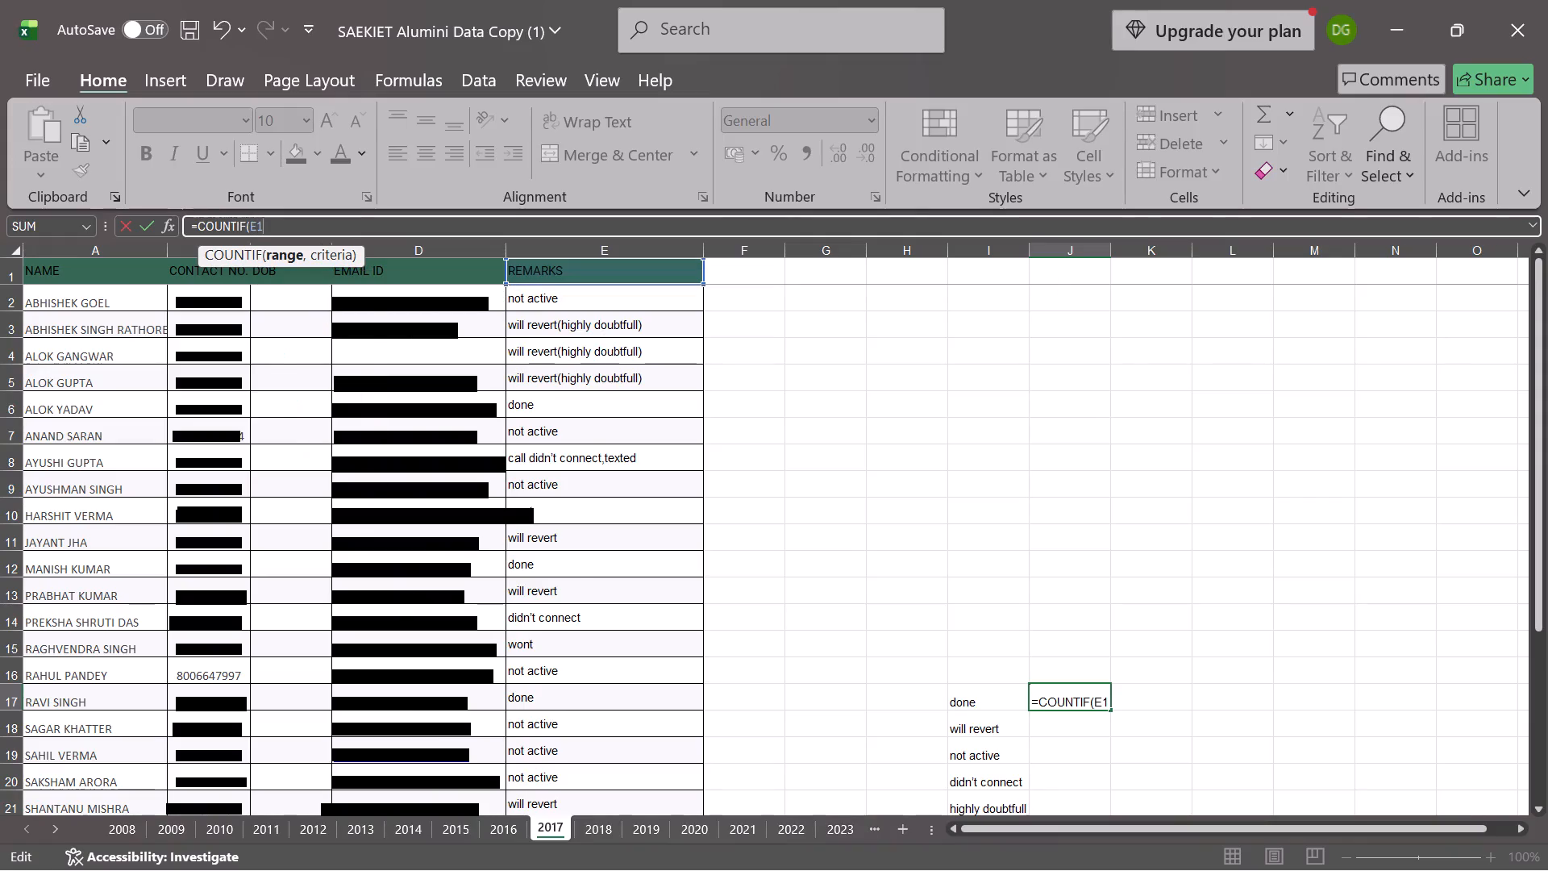
key(BackSpace)
key(2)
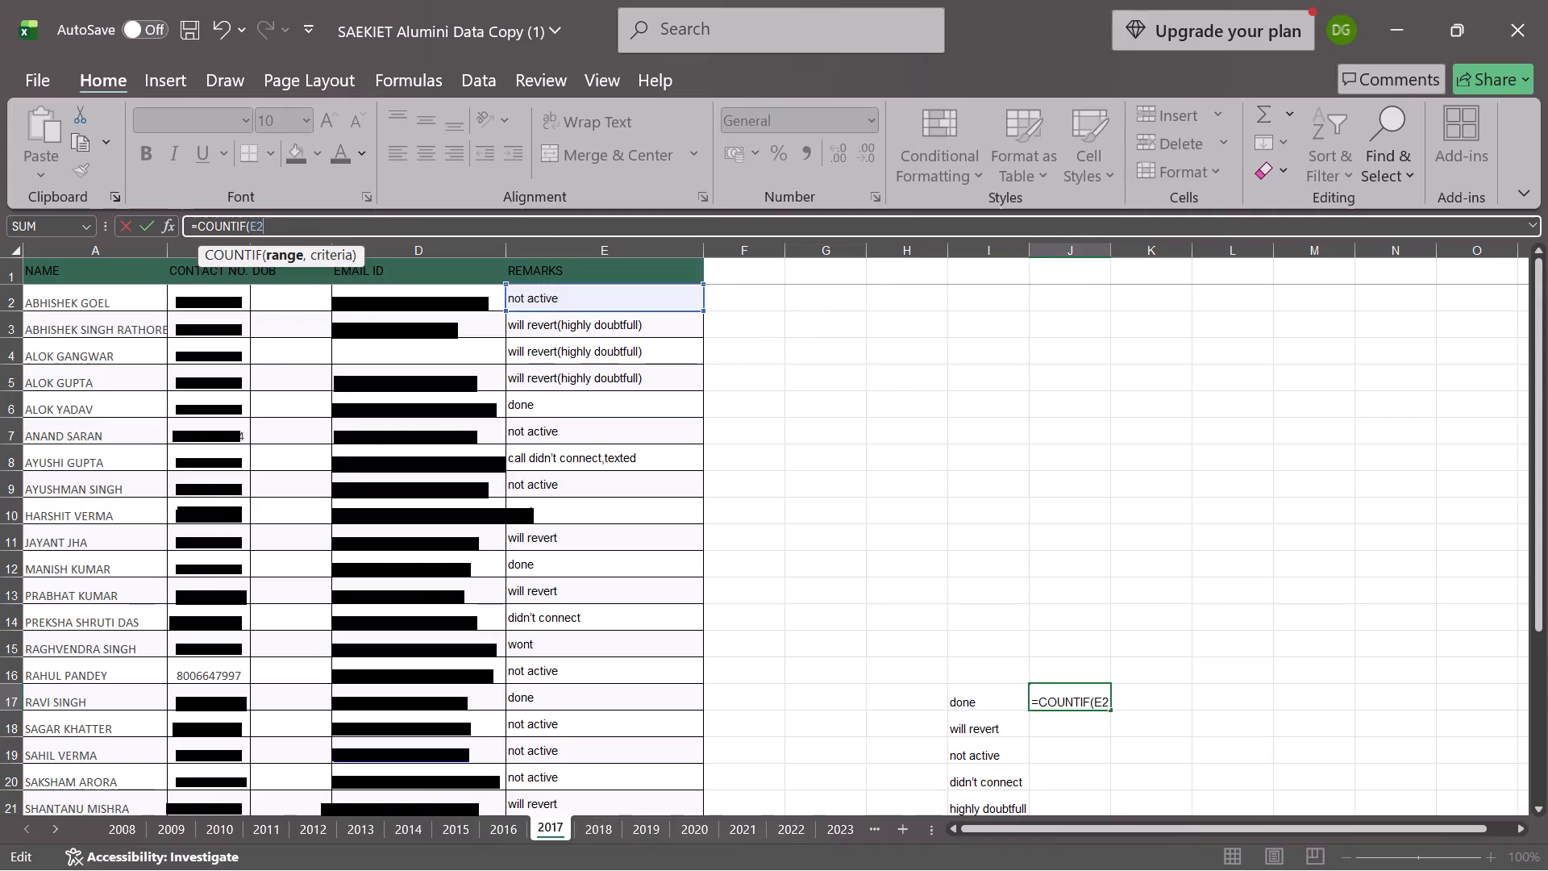